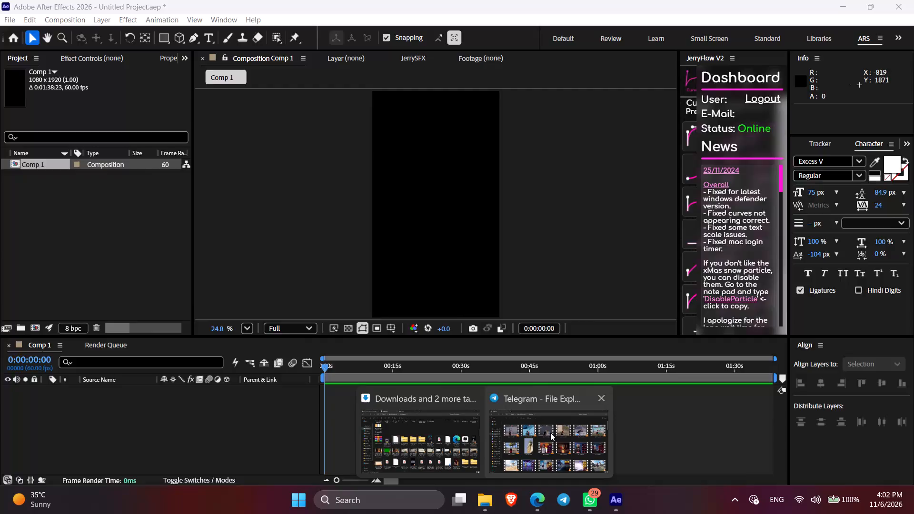
Switch to the Telegram folder in File Explorer and browse its video clips.
click(473, 397)
click(483, 455)
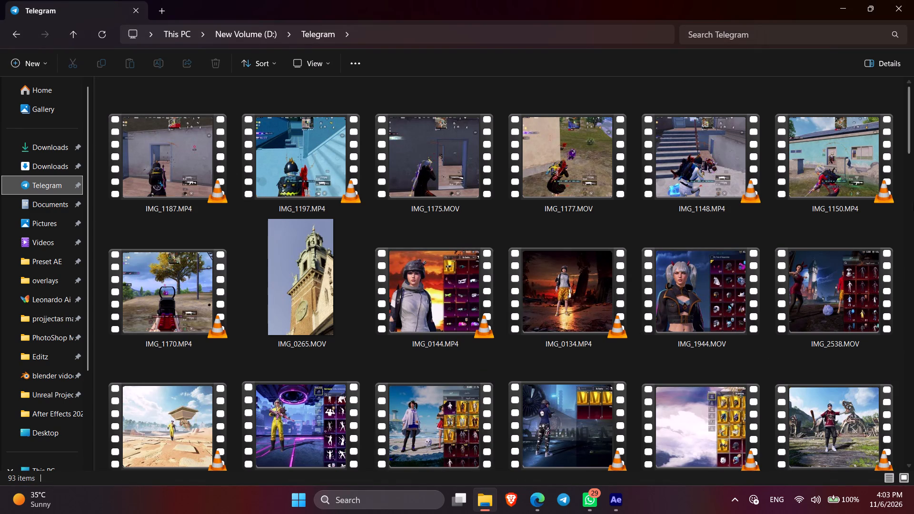
drag(907, 142, 913, 168)
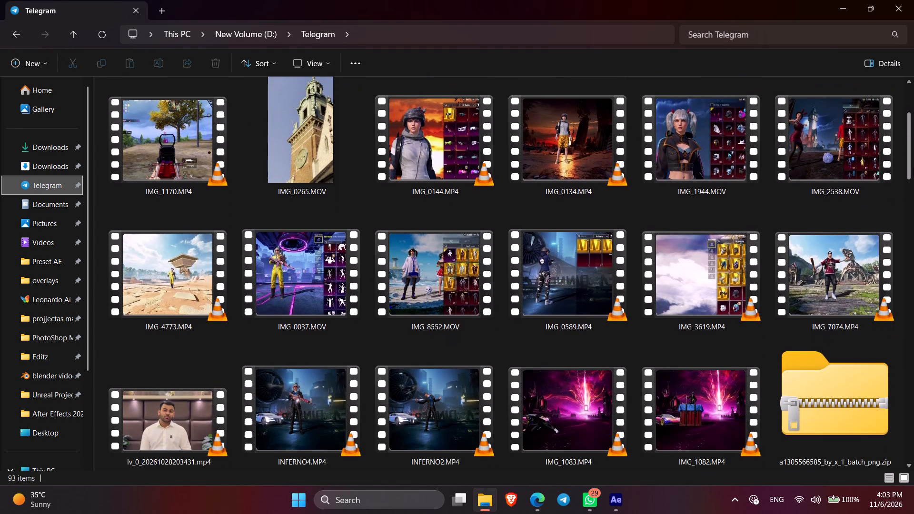
drag(913, 168, 895, 158)
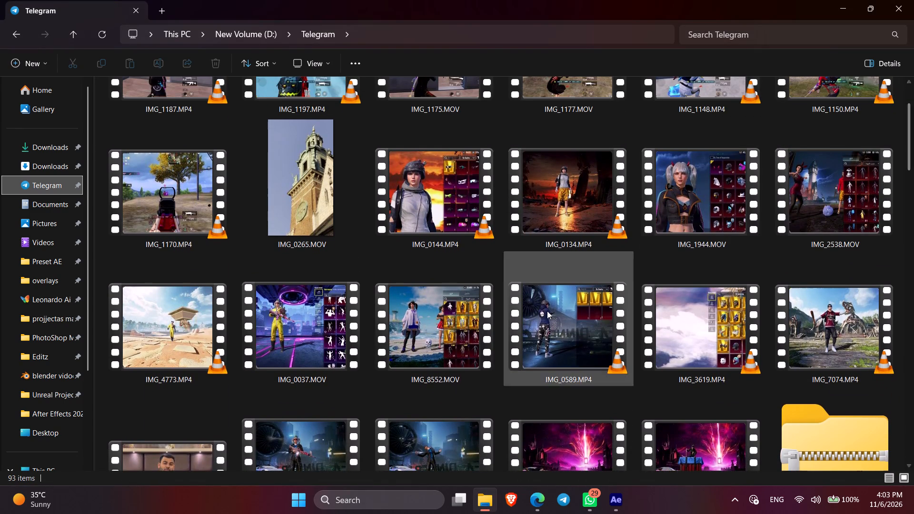
Open a quick preview of IMG_8552.MOV and skim its footage up to about 0:52.
click(472, 310)
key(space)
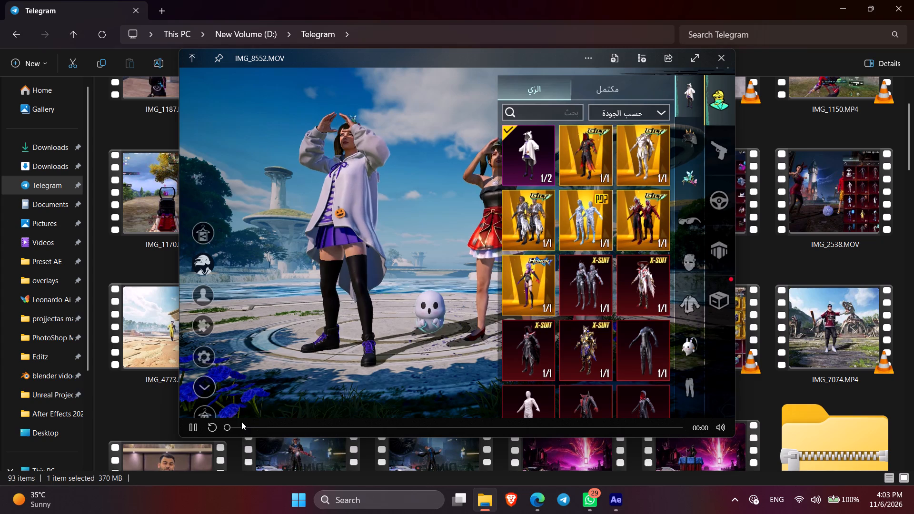
click(240, 425)
click(260, 428)
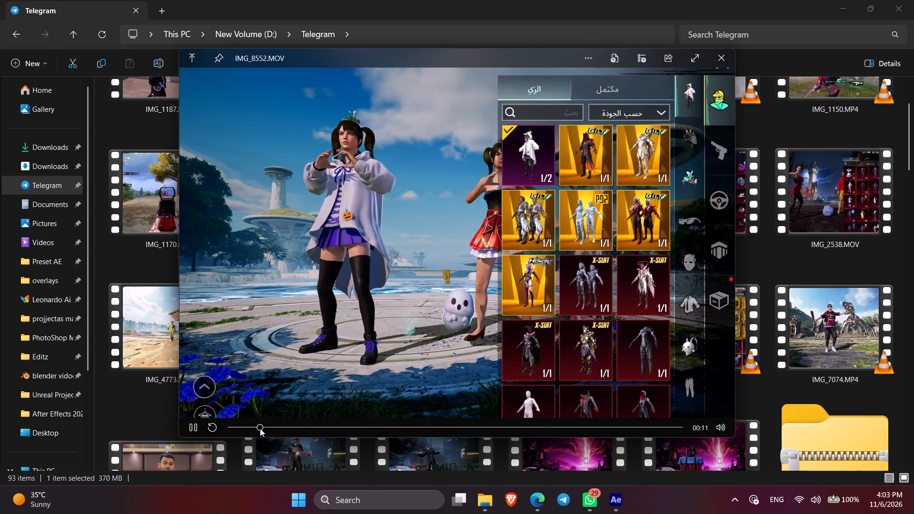
click(285, 427)
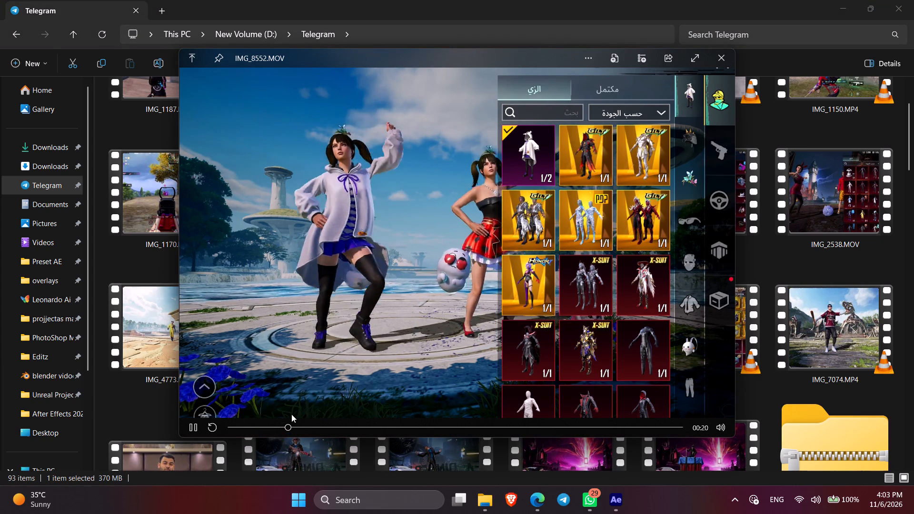
click(310, 429)
click(336, 424)
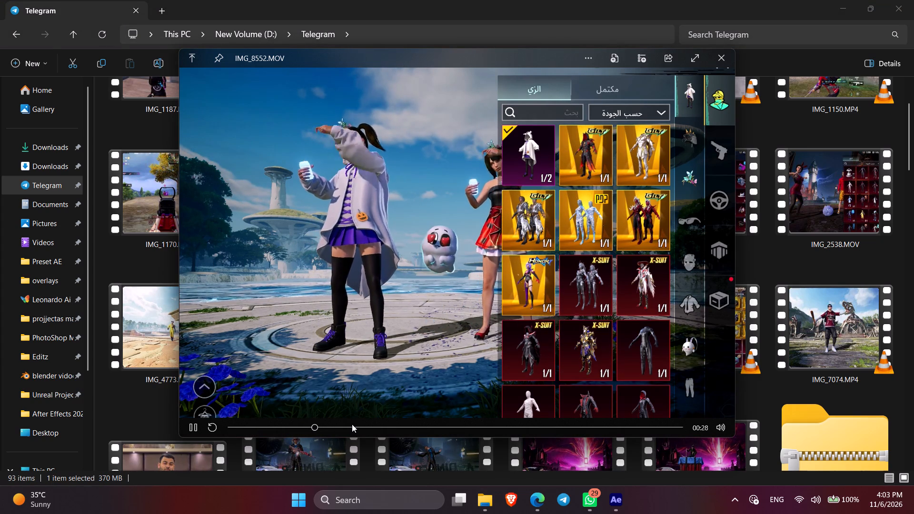
click(338, 423)
click(362, 425)
click(387, 427)
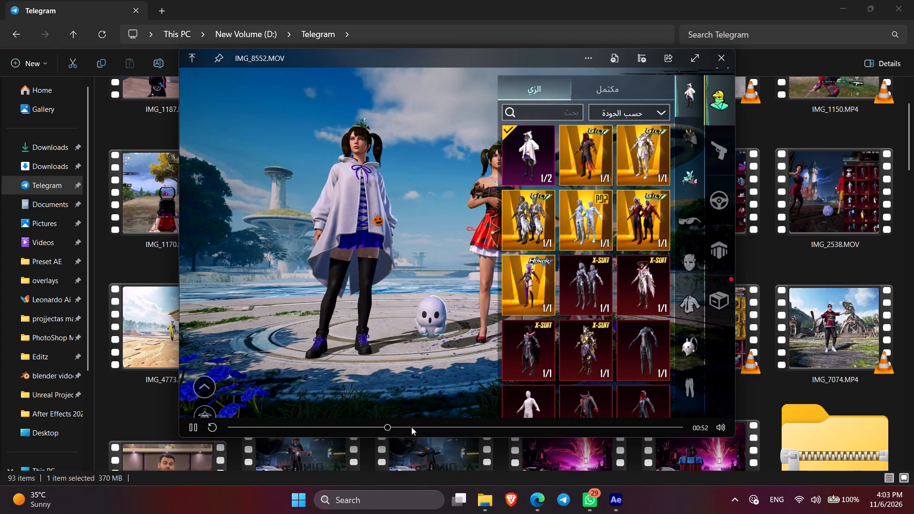
Skim the rest of the IMG_8552.MOV preview up to about 2:08, and close the preview.
click(419, 426)
click(437, 425)
click(456, 421)
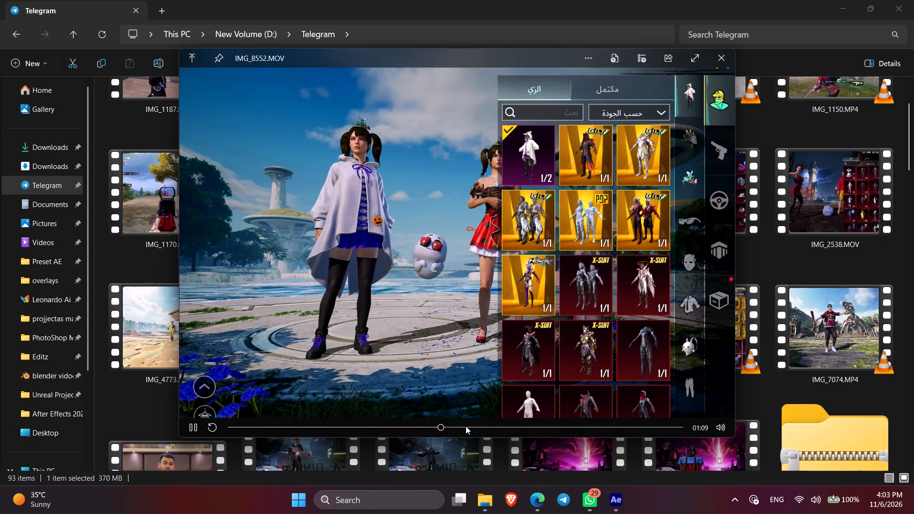
click(466, 426)
click(488, 428)
click(504, 425)
click(521, 424)
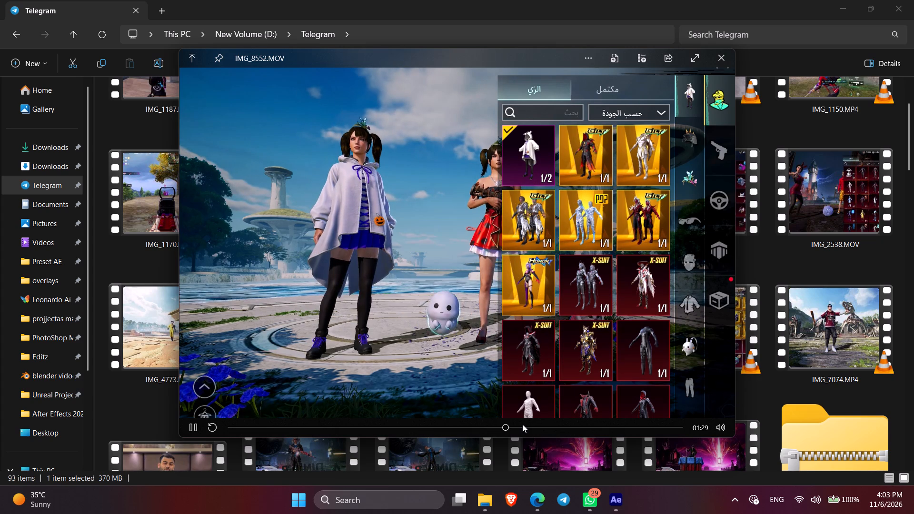
click(536, 425)
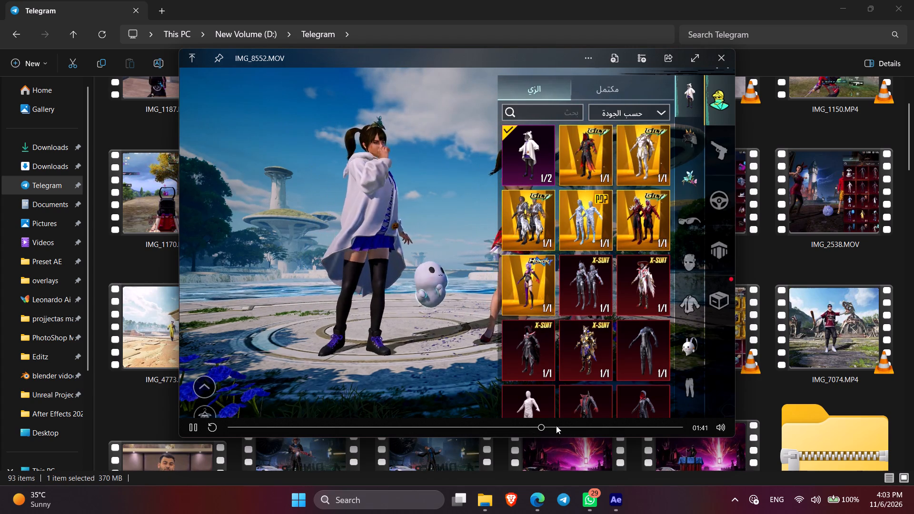
click(556, 425)
click(576, 426)
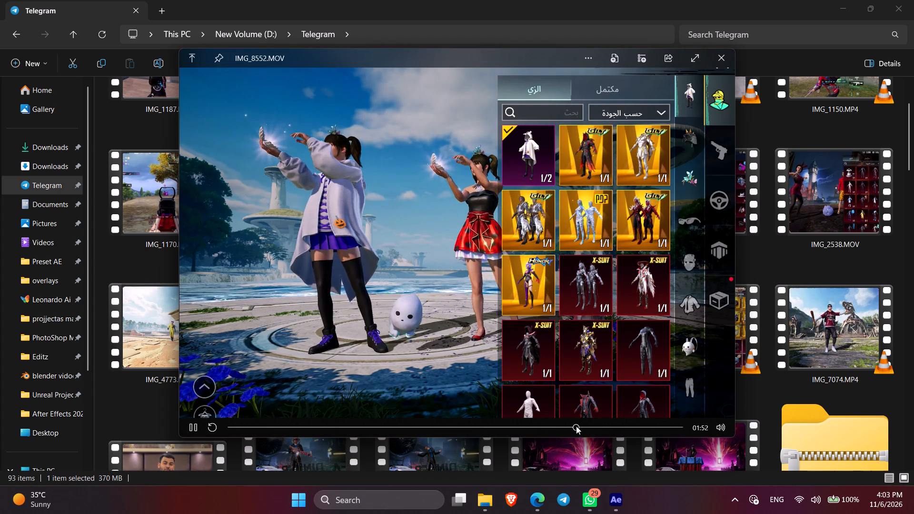
click(593, 421)
click(623, 425)
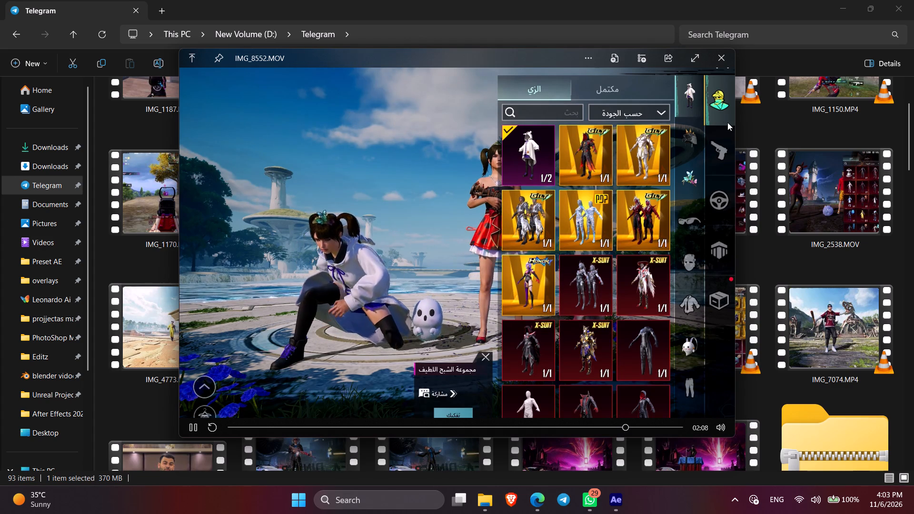
click(721, 53)
Select the IMG_2538.MOV clip in the Telegram folder.
click(795, 154)
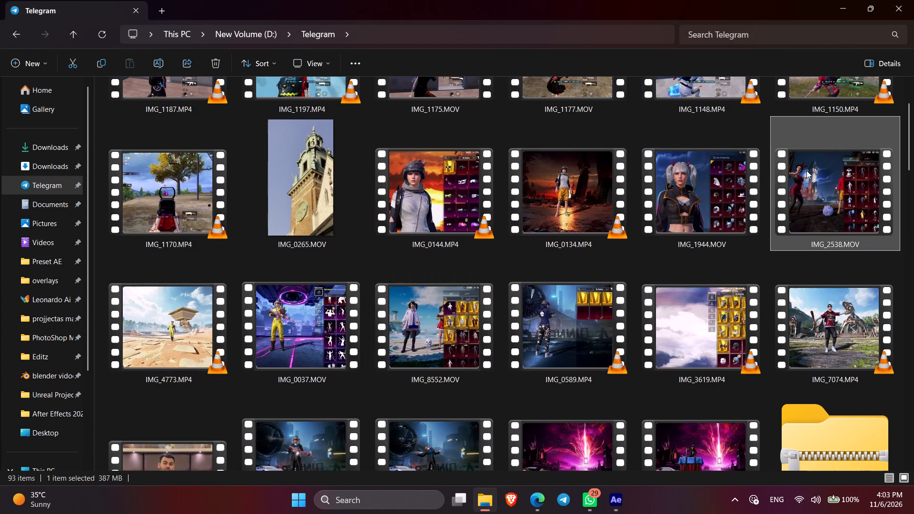
Preview the IMG_2538.MOV clip and skim through its footage at several points.
key(space)
click(259, 428)
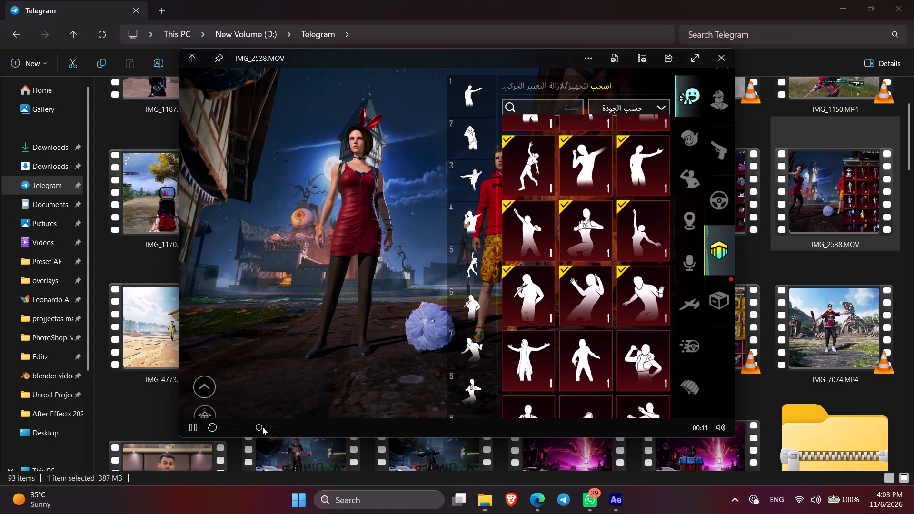
click(280, 427)
click(309, 426)
click(327, 421)
drag(328, 428, 325, 428)
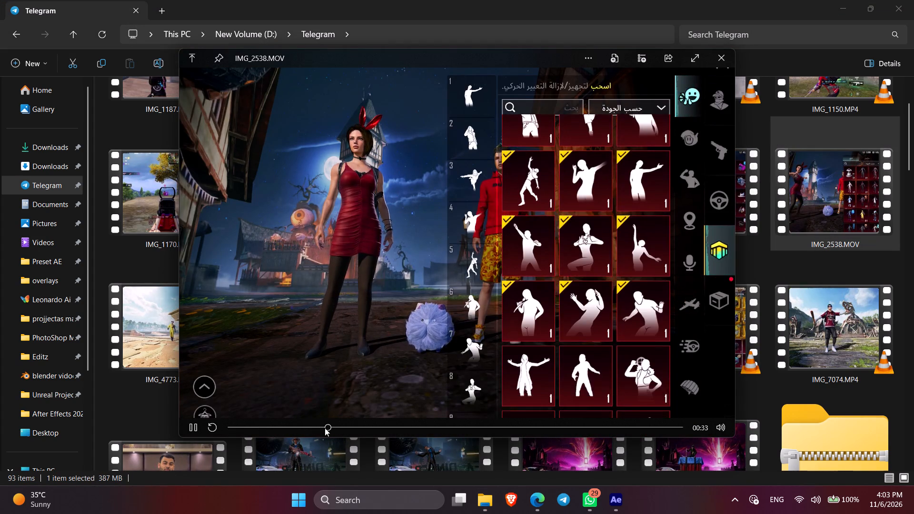
drag(325, 428, 323, 427)
click(360, 426)
click(380, 426)
click(407, 422)
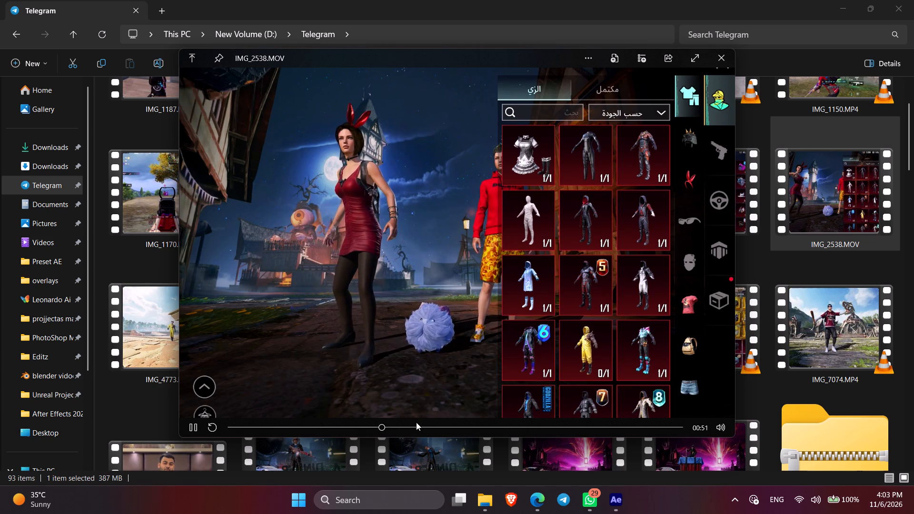
click(429, 424)
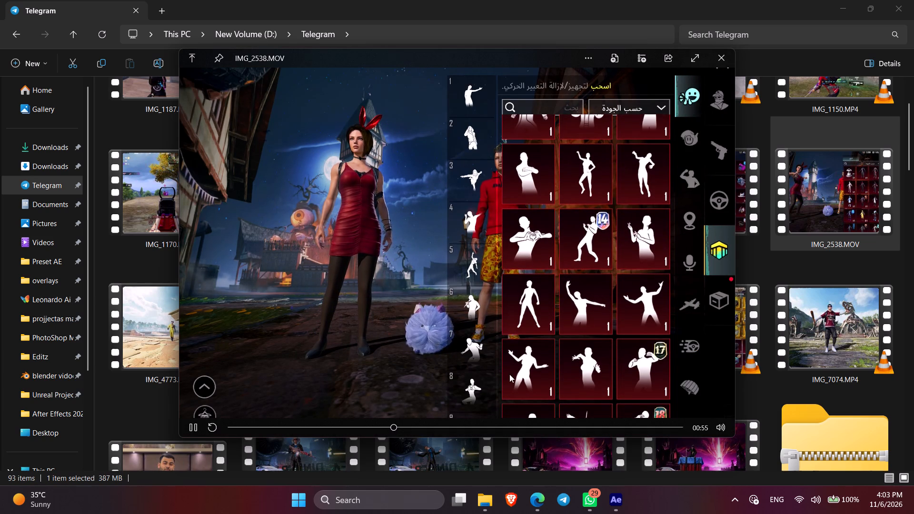
Skim through the remaining footage of IMG_2538.MOV to the later part of the clip and close its preview.
click(427, 430)
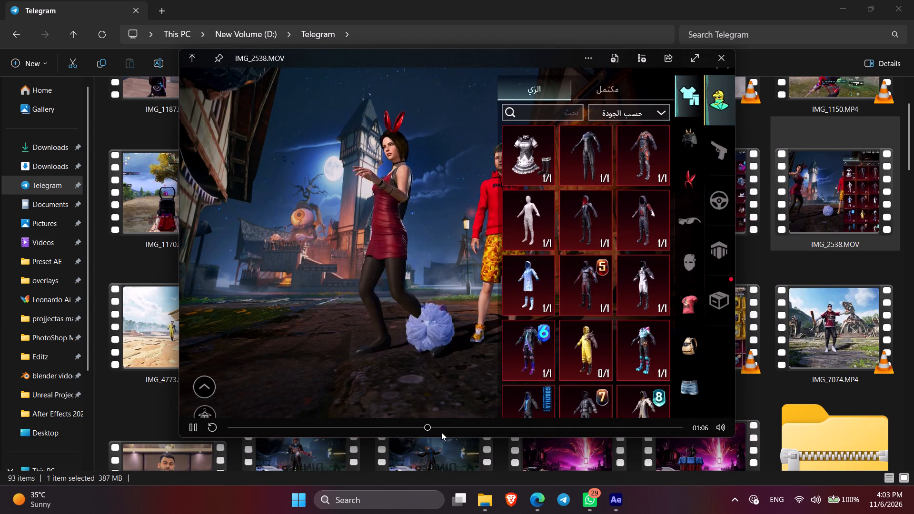
click(470, 425)
click(495, 421)
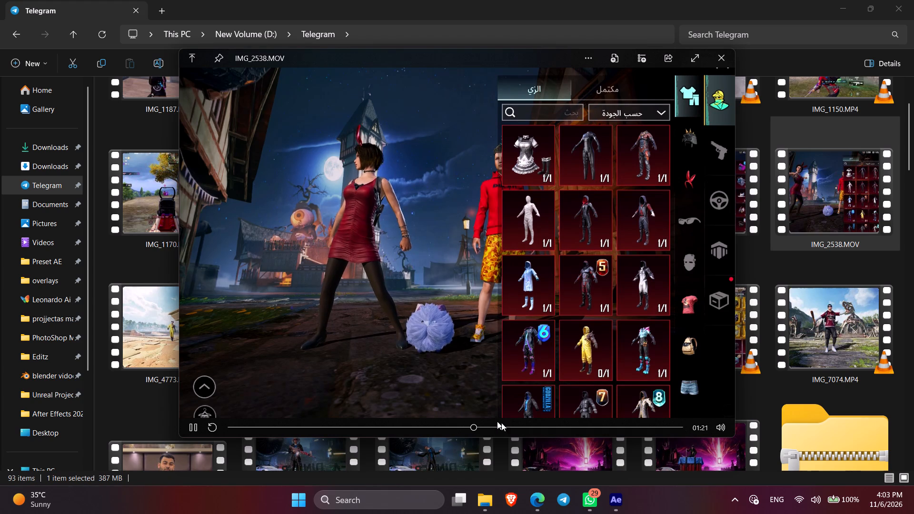
click(520, 428)
click(552, 425)
click(578, 433)
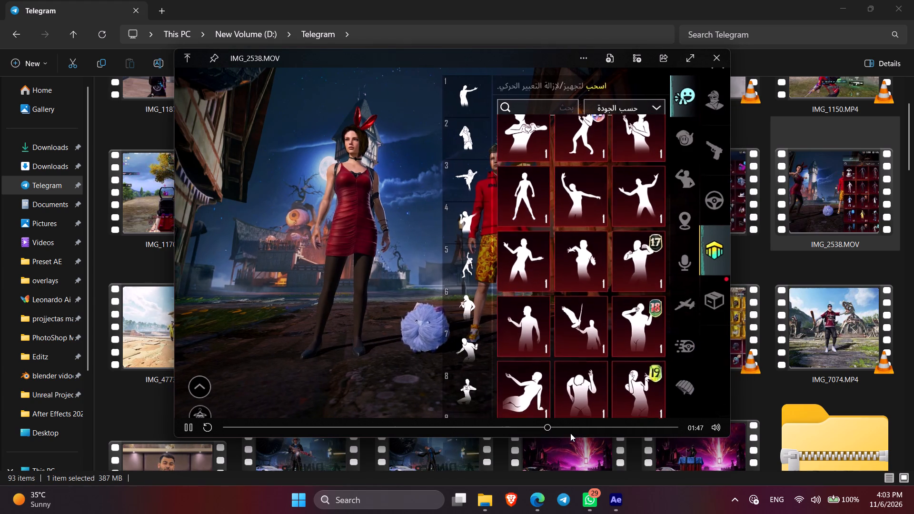
click(586, 428)
click(611, 425)
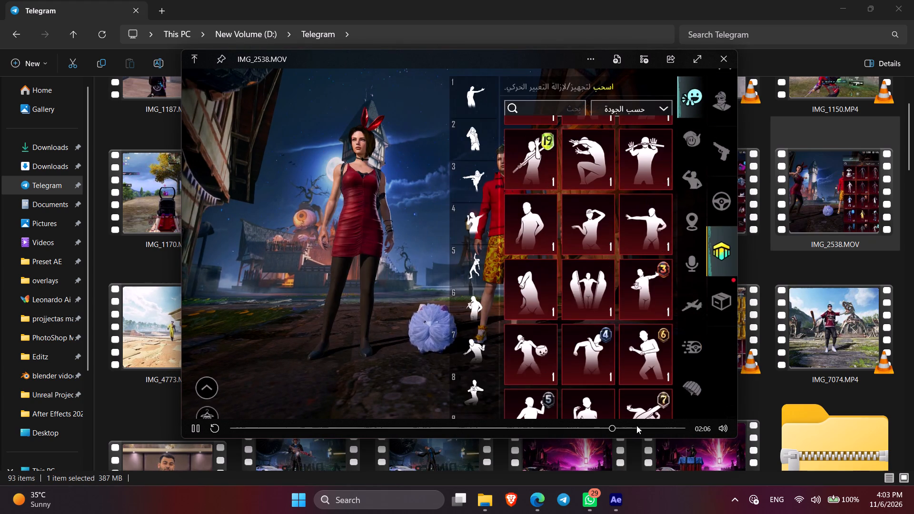
click(636, 425)
click(733, 57)
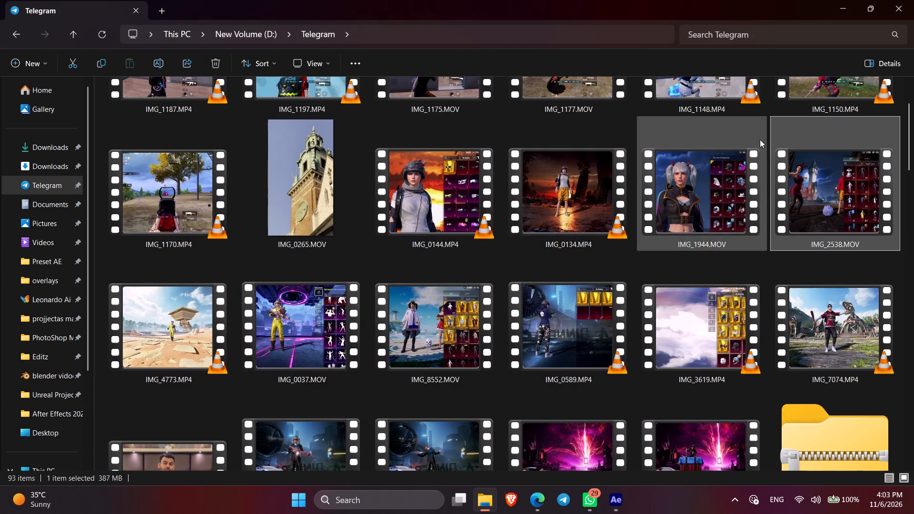
Preview the IMG_1944.MOV clip, skim its opening footage at several points, and close the preview.
click(682, 203)
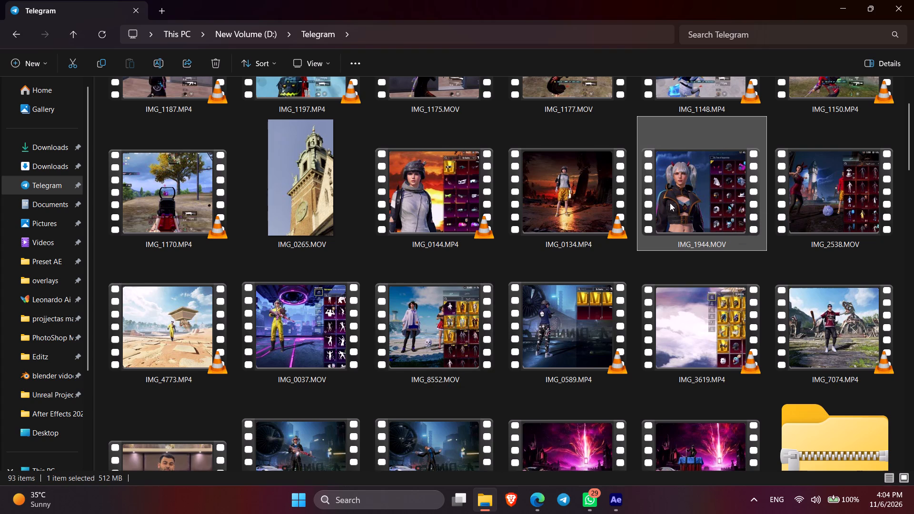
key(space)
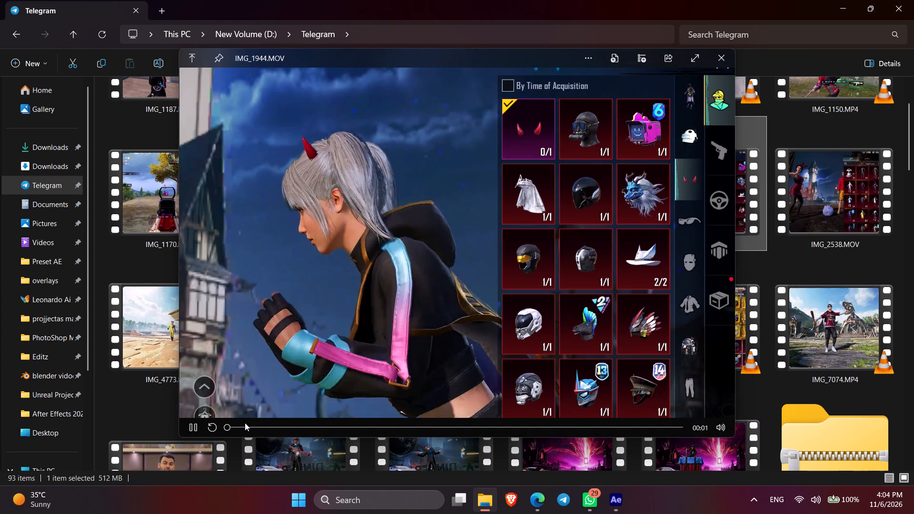
click(249, 427)
click(272, 426)
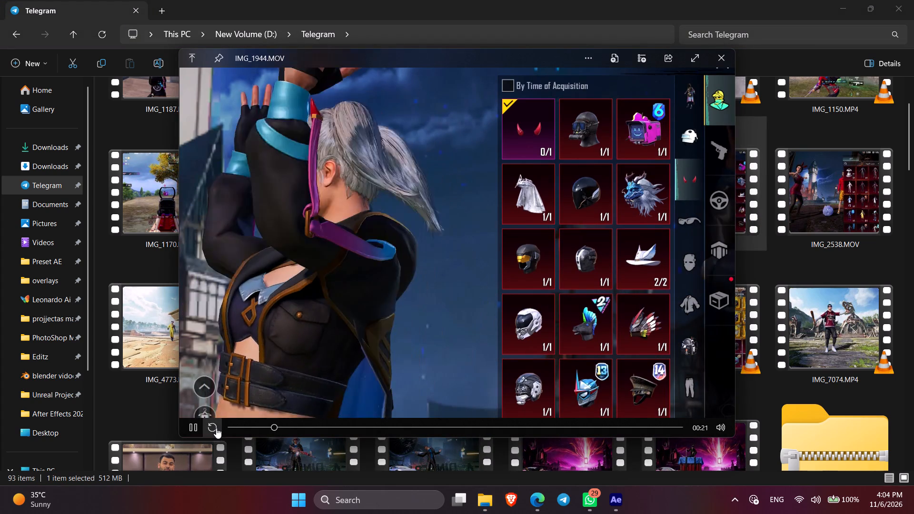
click(286, 424)
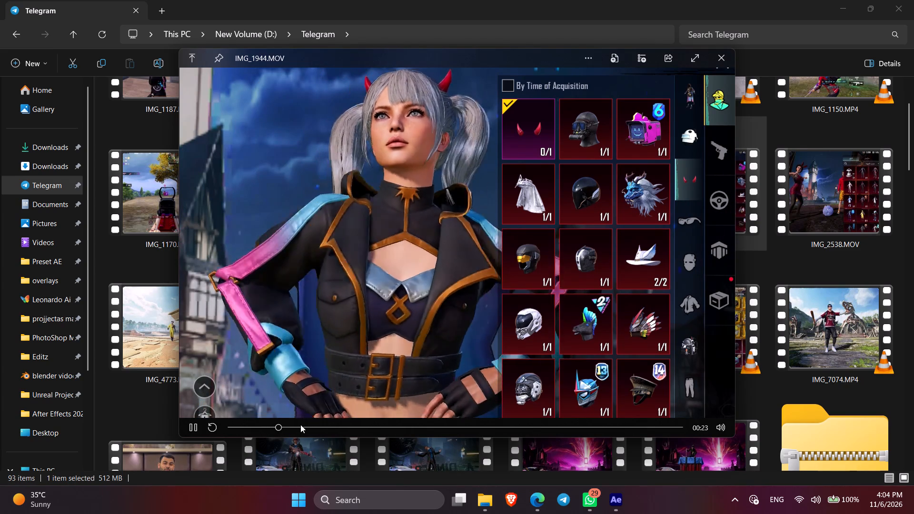
click(299, 425)
click(334, 426)
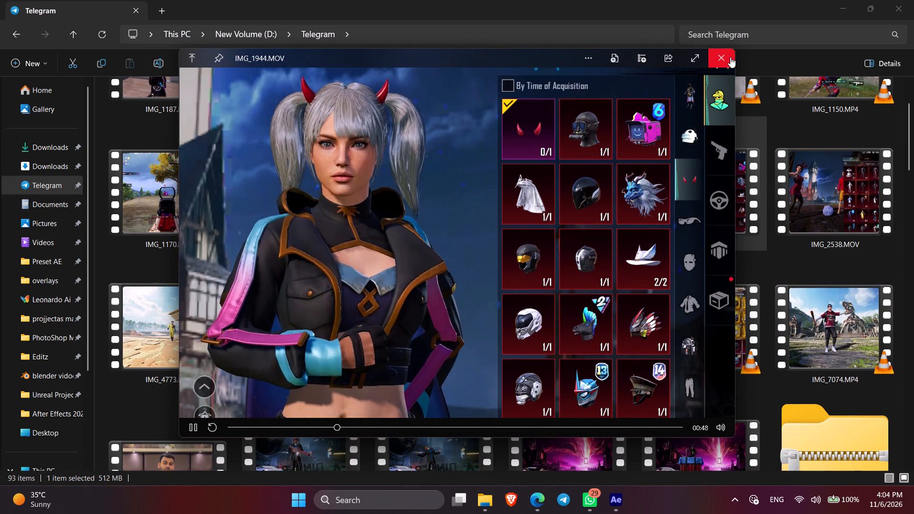
click(731, 56)
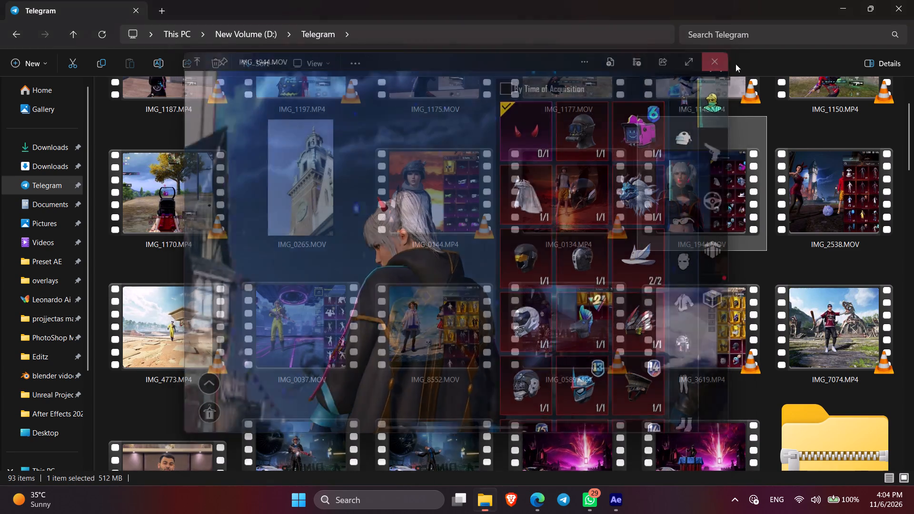
Add IMG_1944.MOV from the Telegram folder to the Comp 1 timeline in After Effects and fit it to the composition's height.
drag(701, 191, 519, 438)
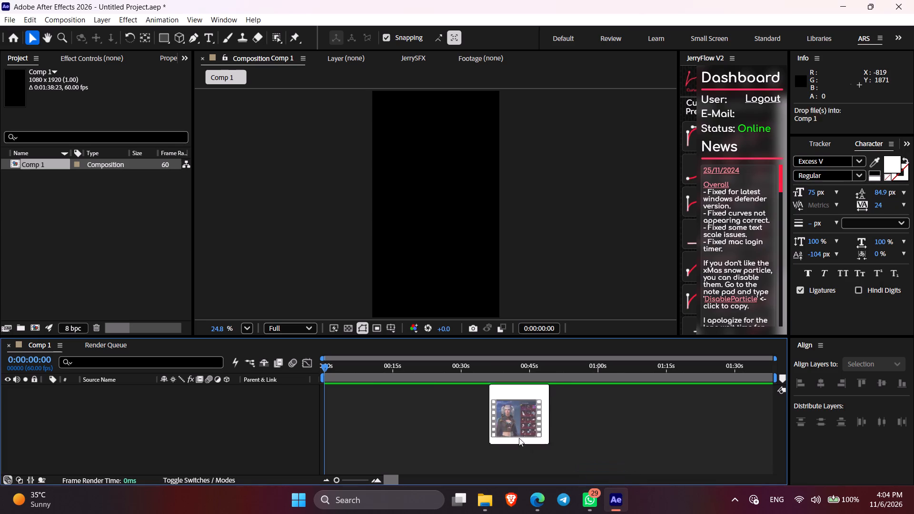
drag(519, 438, 519, 438)
key(ctrl+alt+shift+g)
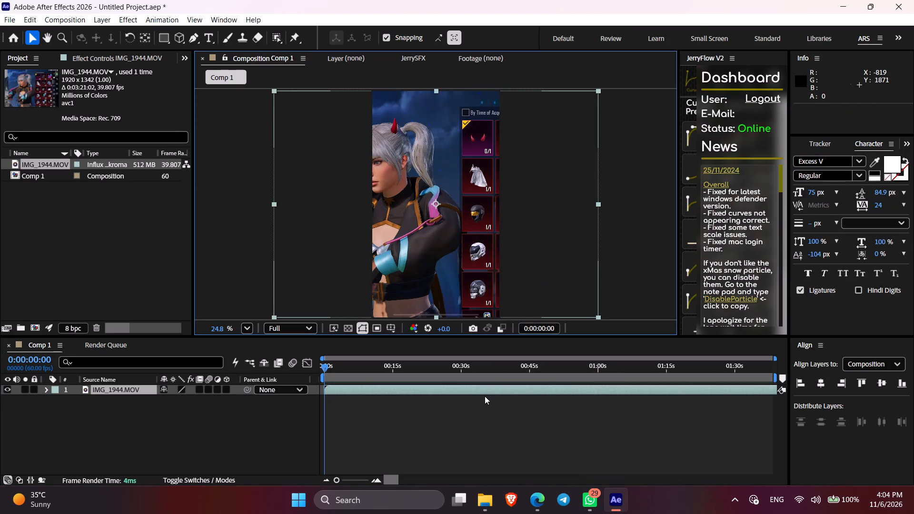
Shift the IMG_1944.MOV layer horizontally to the right so the character, not the inventory grid, fills the vertical frame.
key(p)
drag(169, 398, 421, 409)
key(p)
click(446, 428)
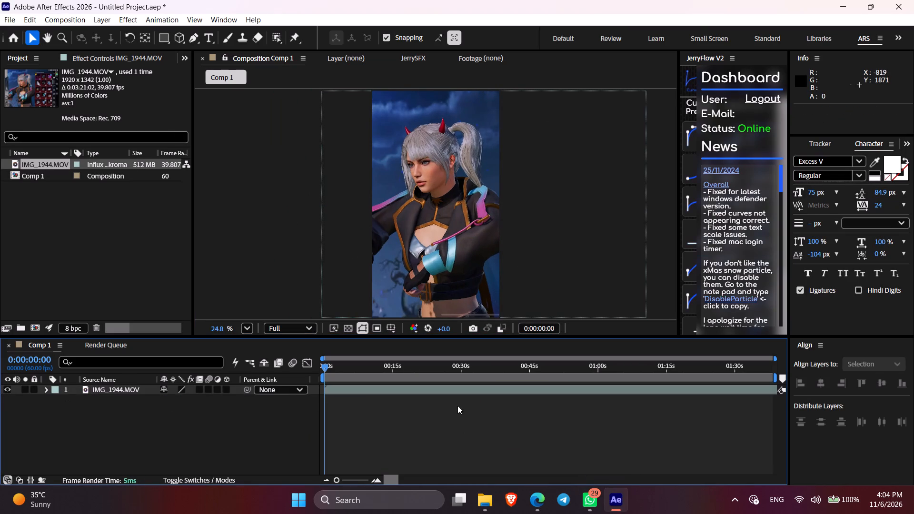
Add the WhatsApp MP3 audio file from the Downloads folder to the Comp 1 timeline above the IMG_1944.MOV layer.
click(494, 499)
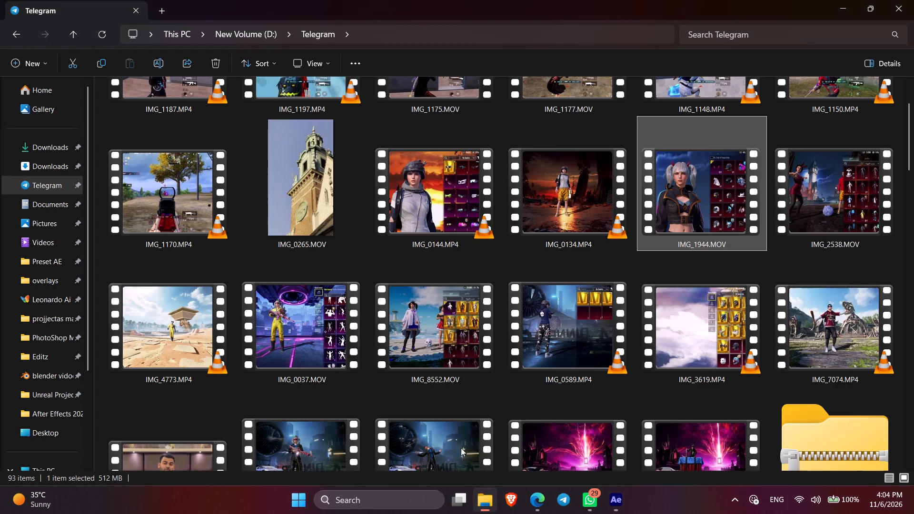
click(29, 170)
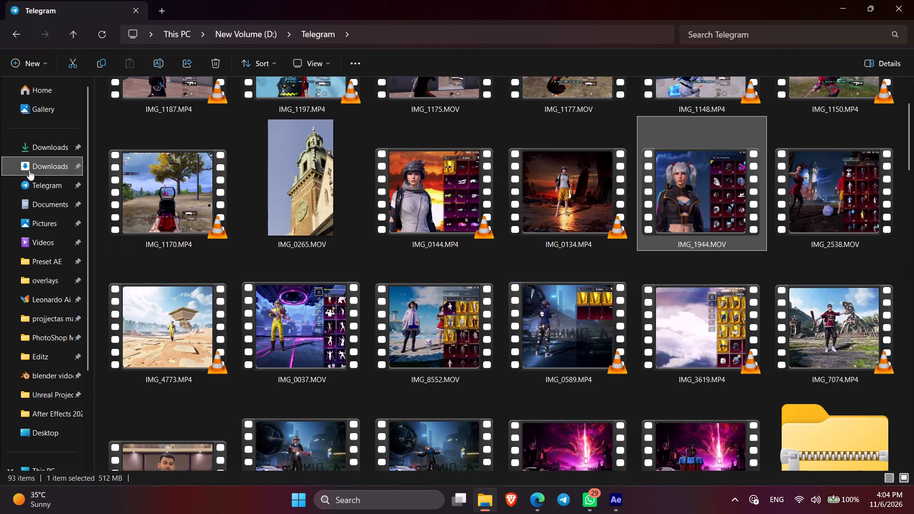
click(45, 148)
drag(307, 148, 308, 153)
drag(139, 162, 450, 434)
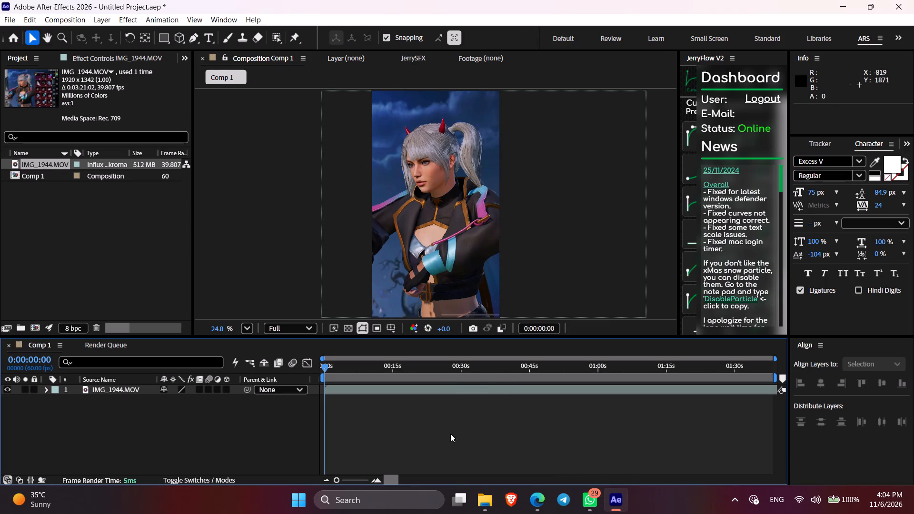
Set the work area to end at the audio layer's out point, 0:00:34:42, and trim Comp 1 to the work area.
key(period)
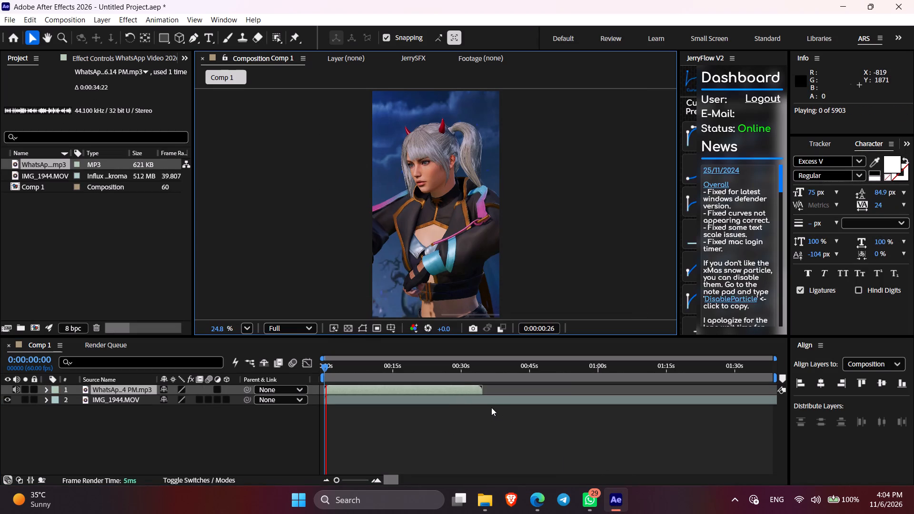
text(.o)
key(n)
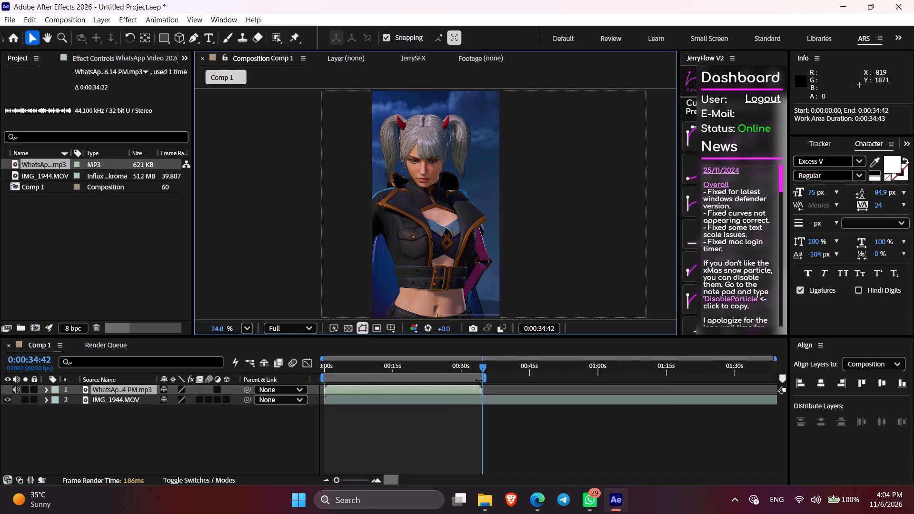
right_click(478, 380)
click(518, 414)
Listen to the audio track from the start of Comp 1, with the timeline zoomed in on its opening seconds.
drag(520, 363, 348, 393)
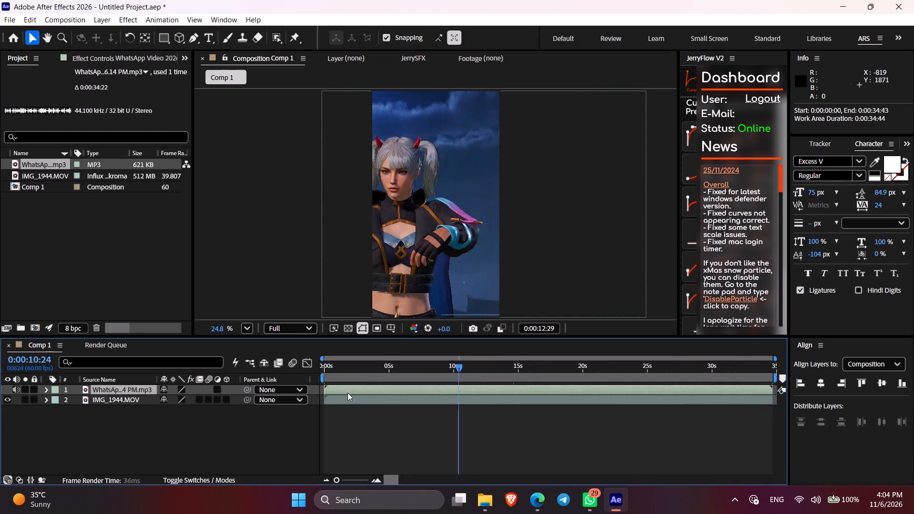
drag(348, 393, 287, 400)
click(436, 424)
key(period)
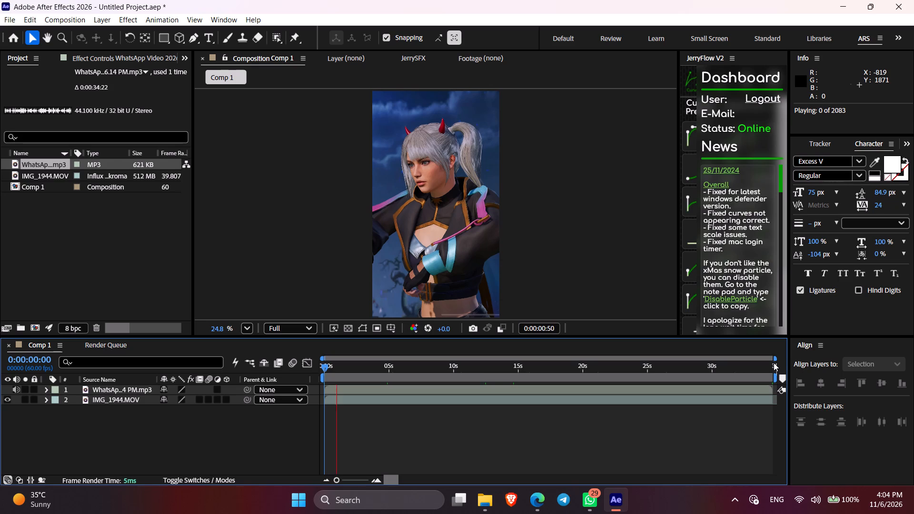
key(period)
drag(774, 359, 412, 372)
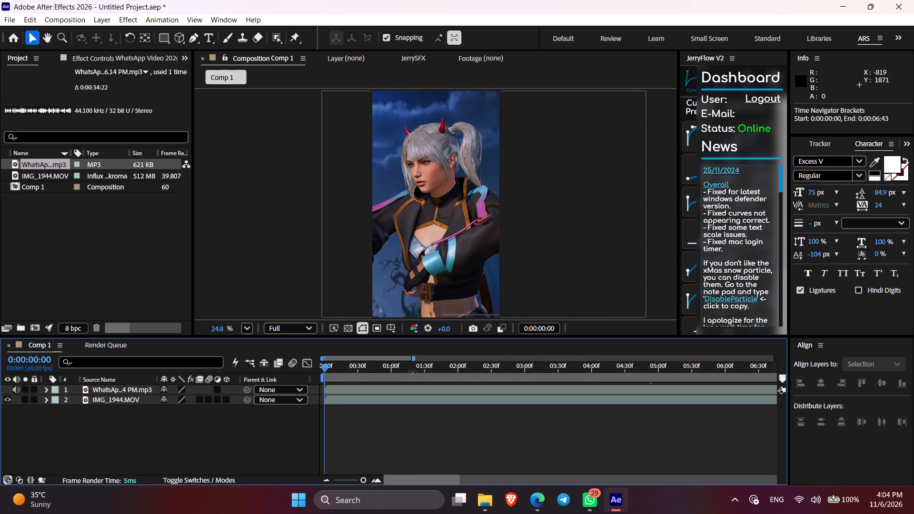
drag(412, 372, 439, 373)
click(466, 439)
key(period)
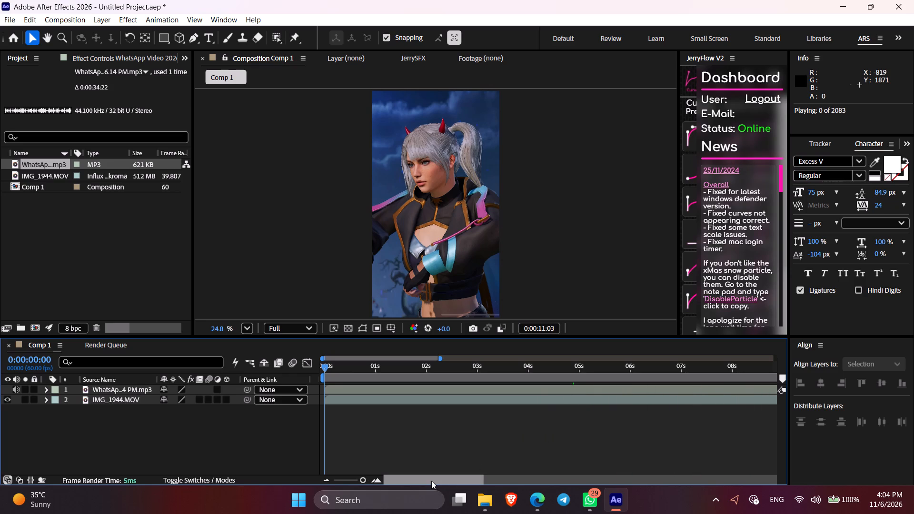
Switch to After Effects and listen to Comp 1's soundtrack at several points from the start to the final seconds.
click(690, 88)
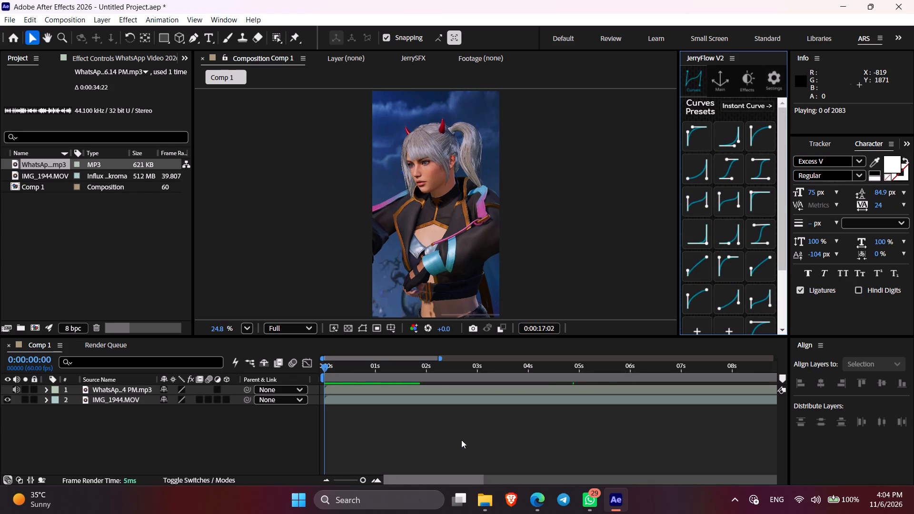
key(period)
drag(446, 482, 590, 463)
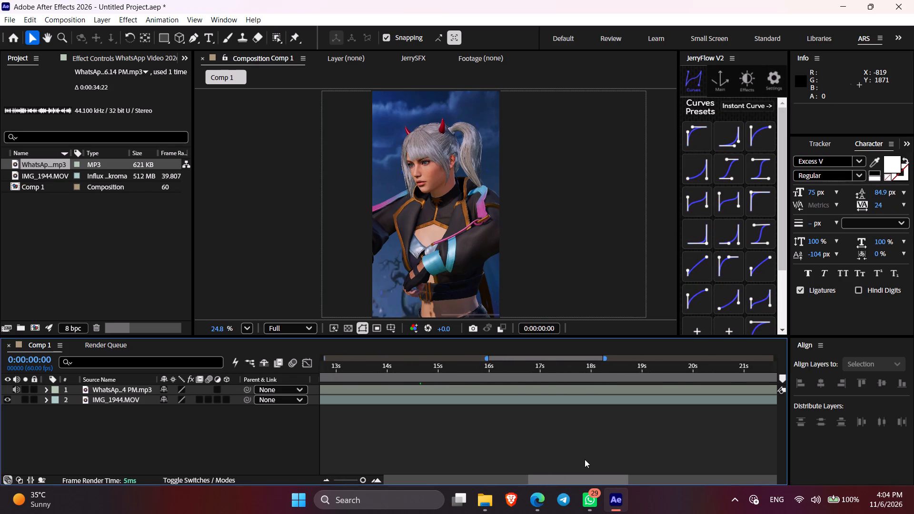
click(538, 379)
key(period)
drag(564, 480, 596, 477)
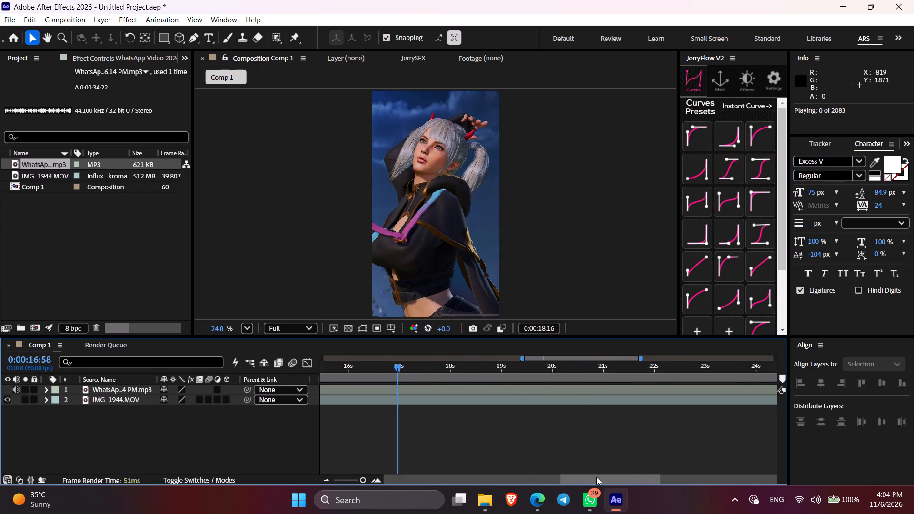
drag(596, 477, 626, 476)
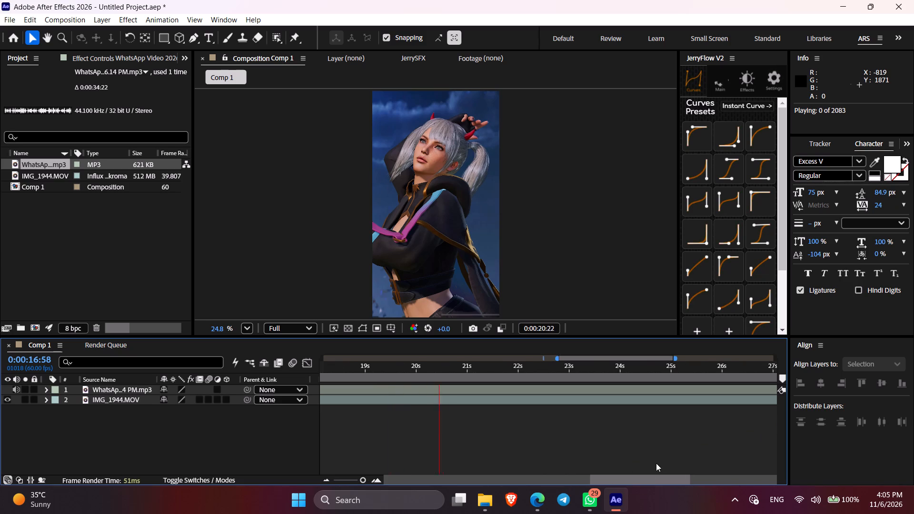
drag(646, 481, 673, 479)
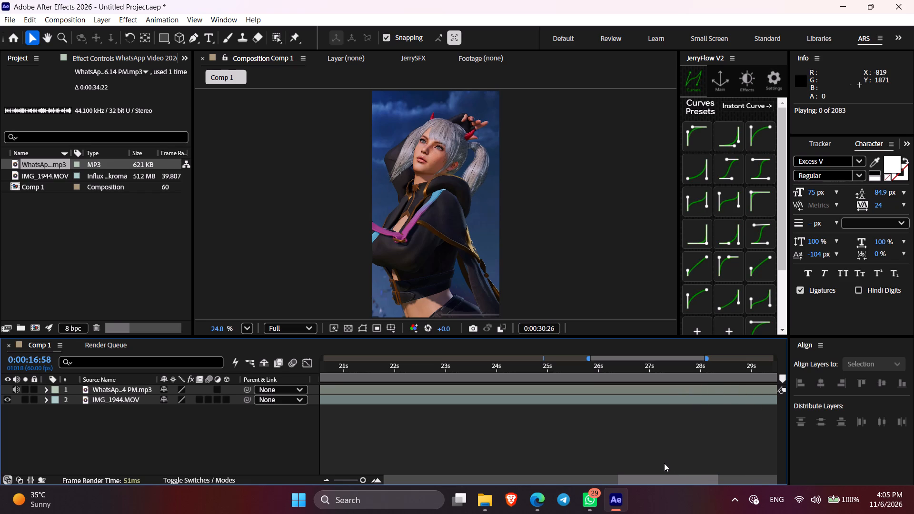
key(Return)
drag(646, 478, 691, 478)
key(period)
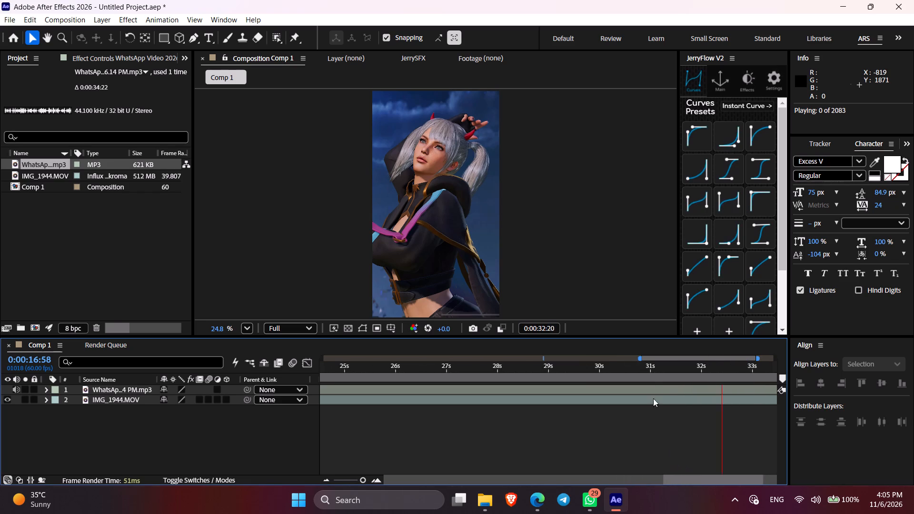
Use the mp3 layer's waveform and audio playback to add a composition marker at 0:00:30:39, and collapse the waveform.
drag(649, 378, 637, 378)
click(635, 393)
key(l)
key(l)
drag(604, 375, 574, 374)
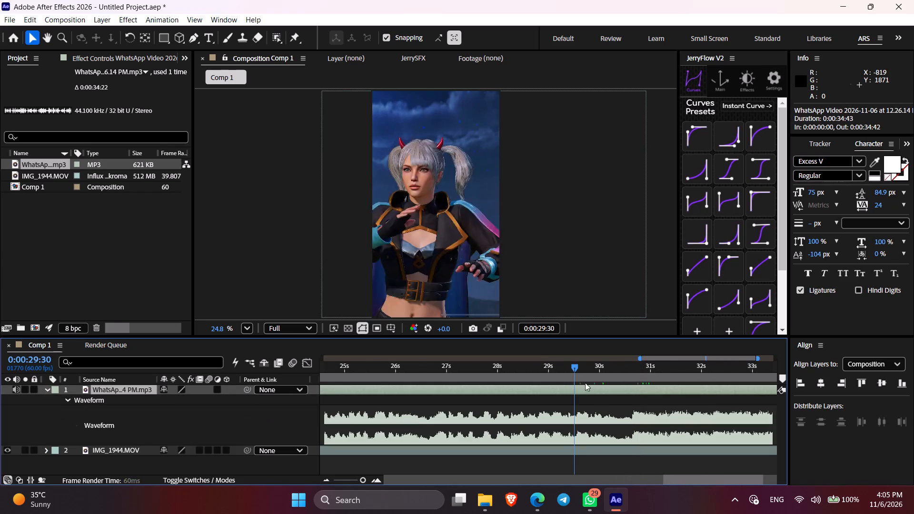
click(610, 397)
key(Return)
key(period)
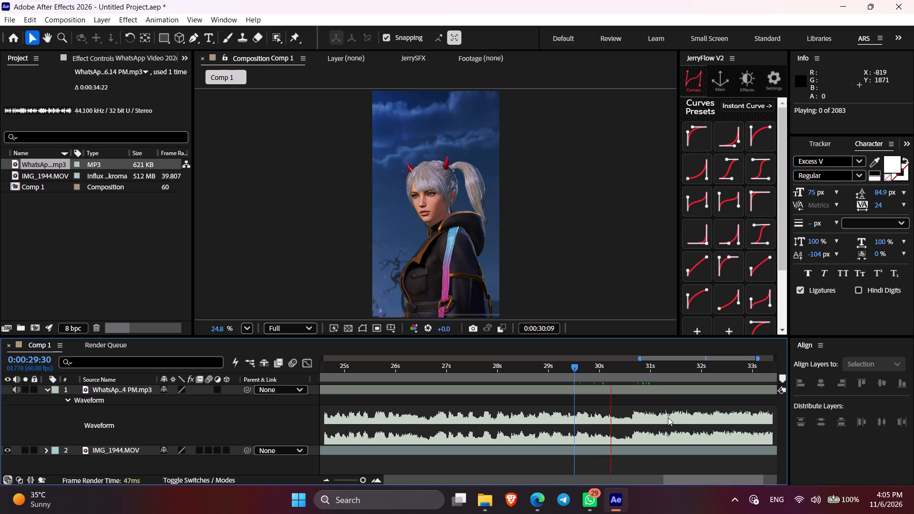
key(period)
click(633, 363)
key(asterisk)
key(period)
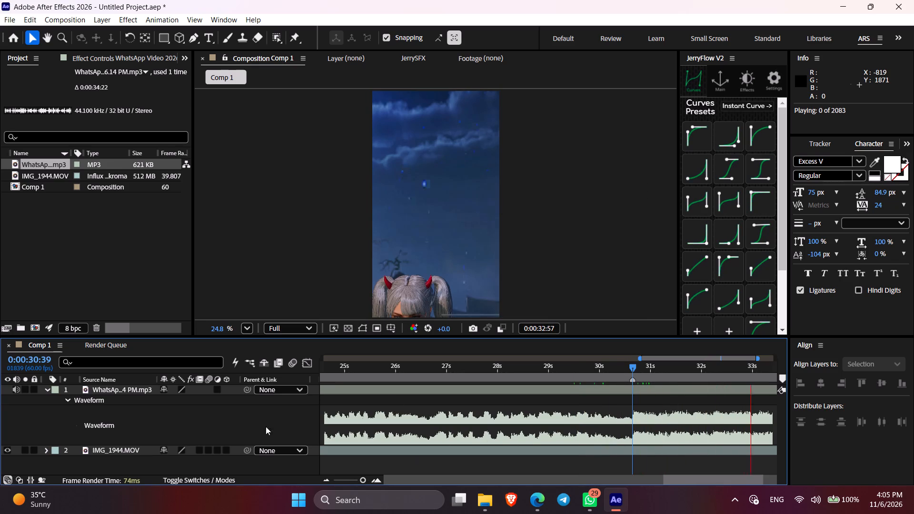
key(period)
click(47, 393)
Return to the start of Comp 1 and listen to the opening seconds of the soundtrack repeatedly.
drag(497, 374, 494, 374)
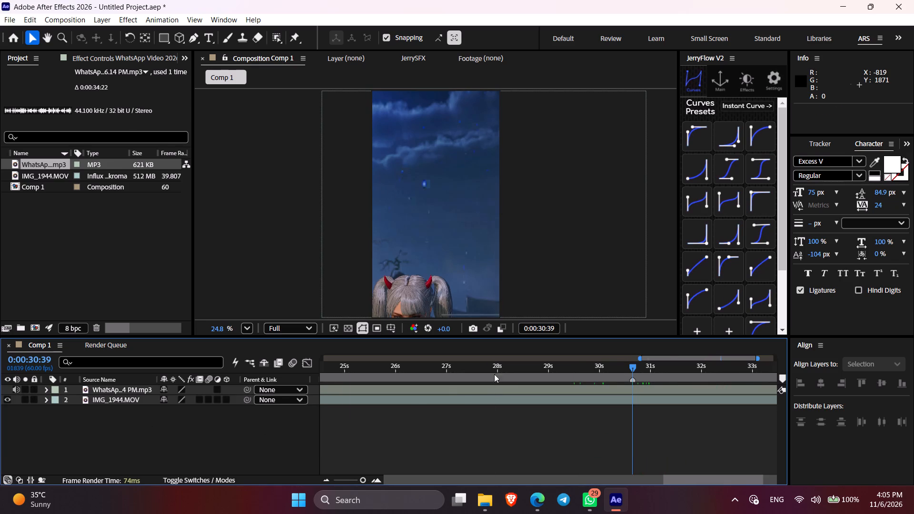
drag(494, 374, 165, 420)
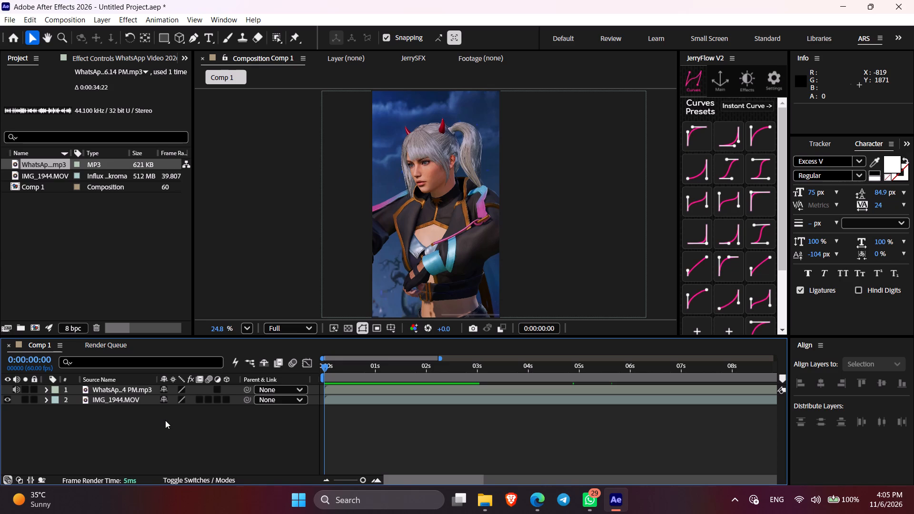
key(period)
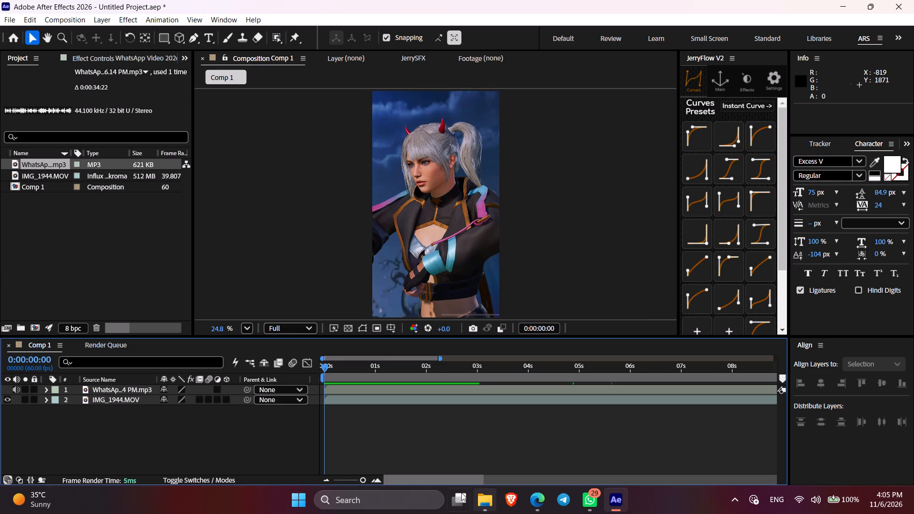
key(period)
drag(344, 366, 301, 365)
key(period)
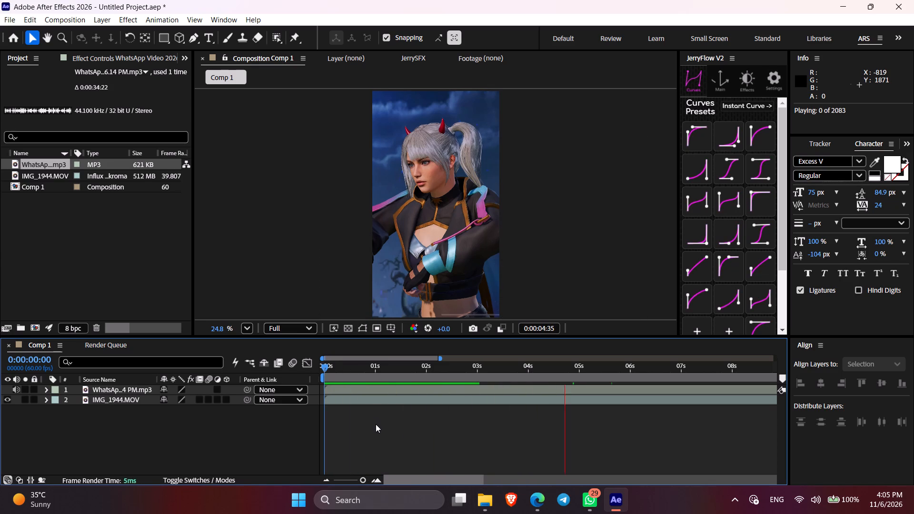
key(period)
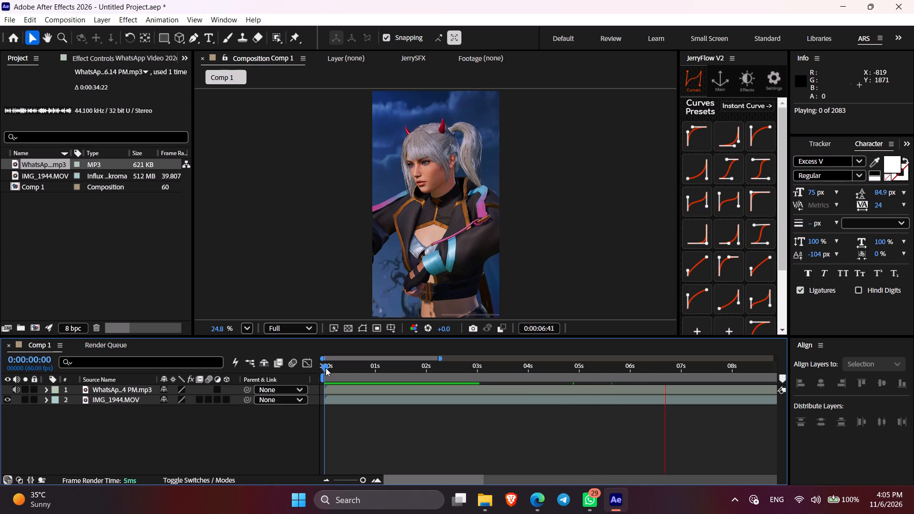
drag(326, 370, 319, 369)
key(period)
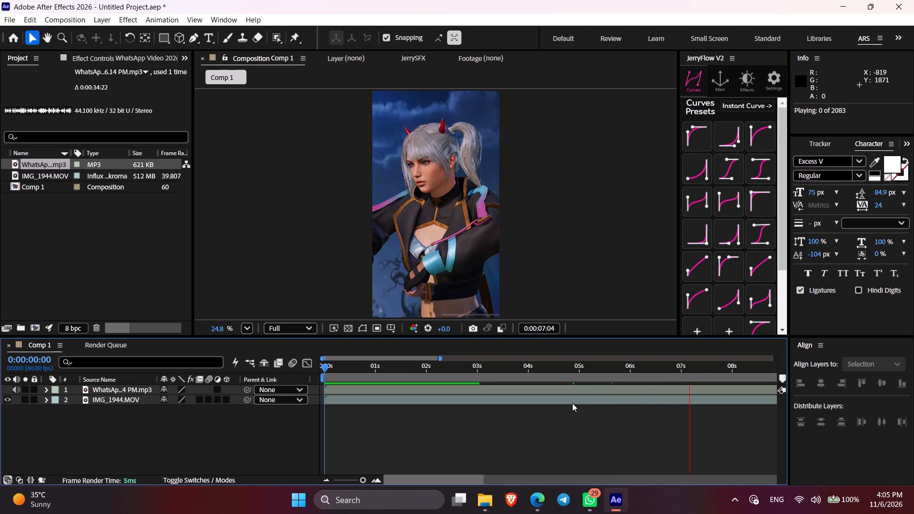
key(period)
drag(580, 373, 316, 395)
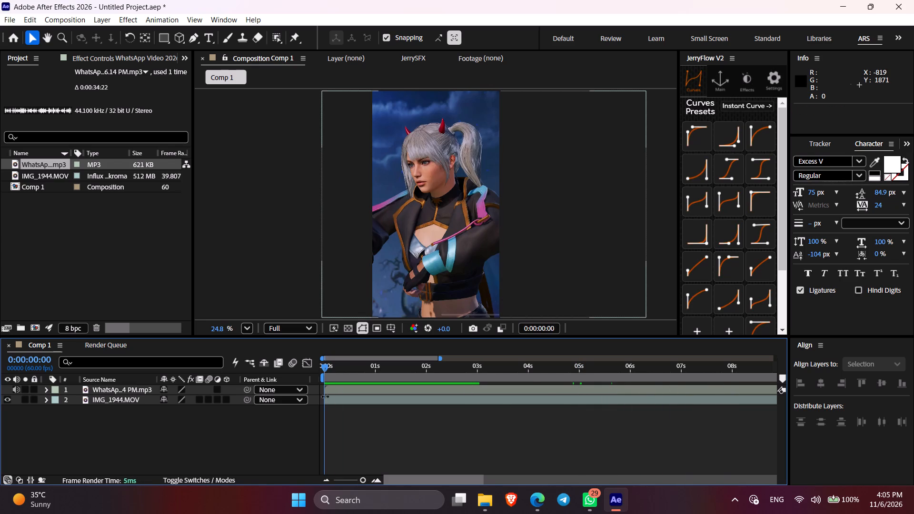
Open the IMG_1944.MOV layer in its own viewer and extend its out point to 0:03:21:01.
double_click(340, 400)
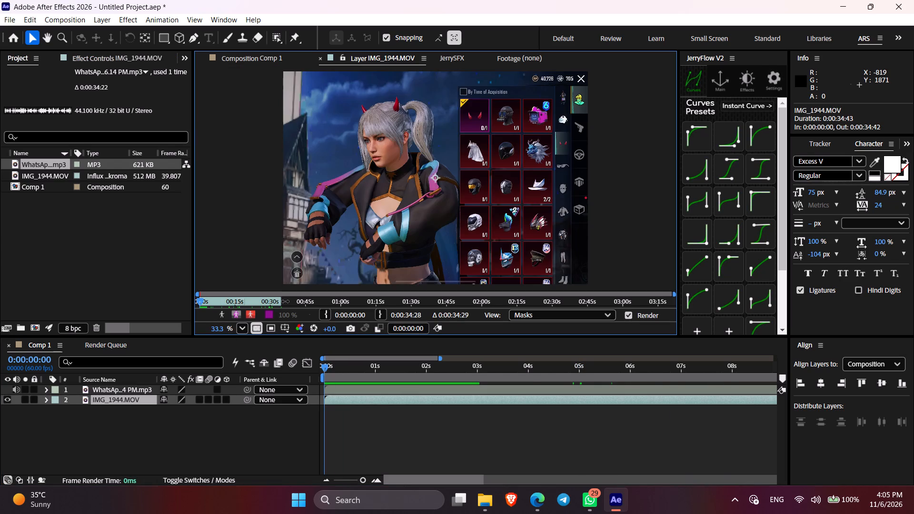
drag(285, 301, 828, 306)
Scrub through the whole IMG_1944.MOV footage to choose the opening pose and set the layer's in point to 0:00:33:16.
drag(200, 301, 205, 301)
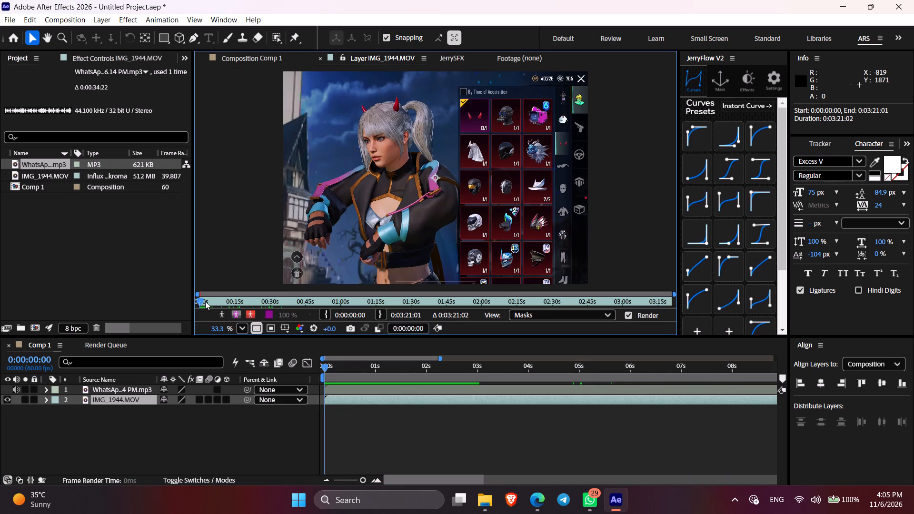
drag(205, 301, 197, 300)
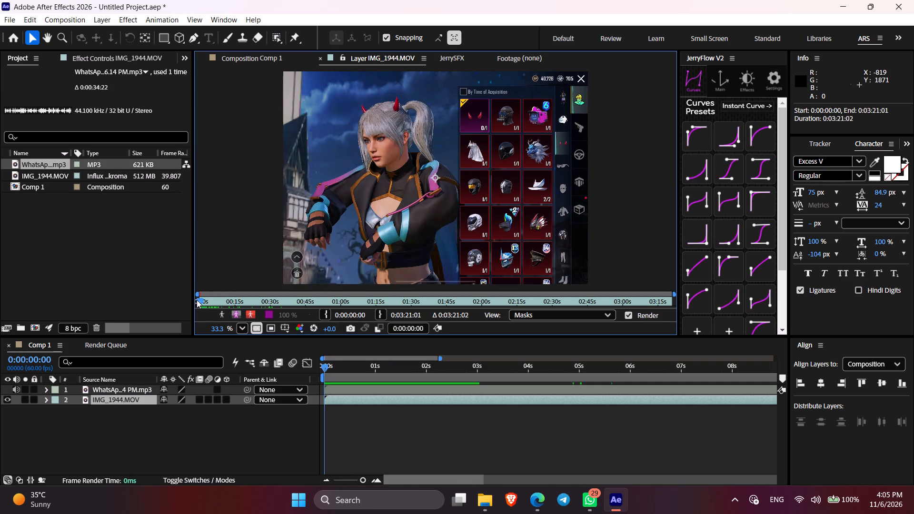
drag(197, 300, 297, 308)
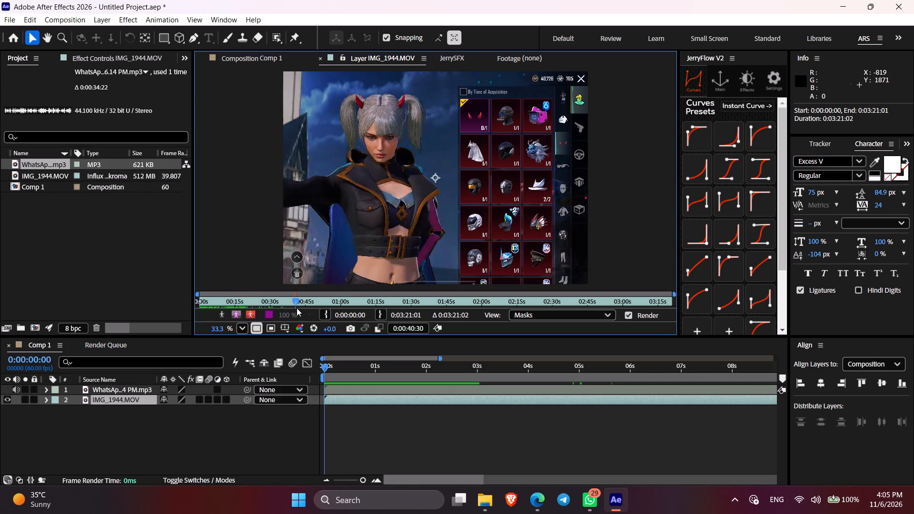
drag(297, 308, 365, 312)
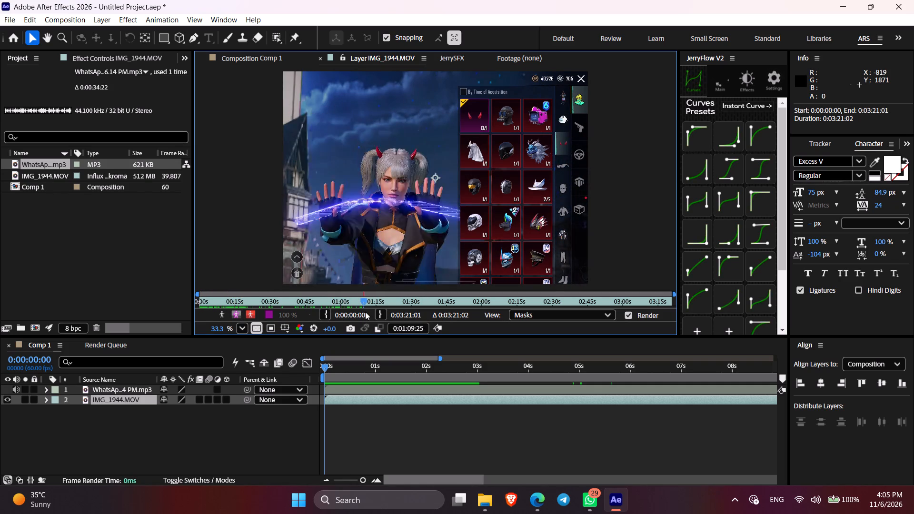
drag(365, 312, 552, 295)
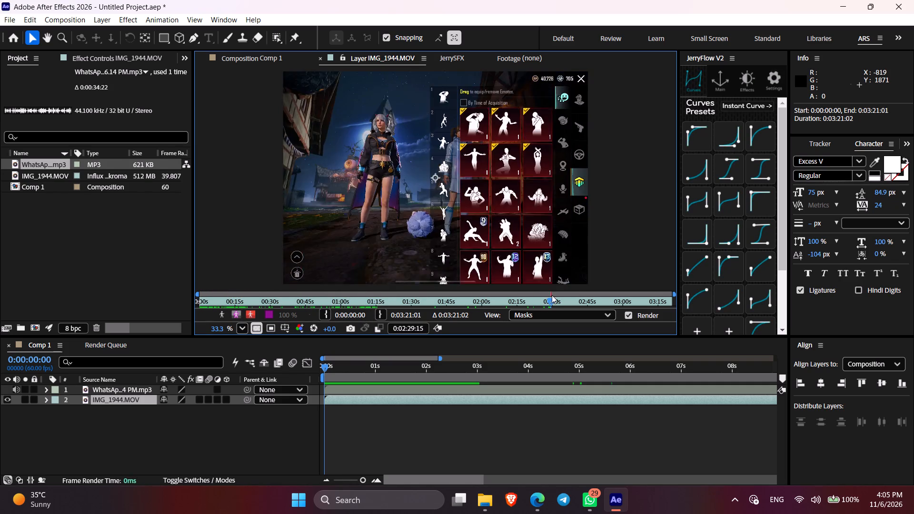
drag(552, 295, 635, 302)
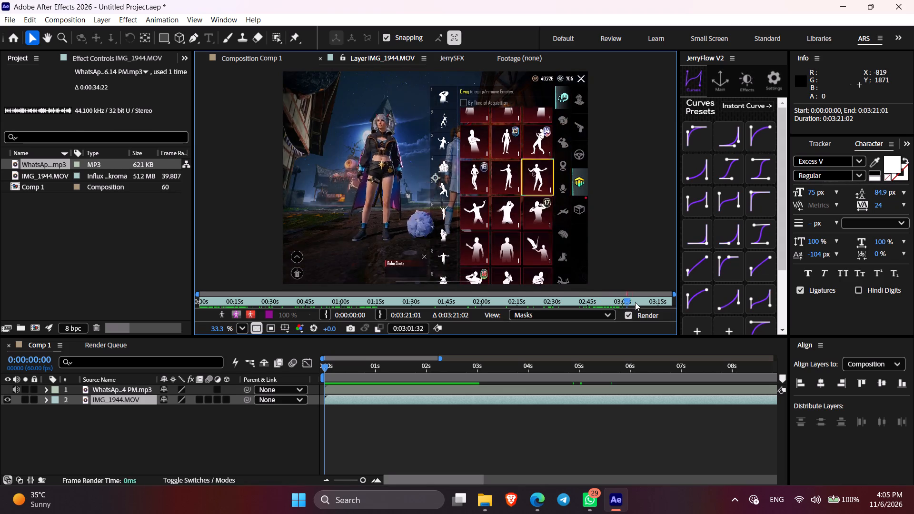
drag(635, 302, 229, 302)
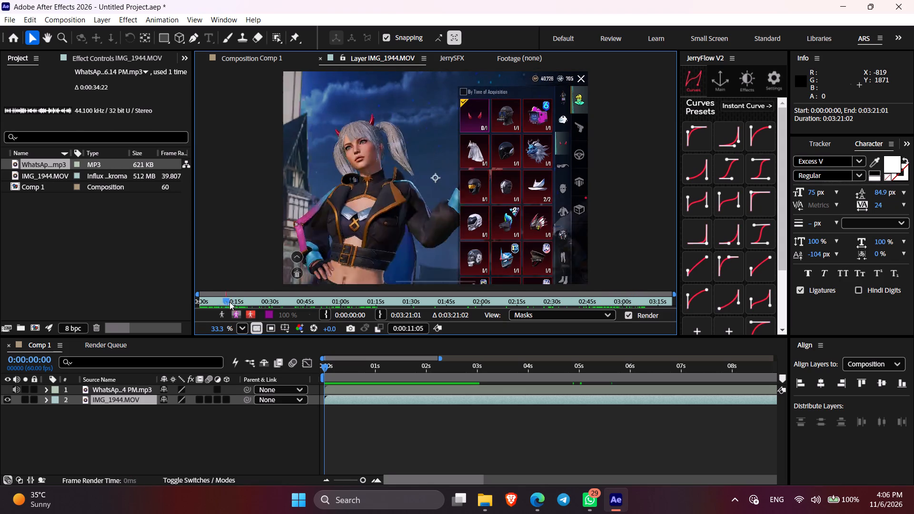
drag(229, 302, 253, 308)
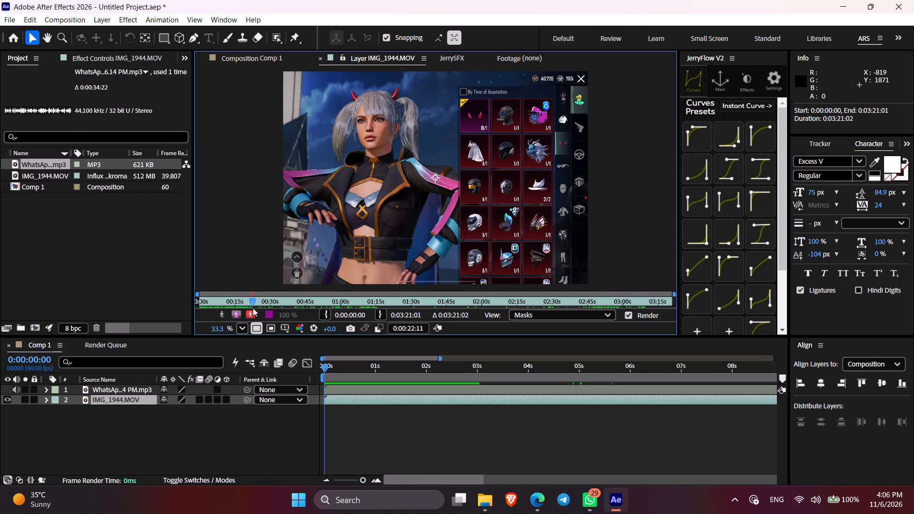
drag(253, 308, 283, 304)
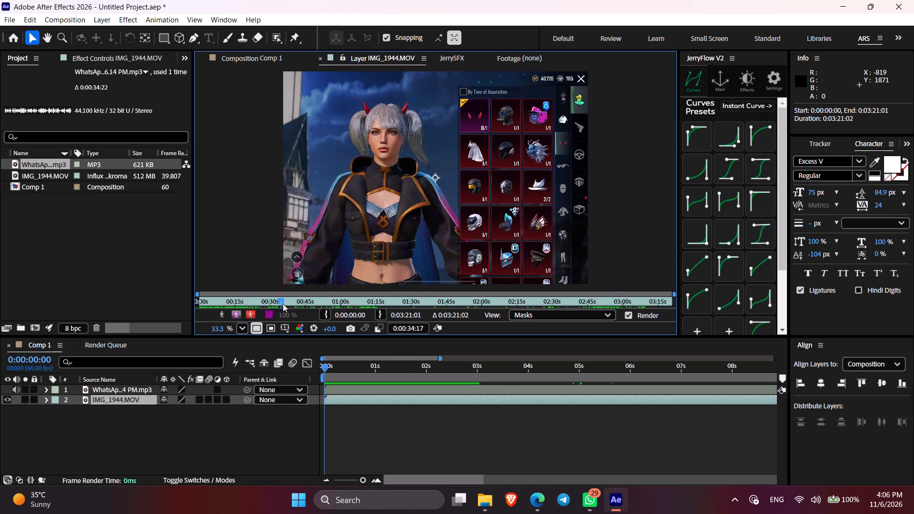
drag(283, 304, 281, 300)
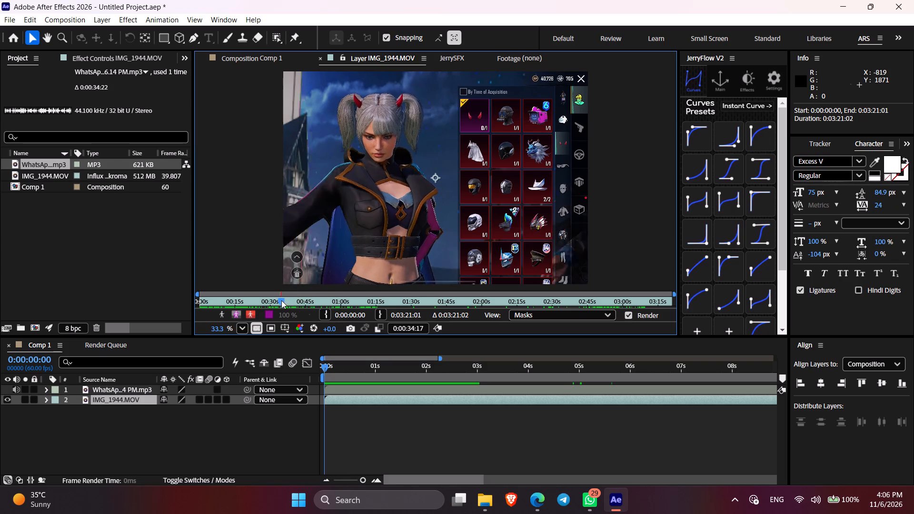
drag(281, 300, 266, 294)
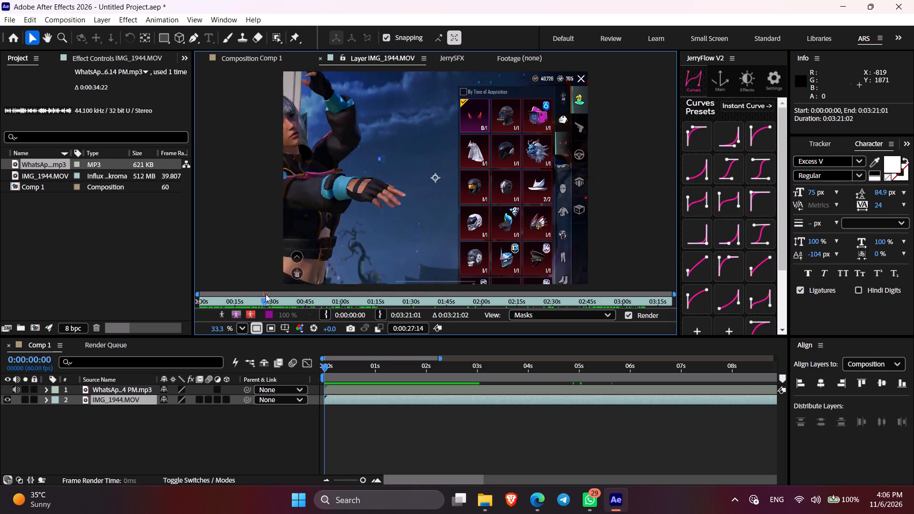
drag(266, 294, 274, 296)
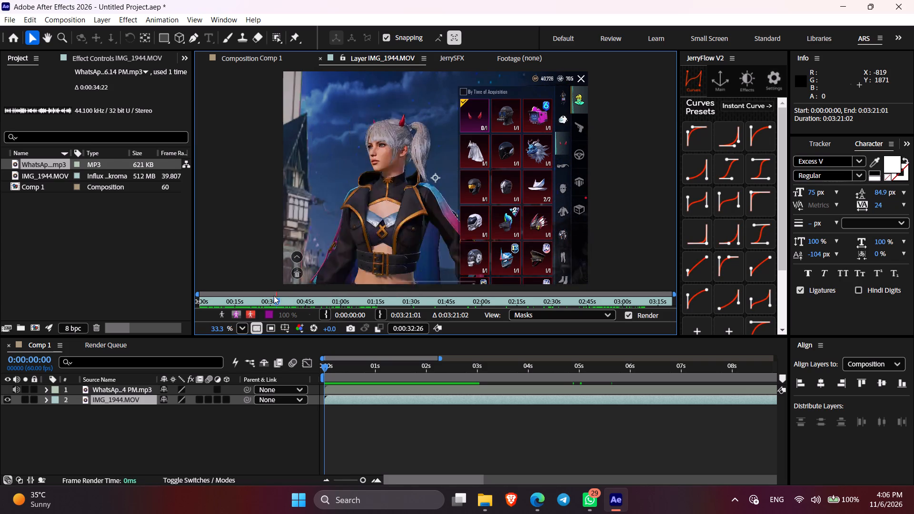
drag(274, 296, 209, 296)
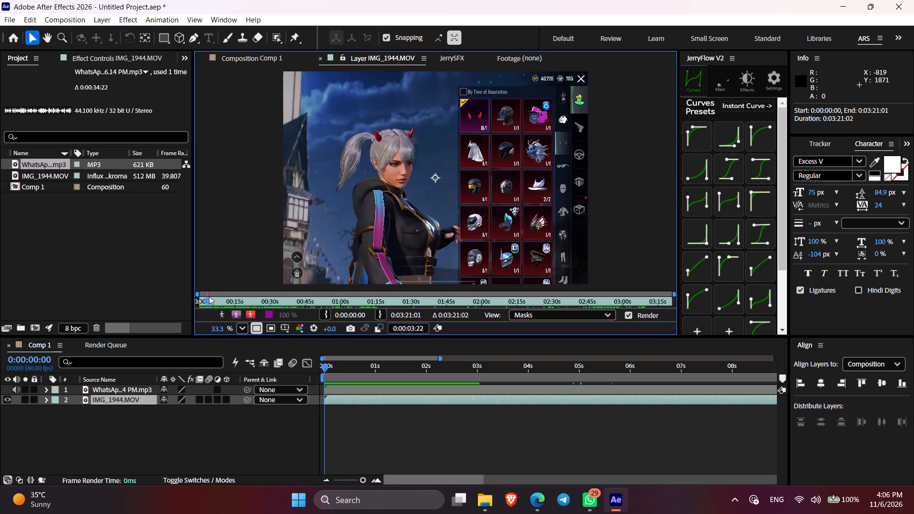
drag(209, 296, 250, 303)
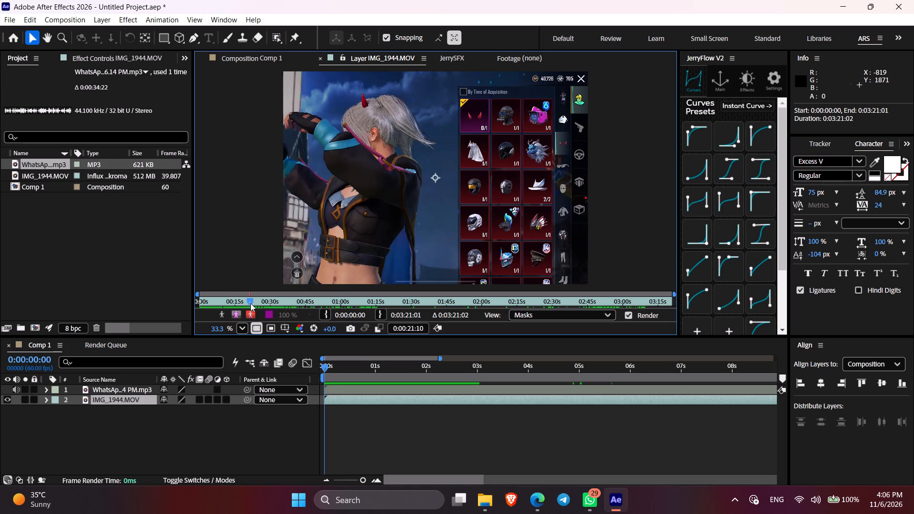
drag(250, 303, 288, 312)
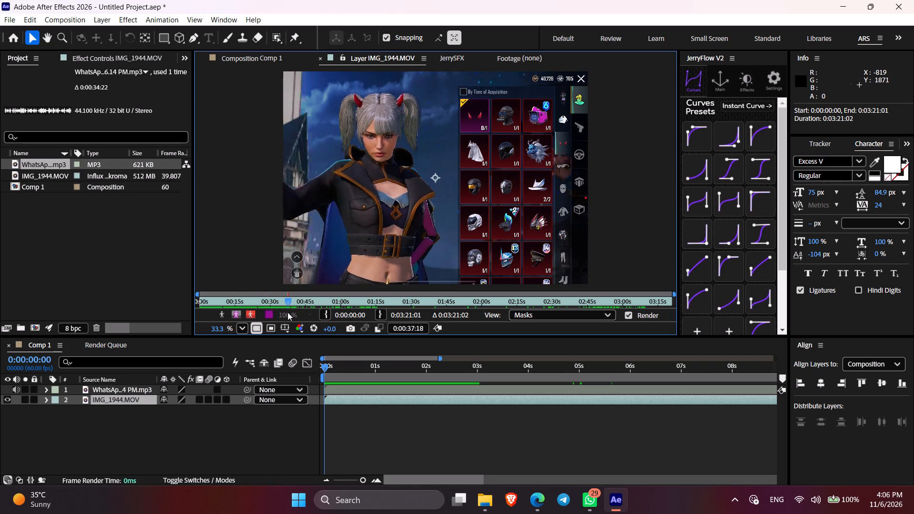
drag(288, 312, 279, 311)
click(319, 313)
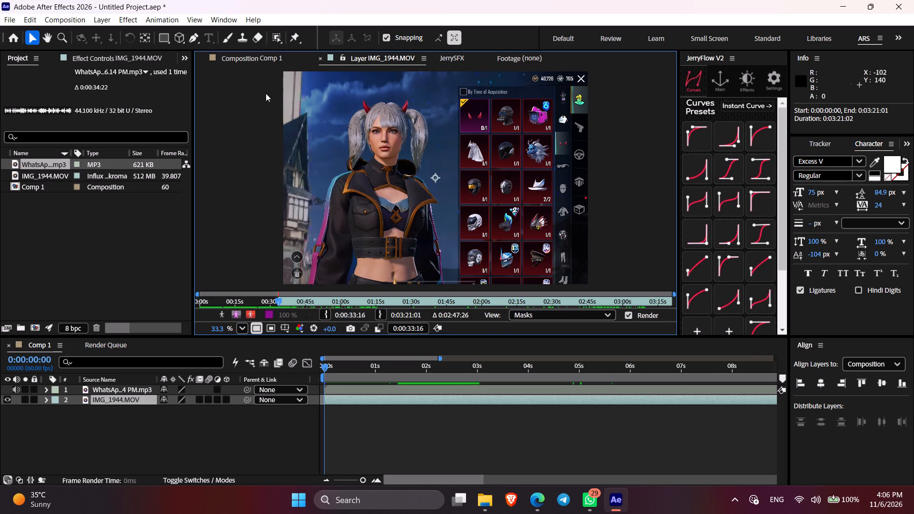
Return to Comp 1 and listen to the soundtrack from the start, from 0:00:13:56 and from 0:00:15:34.
click(238, 64)
click(435, 422)
key(period)
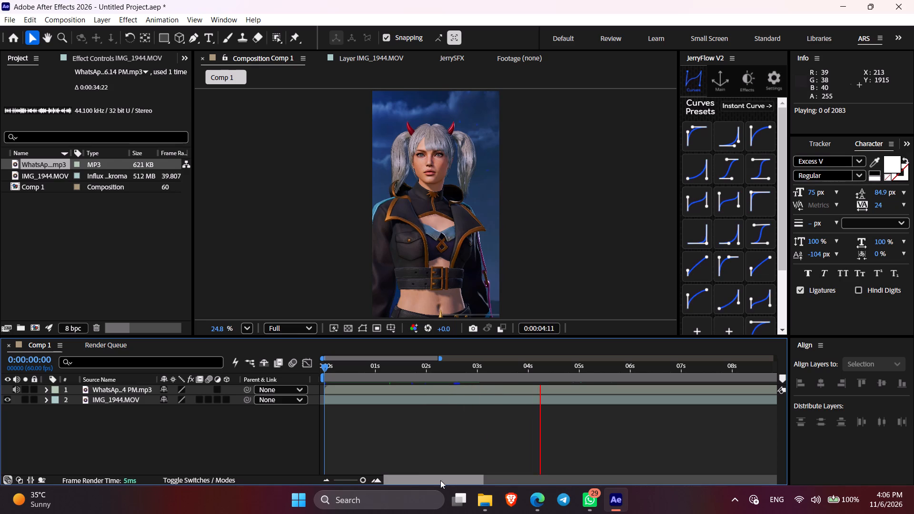
drag(422, 476, 444, 478)
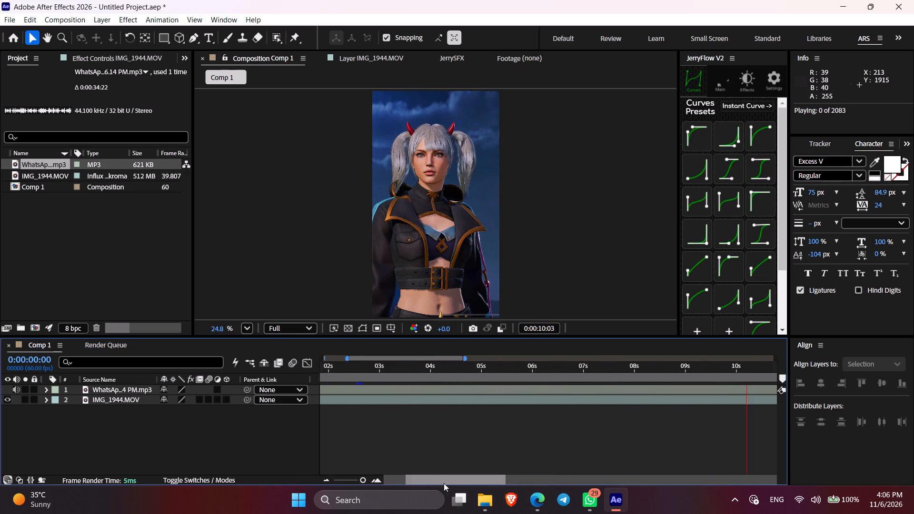
drag(442, 482, 513, 473)
key(period)
drag(490, 363, 513, 370)
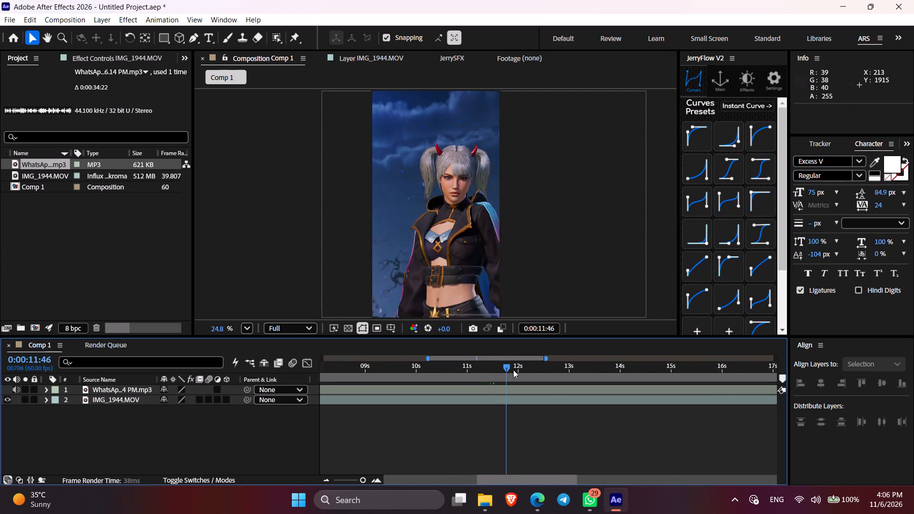
drag(513, 370, 617, 387)
key(period)
drag(513, 480, 516, 480)
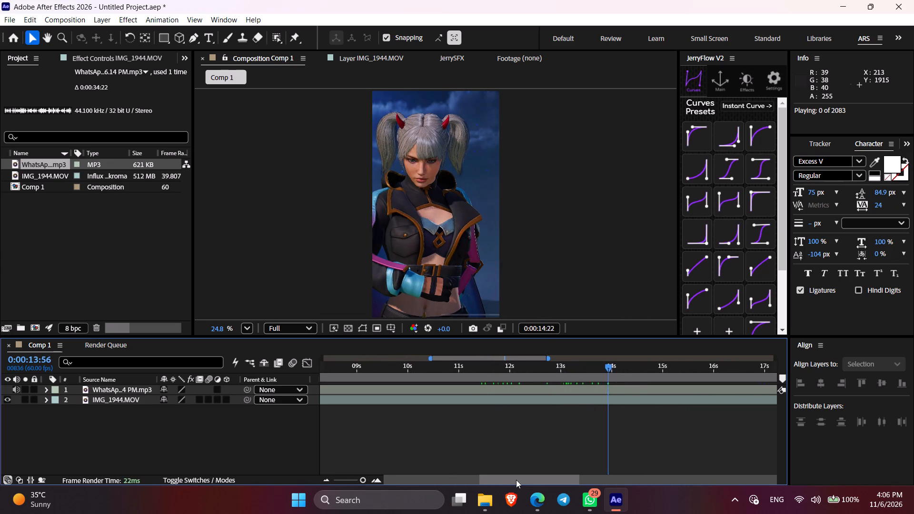
drag(516, 480, 573, 481)
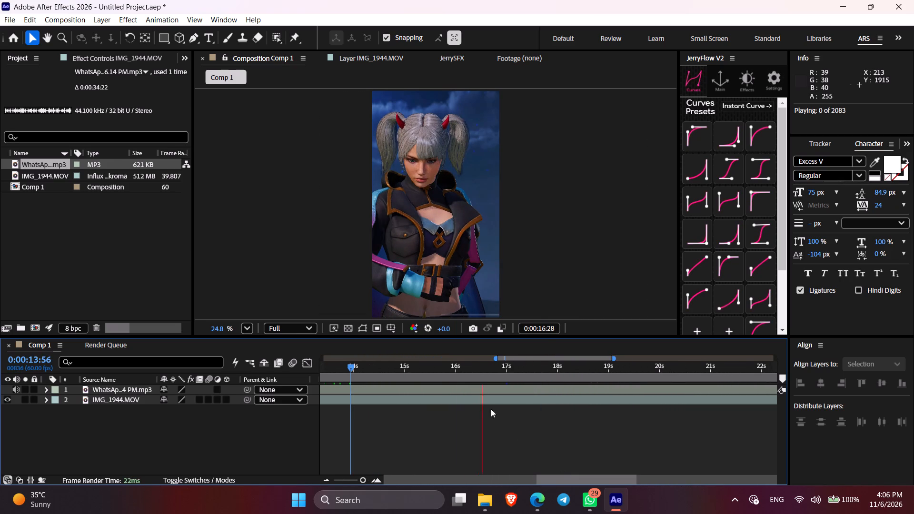
key(period)
drag(451, 376, 434, 370)
key(period)
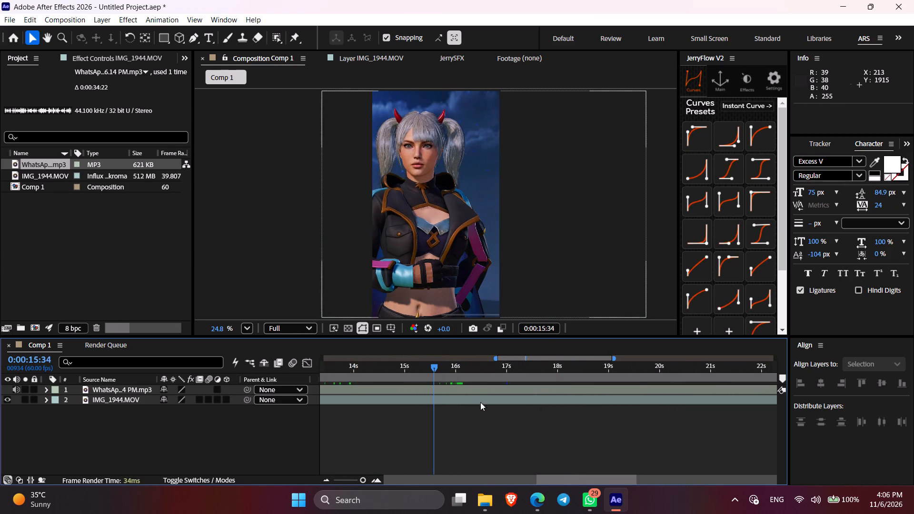
click(499, 433)
key(period)
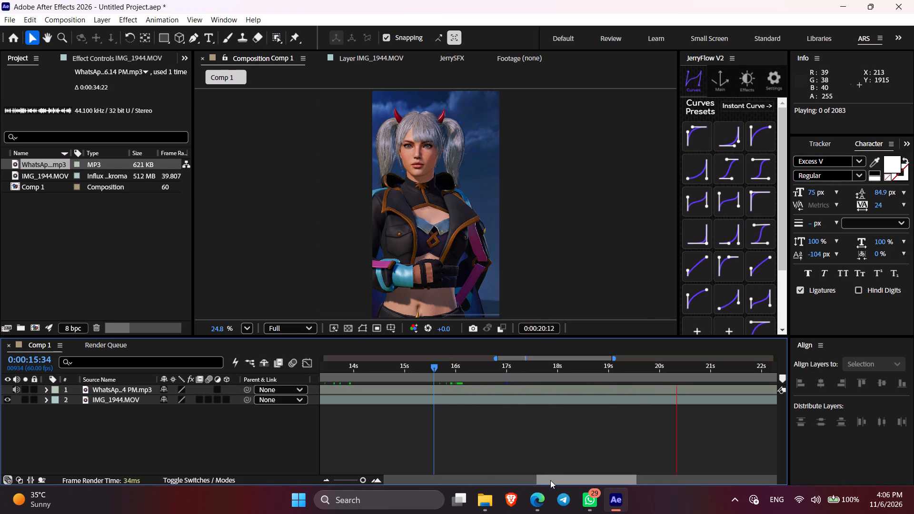
key(period)
Move the mp3 layer below IMG_1944.MOV and split the footage layer at 0:00:14:57.
drag(430, 384, 418, 383)
drag(412, 379, 397, 378)
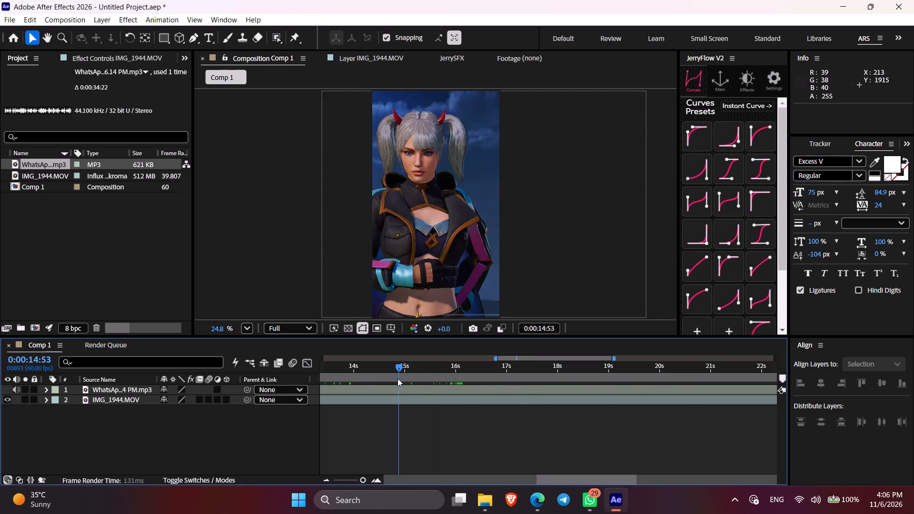
drag(397, 378, 444, 405)
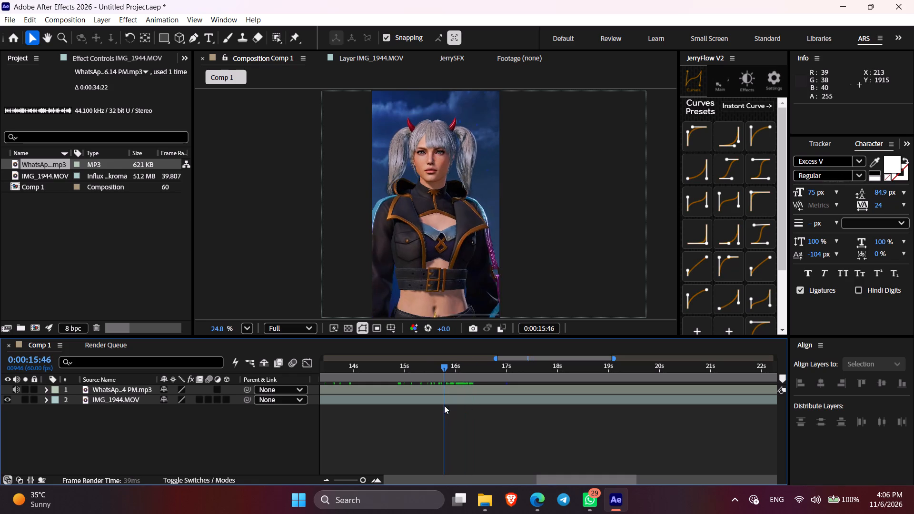
drag(444, 405, 445, 405)
drag(551, 477, 703, 469)
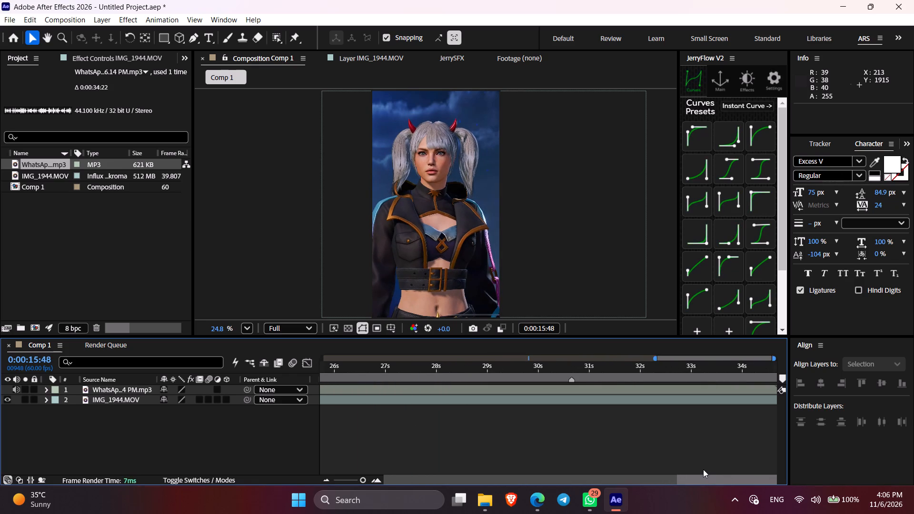
drag(703, 469, 522, 462)
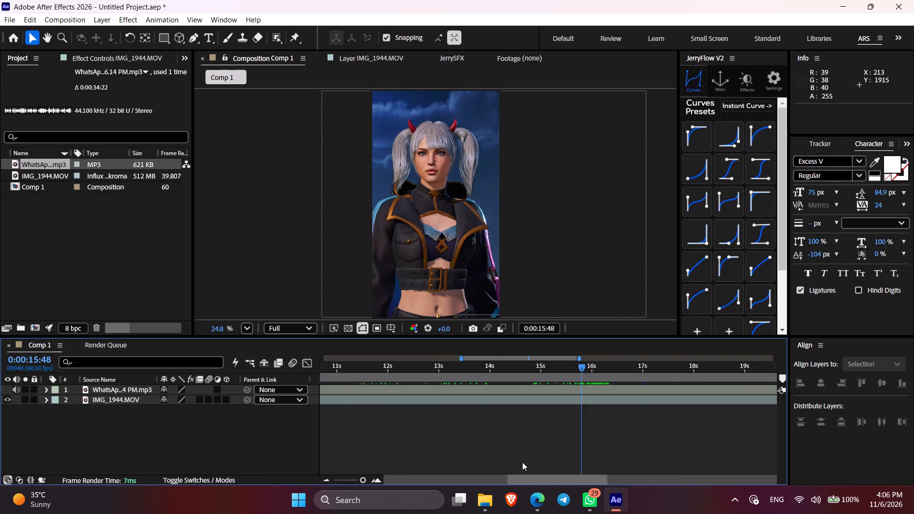
drag(522, 462, 523, 462)
drag(506, 375, 527, 381)
double_click(533, 394)
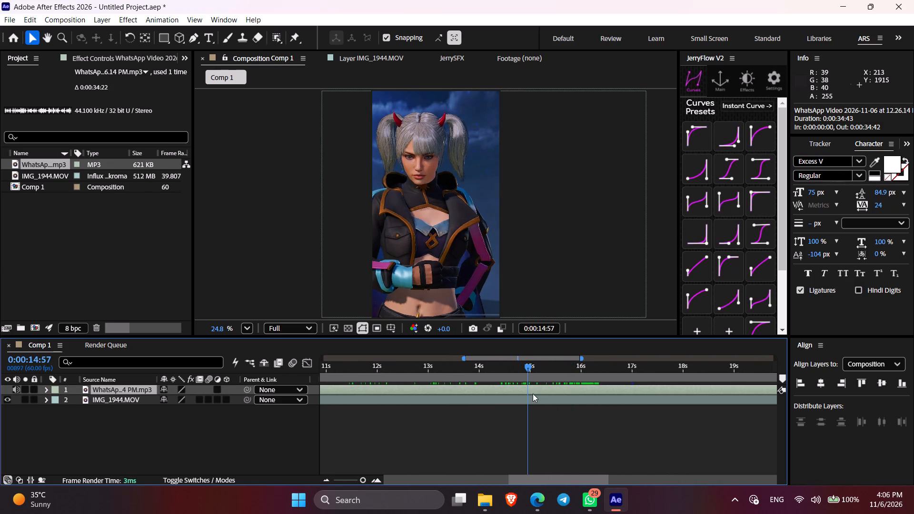
click(261, 56)
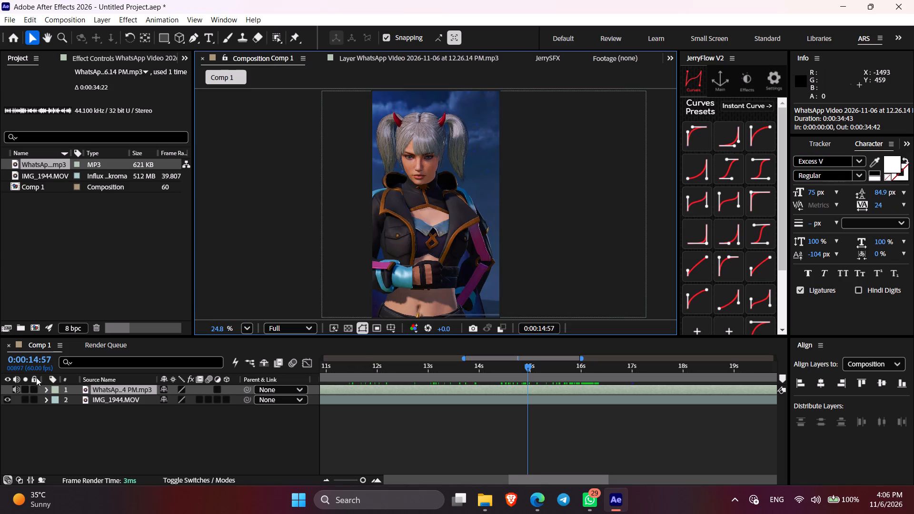
drag(107, 391, 114, 414)
click(389, 387)
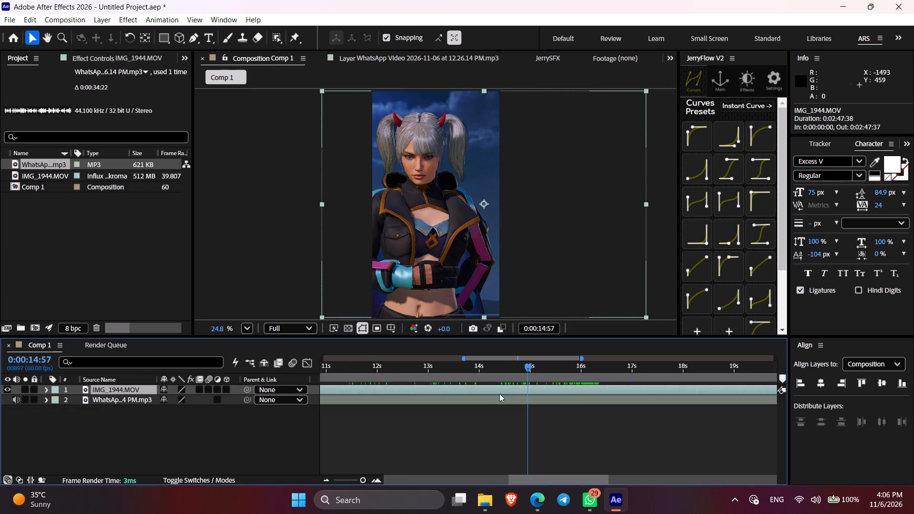
key(ctrl+shift+d)
Open the second IMG_1944.MOV segment in its own viewer and set its in point to 0:00:53:27.
double_click(582, 393)
drag(329, 300, 337, 297)
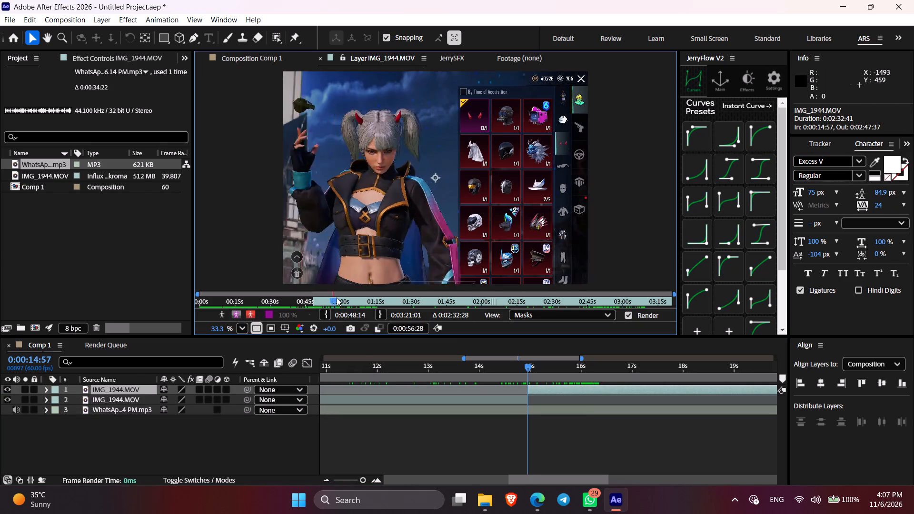
drag(337, 297, 317, 295)
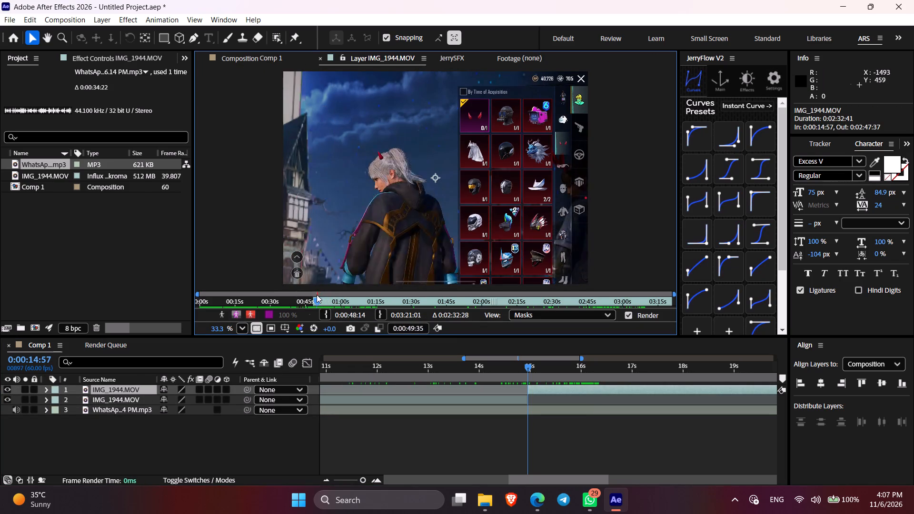
drag(317, 295, 324, 296)
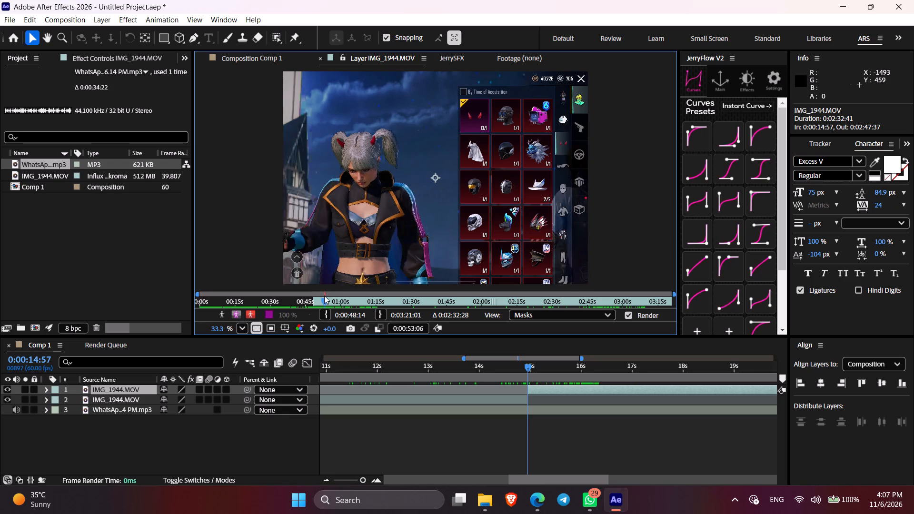
drag(324, 296, 326, 296)
click(330, 316)
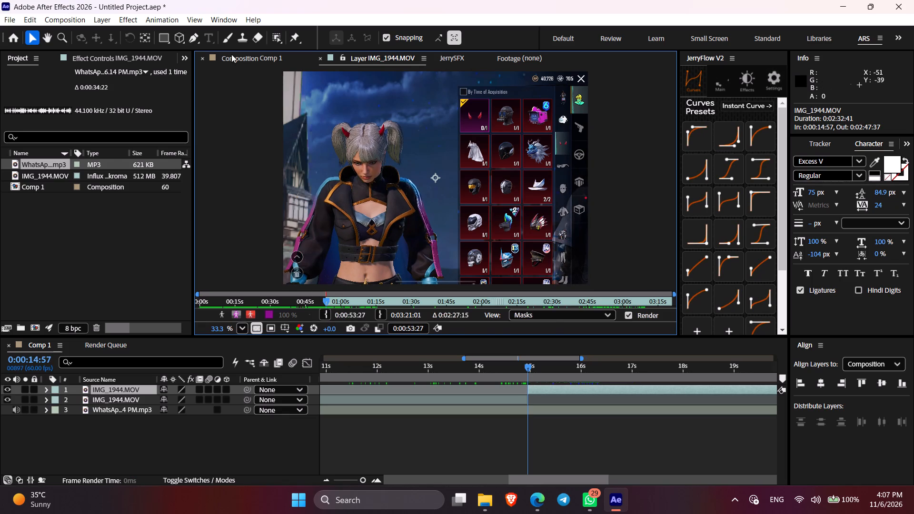
Return to Comp 1, split the top IMG_1944.MOV segment at 0:00:30:39 and delete the part after that point.
click(231, 54)
drag(529, 477, 647, 451)
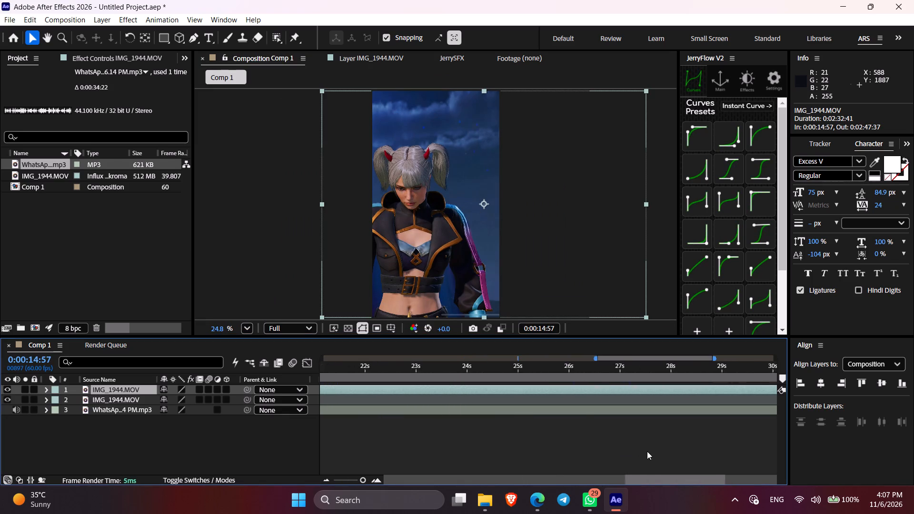
drag(647, 451, 680, 453)
shift+click(662, 367)
key(ctrl+shift+d)
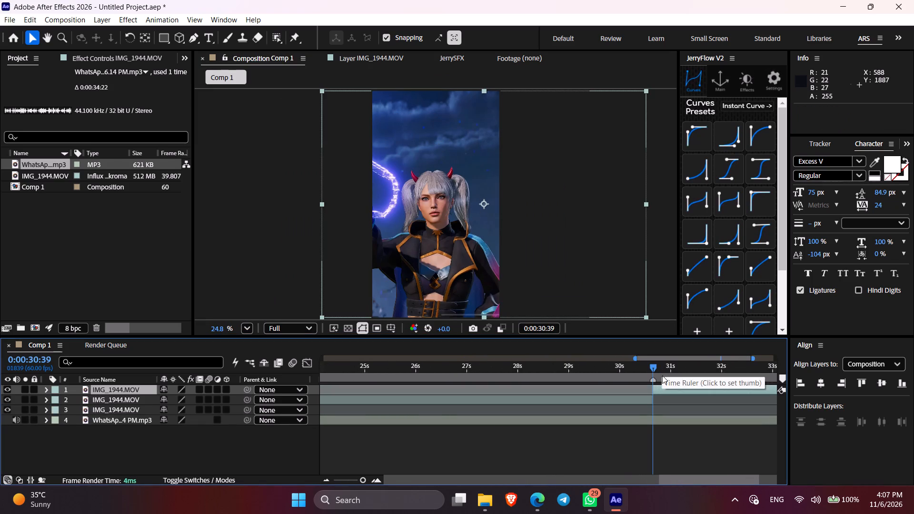
key(BackSpace)
At the top segment's out point, slip its footage until the crossed-arms gesture ends facing forward, with the source in point at 0:00:51:36.
click(665, 390)
key(o)
key(y)
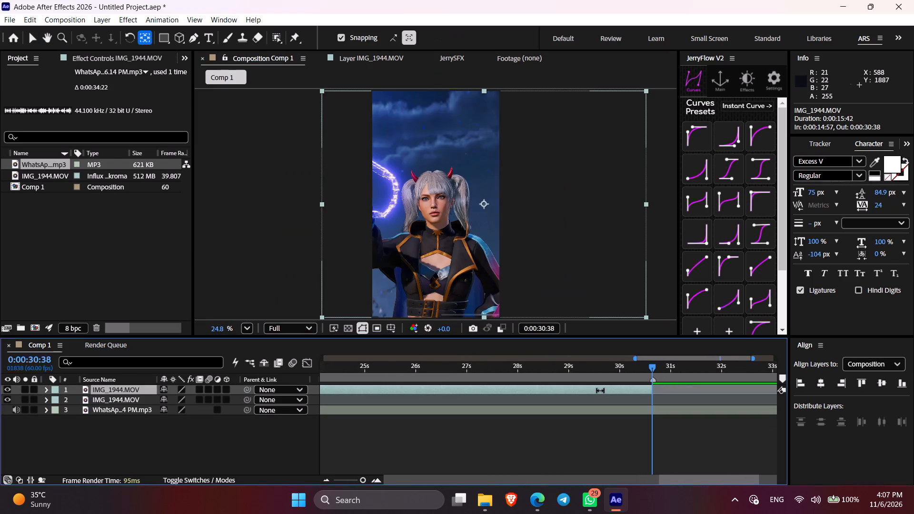
drag(599, 390, 727, 403)
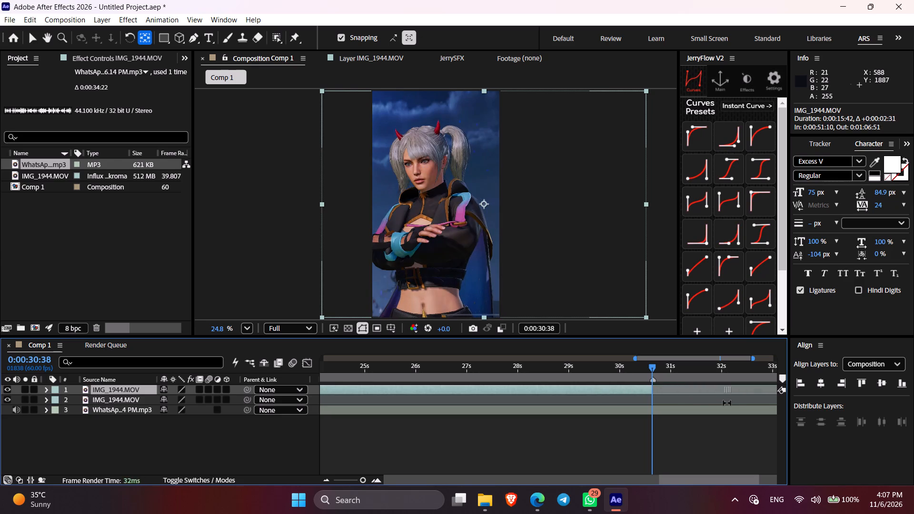
drag(727, 403, 704, 402)
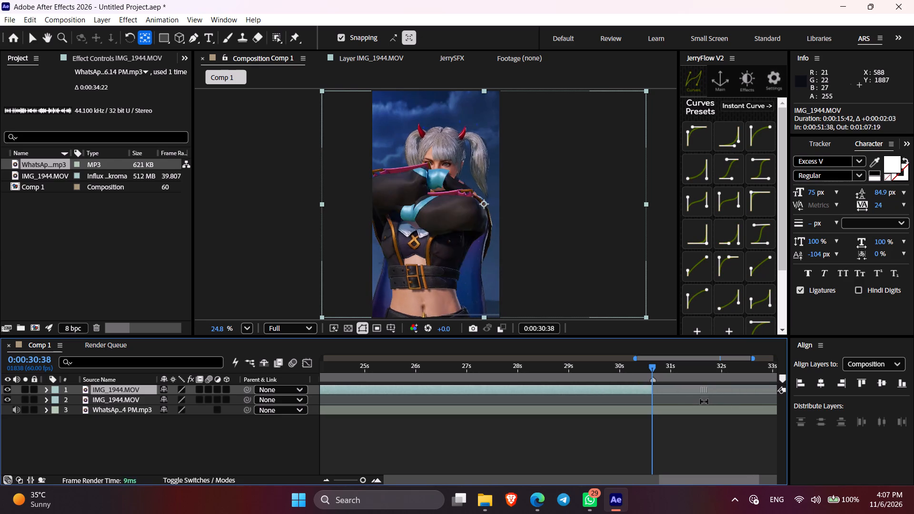
drag(704, 402, 708, 404)
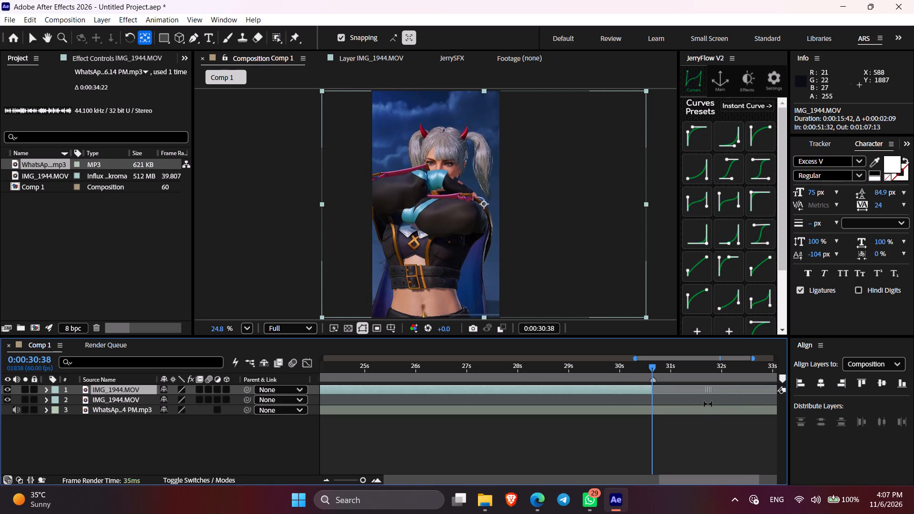
drag(708, 404, 691, 401)
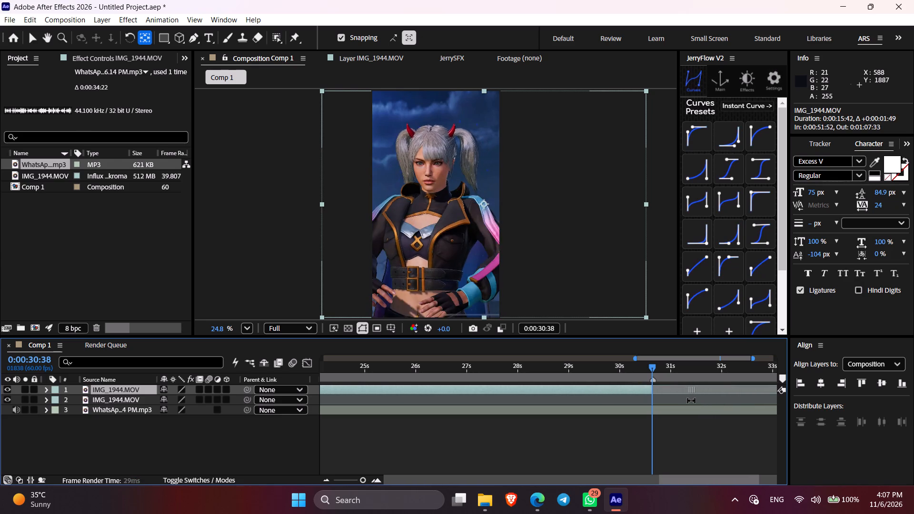
drag(691, 401, 705, 404)
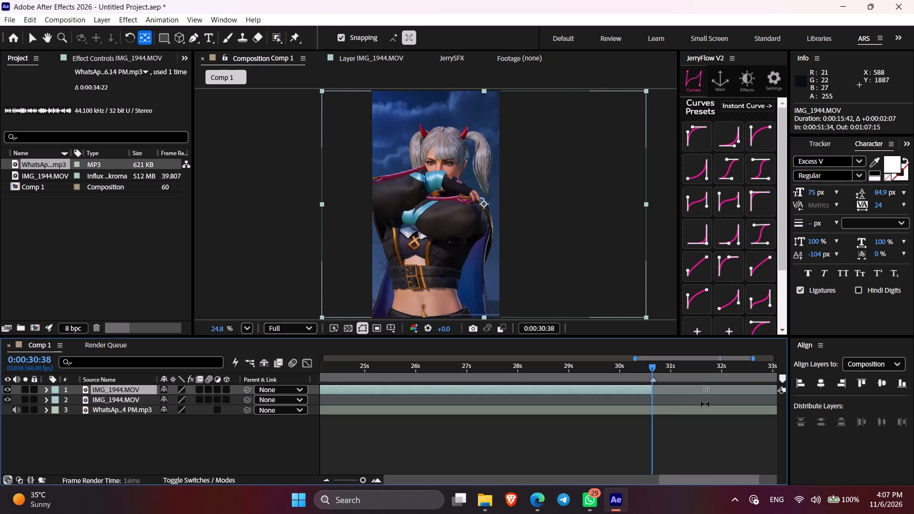
drag(705, 404, 690, 403)
Open the top IMG_1944.MOV segment in its own viewer and scrub the source footage from 0:01:07:23 to the end to examine the remaining poses.
double_click(619, 392)
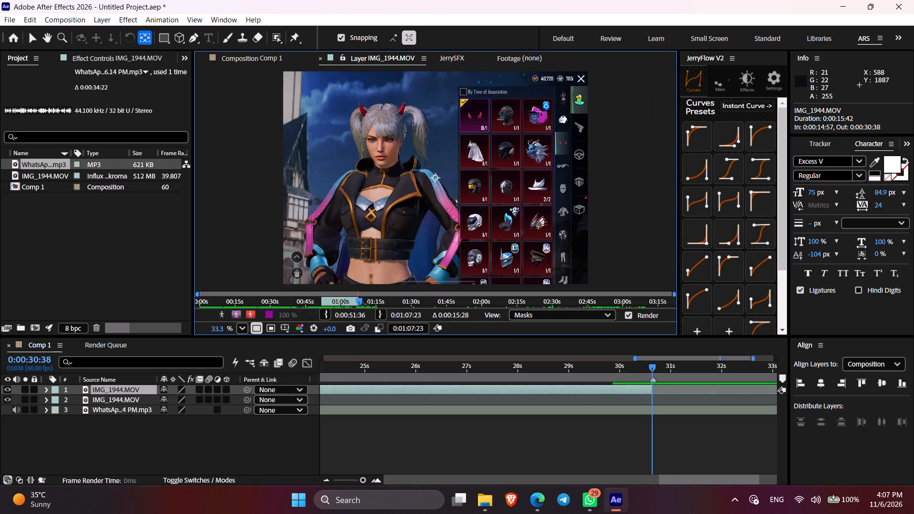
click(362, 304)
key(ctrl+z)
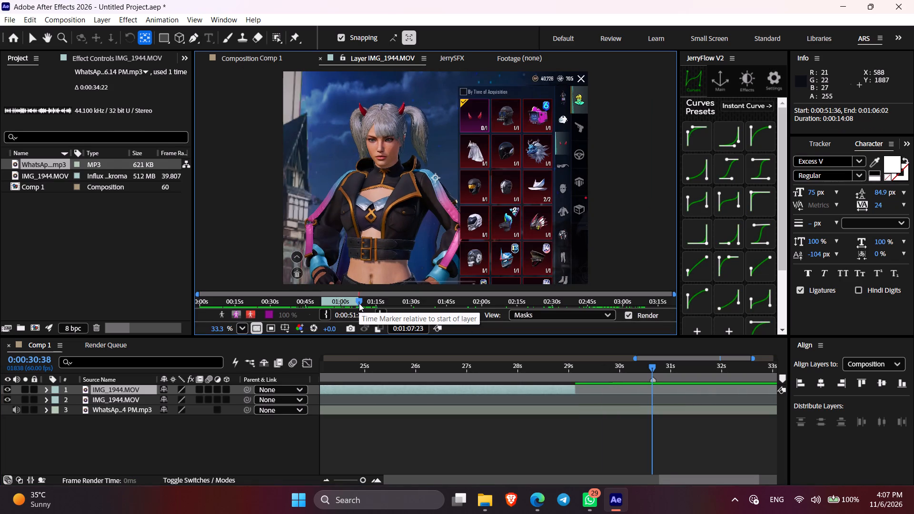
drag(359, 303, 407, 315)
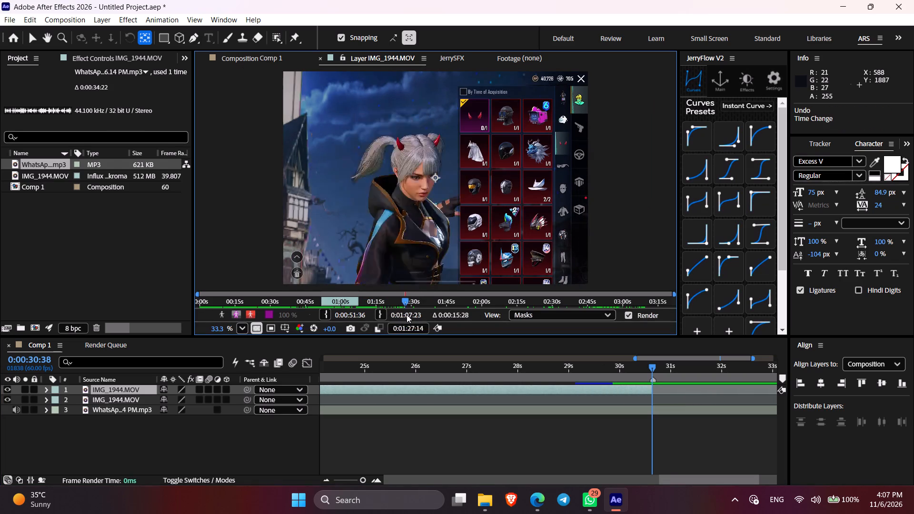
drag(407, 315, 437, 317)
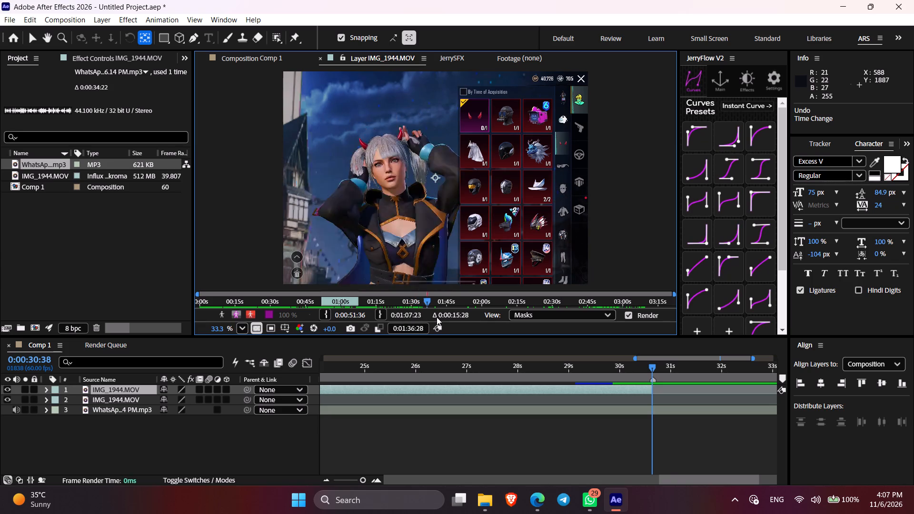
drag(437, 317, 462, 321)
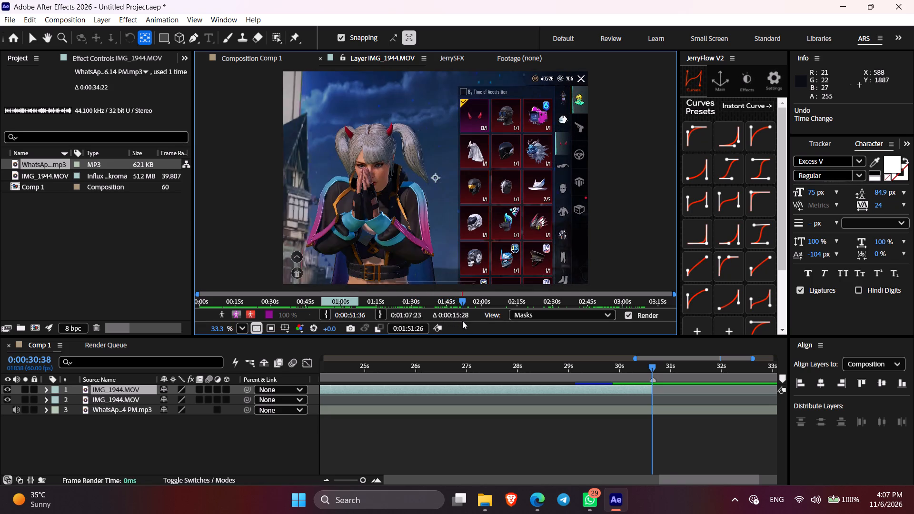
drag(462, 321, 498, 320)
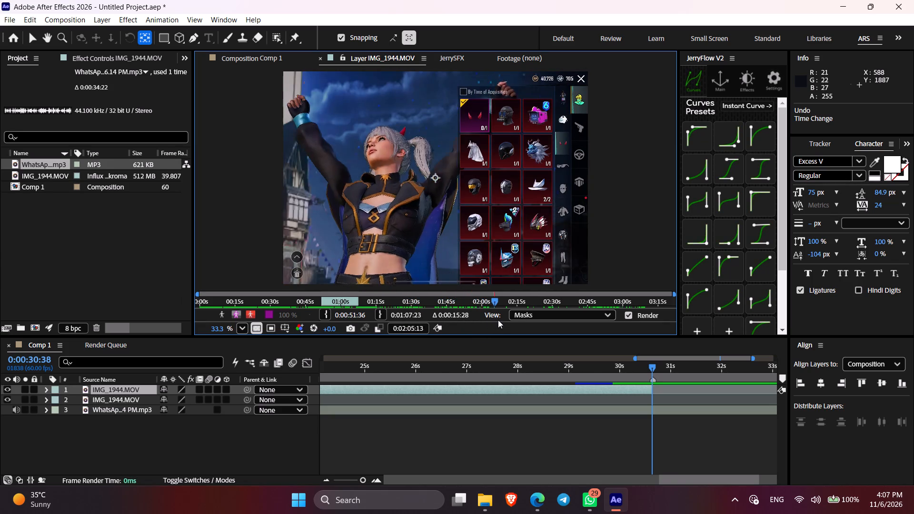
drag(498, 320, 546, 322)
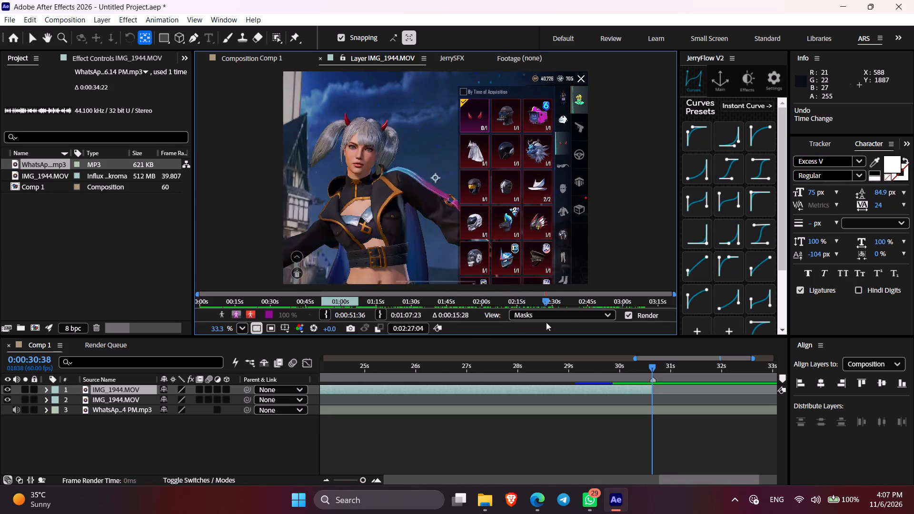
drag(546, 322, 584, 322)
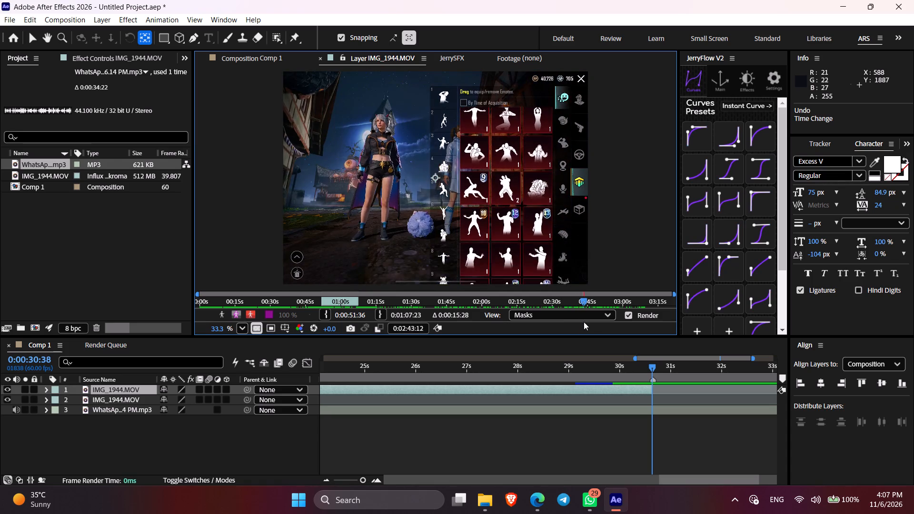
drag(584, 322, 575, 318)
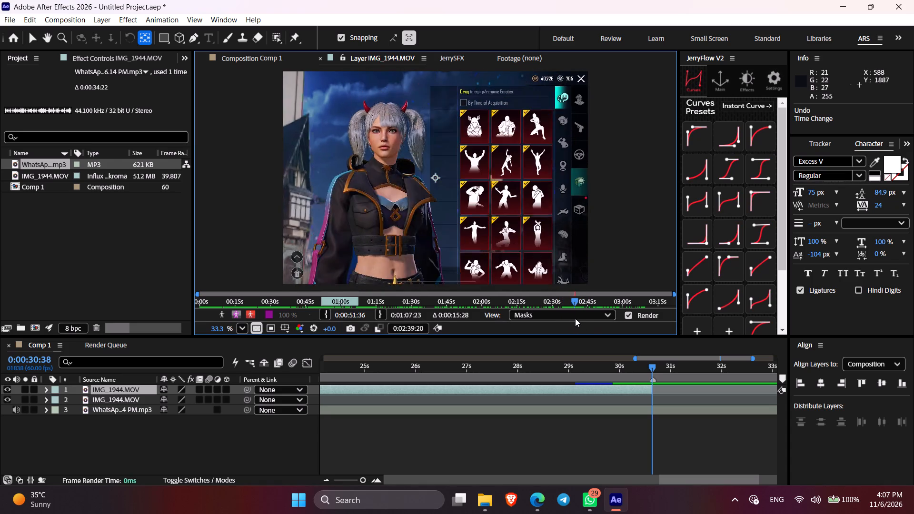
drag(575, 318, 607, 316)
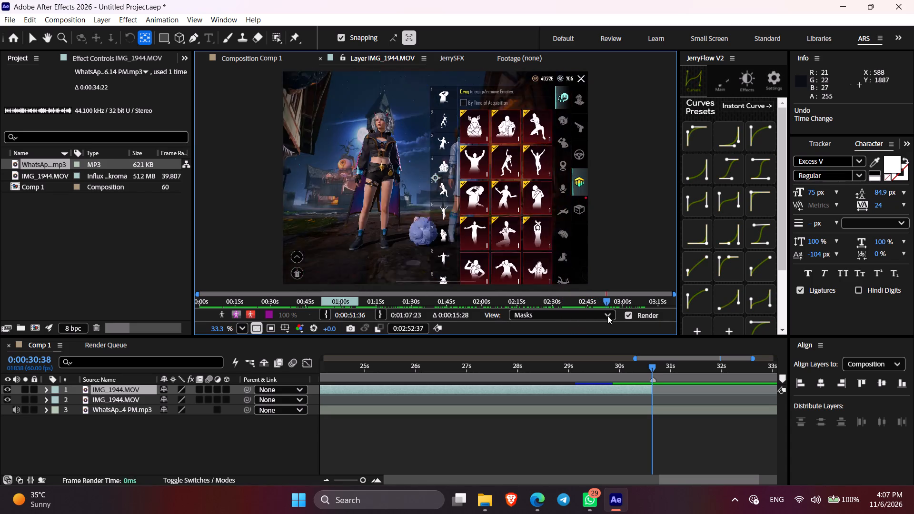
drag(607, 316, 640, 317)
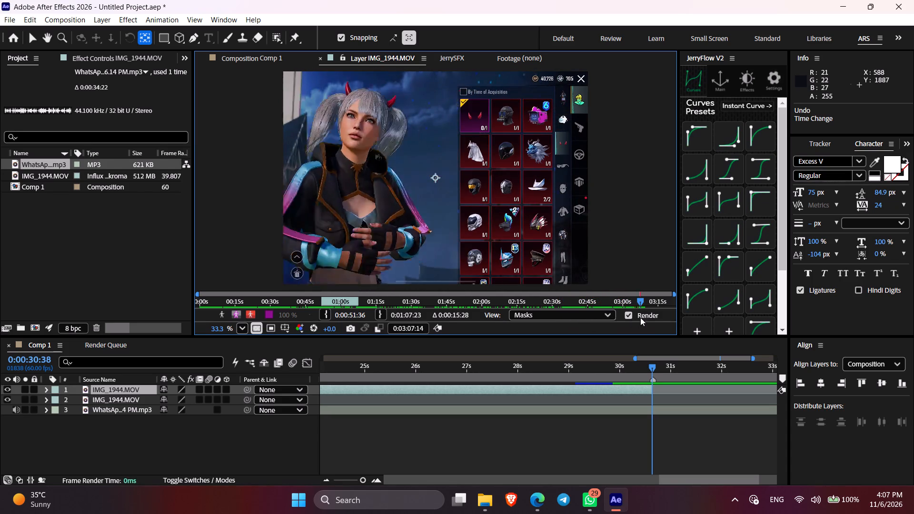
drag(640, 317, 677, 318)
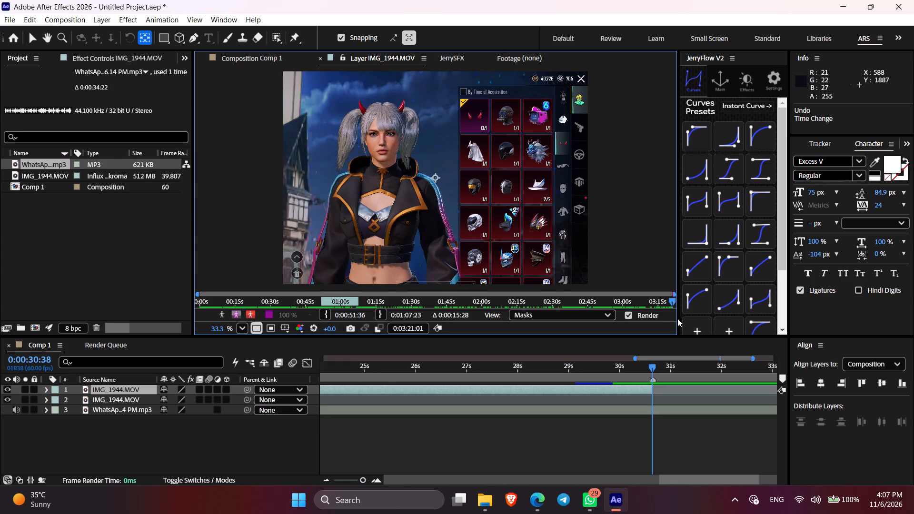
drag(677, 318, 682, 320)
Return to Comp 1 and review the top segment's movement near its end around 0:00:30 and after its start at 0:00:14:57.
click(259, 60)
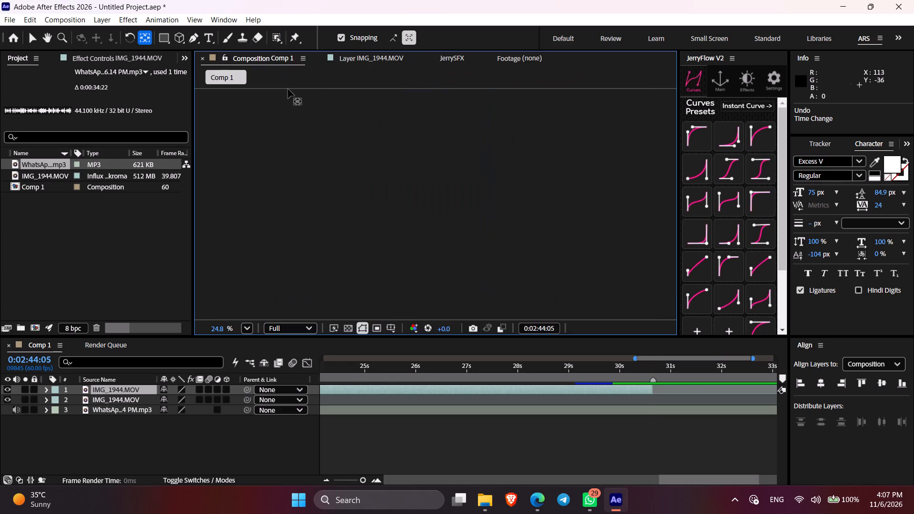
drag(606, 373, 627, 383)
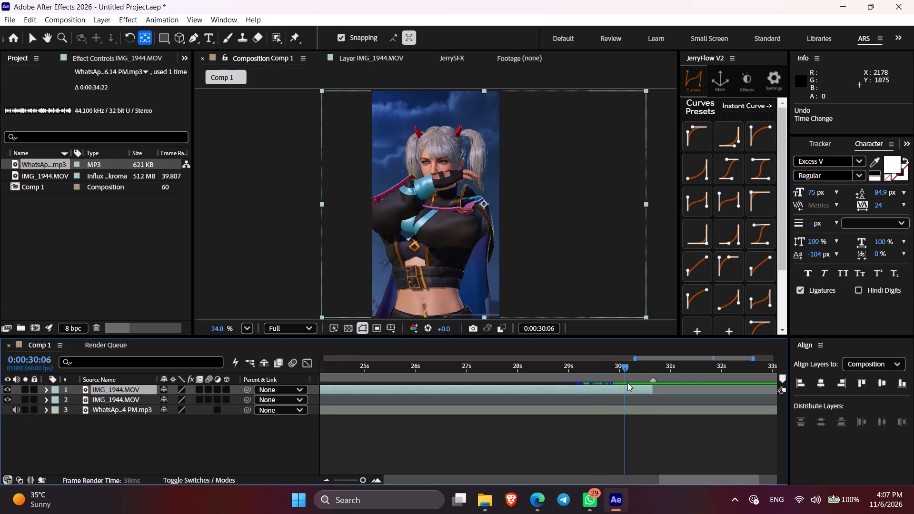
drag(627, 383, 488, 398)
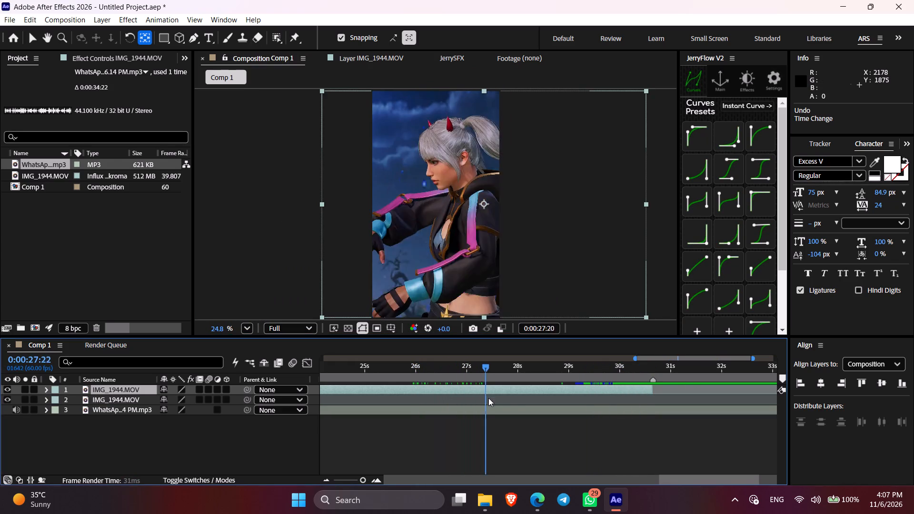
drag(488, 398, 617, 411)
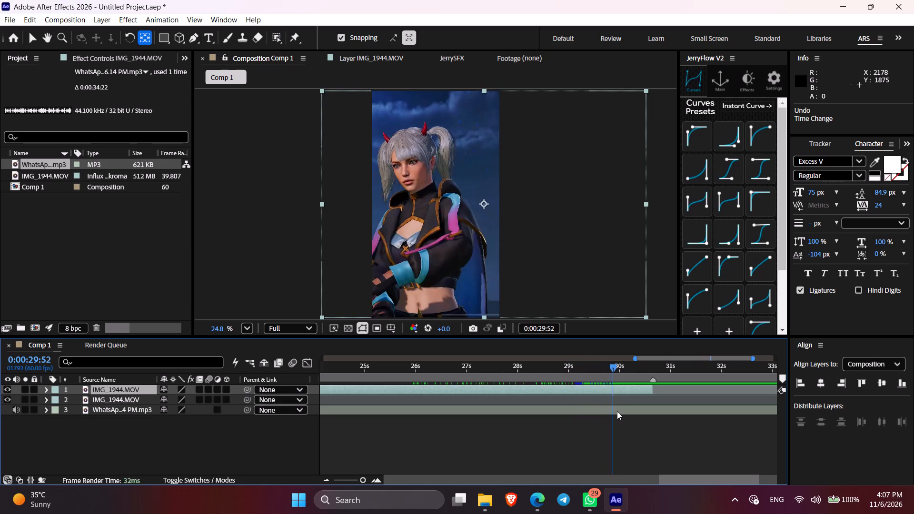
drag(617, 411, 653, 419)
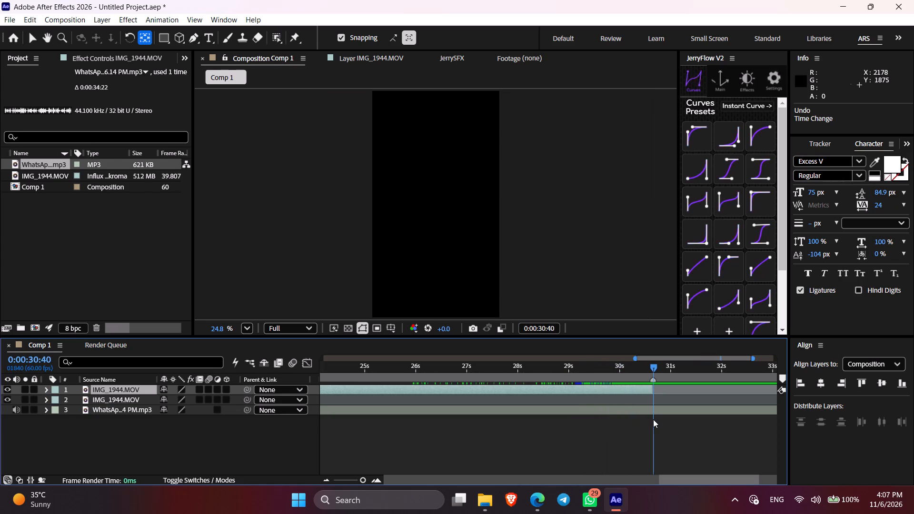
drag(653, 419, 639, 419)
drag(671, 481, 531, 461)
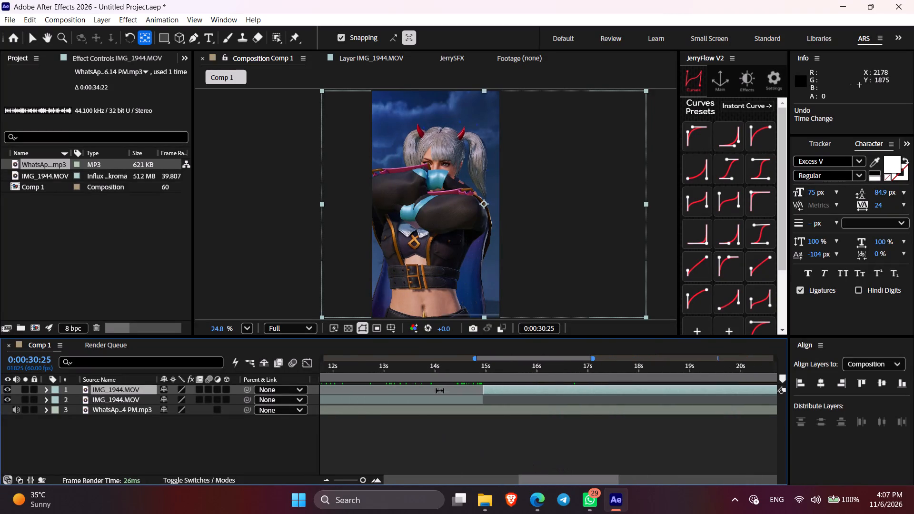
drag(471, 370, 556, 405)
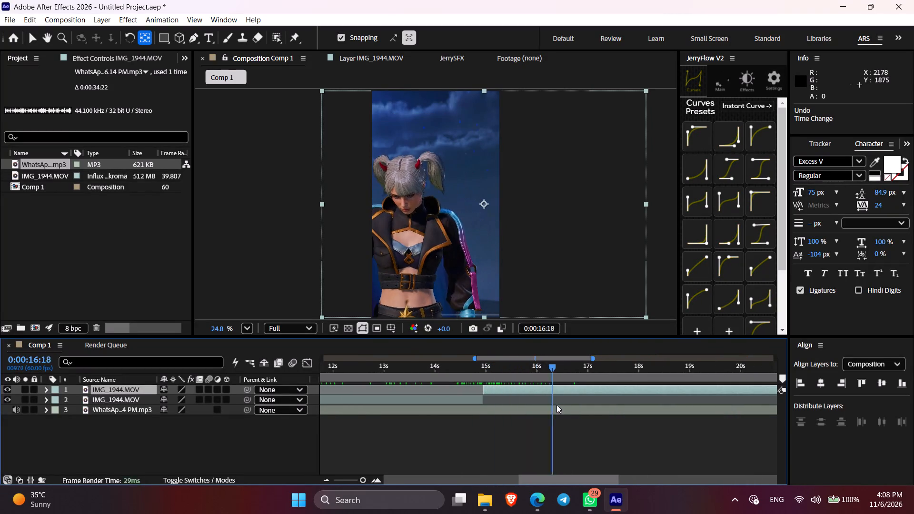
drag(556, 405, 596, 422)
drag(550, 484, 582, 483)
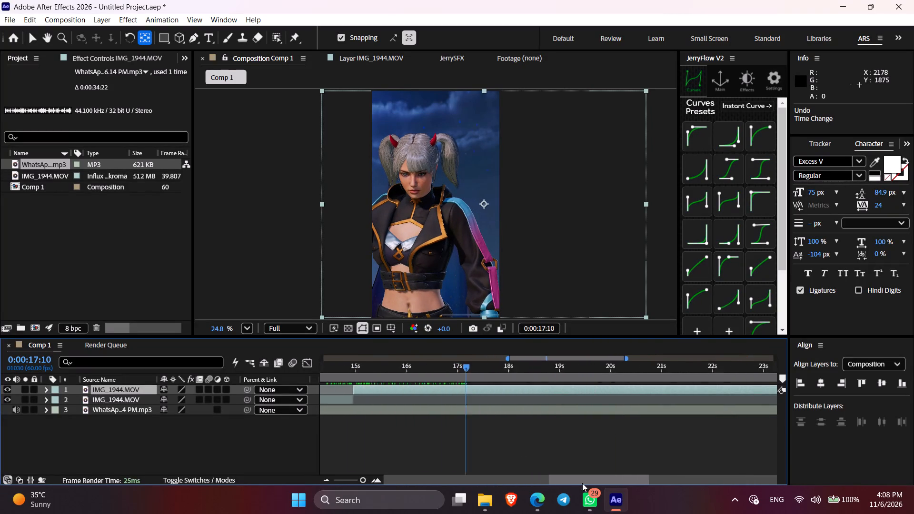
drag(582, 483, 695, 487)
drag(545, 365, 595, 379)
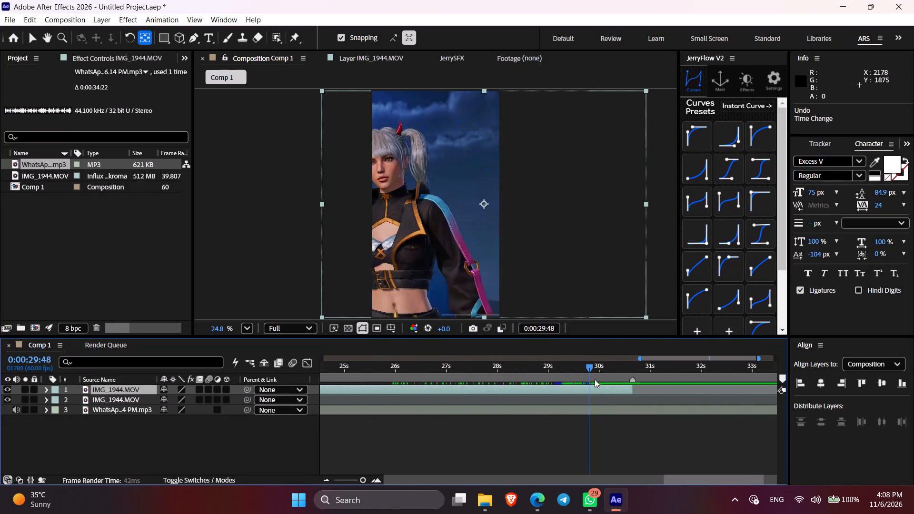
drag(595, 379, 615, 389)
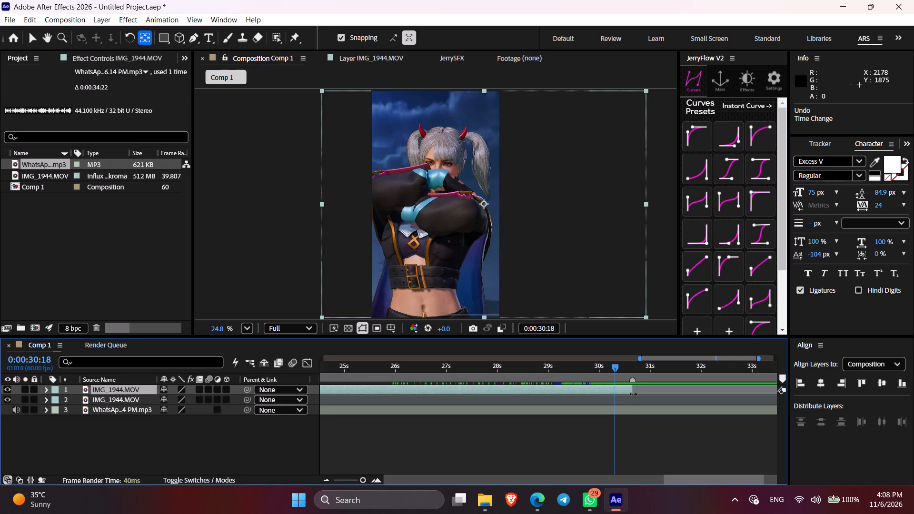
At the top segment's out point, slip its footage so the source in point is 0:00:51:41 and the out point 0:01:07:22.
key(o)
drag(651, 386, 661, 391)
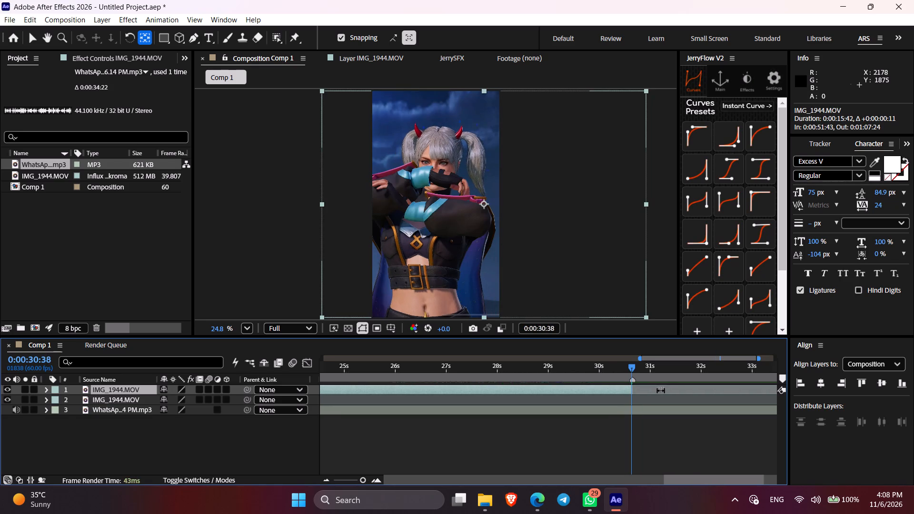
drag(661, 391, 684, 397)
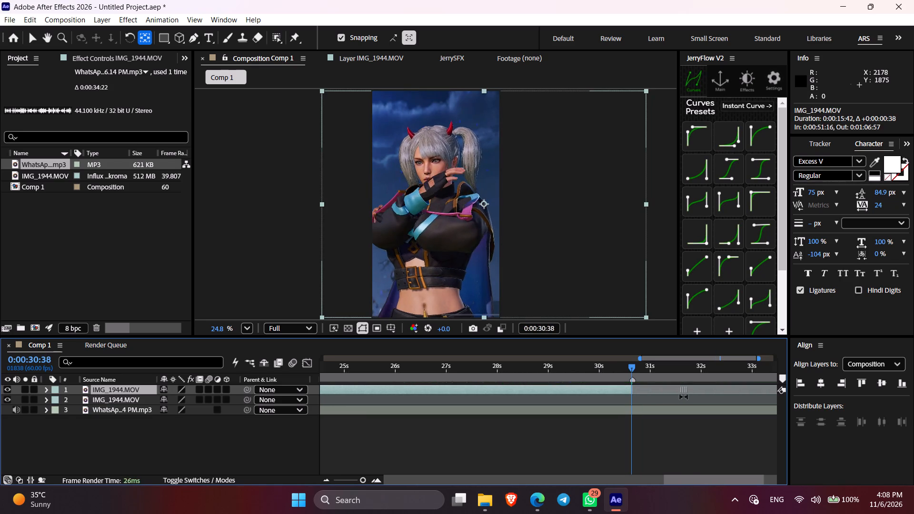
drag(684, 397, 662, 394)
At the composition start, slip the second IMG_1944.MOV segment's footage so the source in point is 0:00:33:58 and the out point 0:00:48:54.
drag(683, 480, 312, 469)
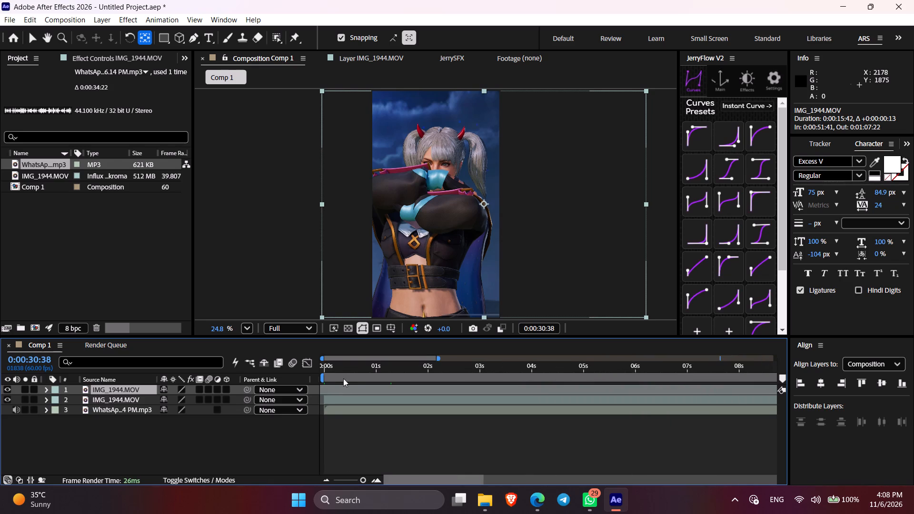
drag(334, 377, 268, 382)
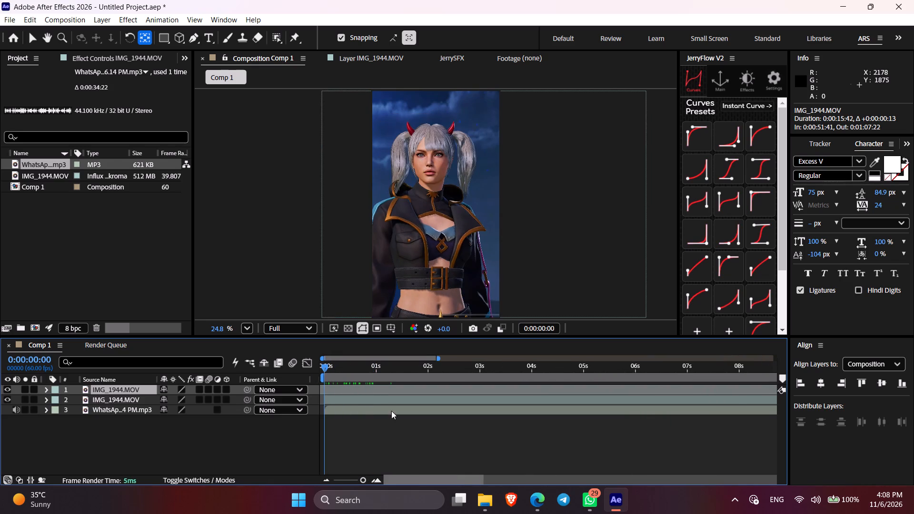
click(381, 403)
drag(482, 401, 453, 397)
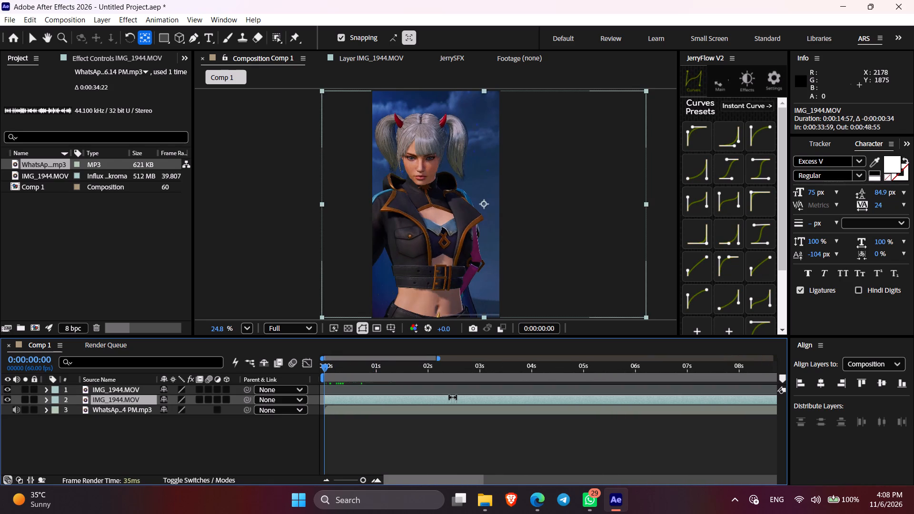
drag(453, 397, 453, 397)
Review the second segment's movement from about 0:00:11 up to the cut near 0:00:14:57.
drag(461, 475, 569, 484)
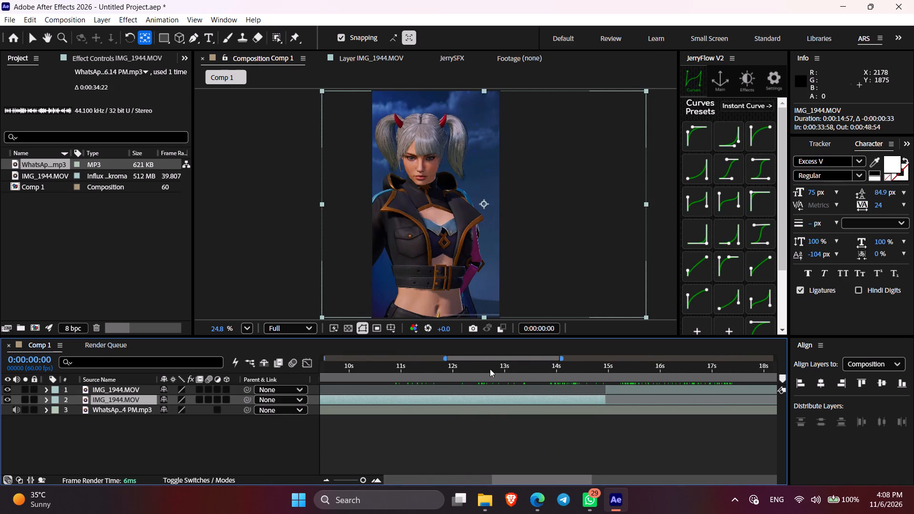
drag(463, 358, 452, 358)
drag(467, 370, 612, 408)
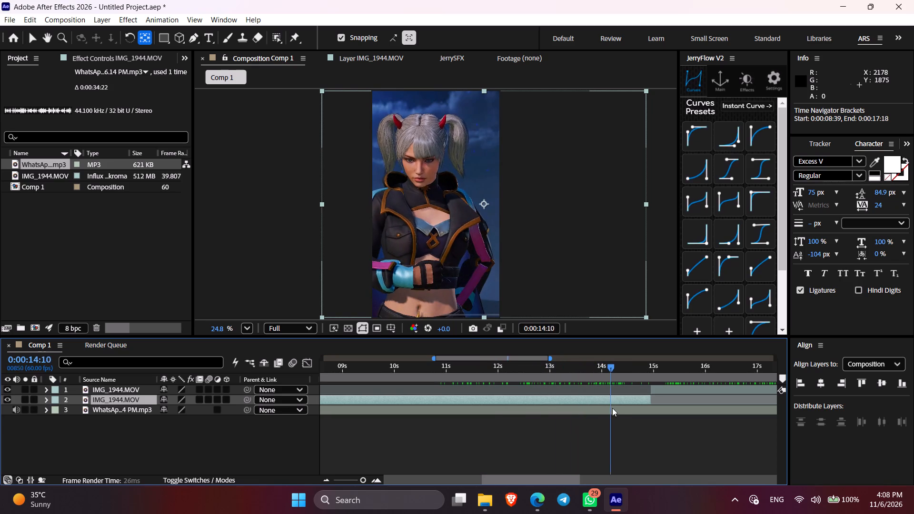
drag(612, 408, 651, 416)
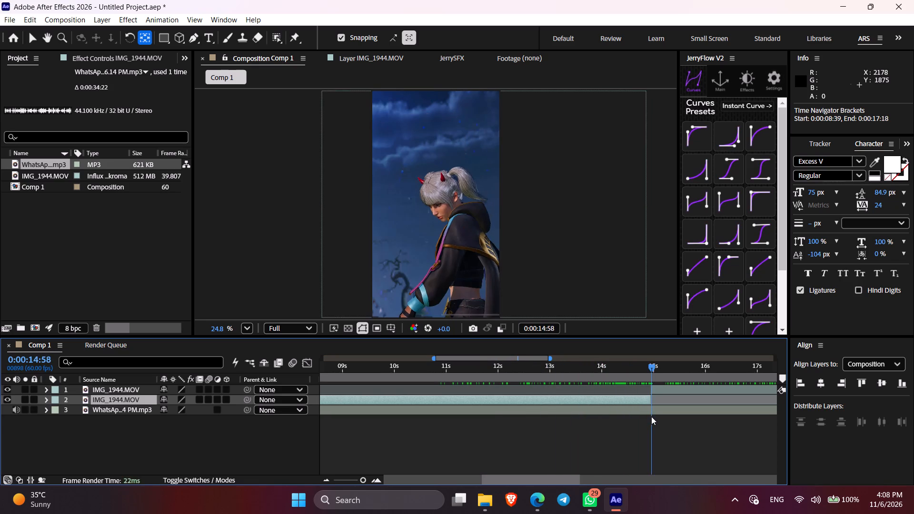
drag(651, 416, 650, 416)
click(549, 427)
Save the project as "5th edit 10k rajput" in the After Effects 2026 Projects folder inside projjectas main.
key(ctrl+s)
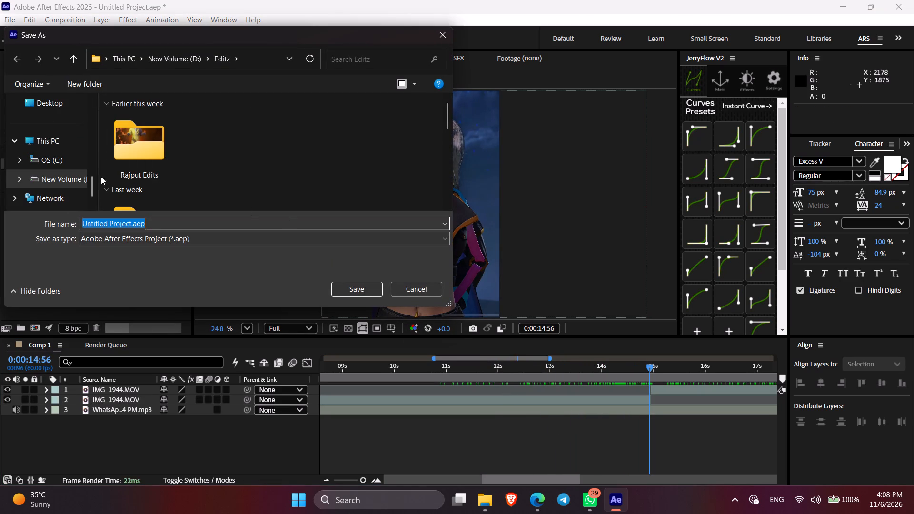
drag(91, 188, 92, 161)
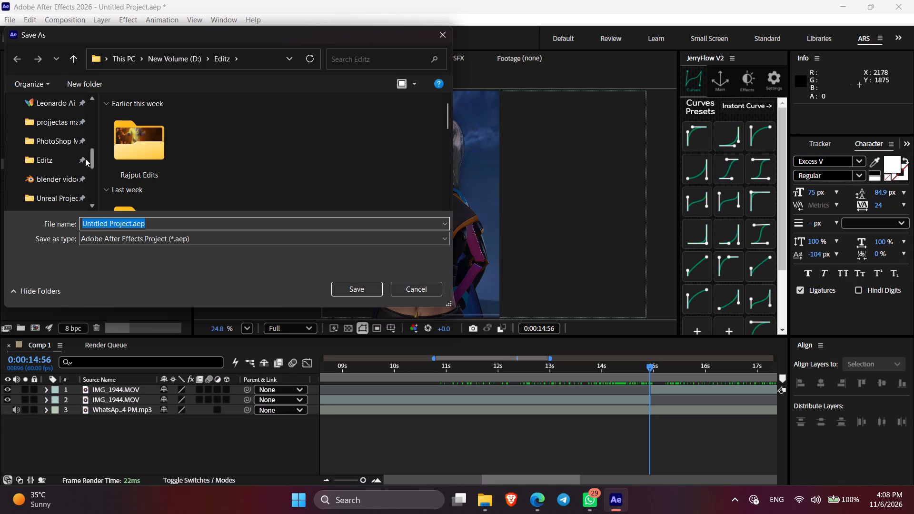
click(47, 126)
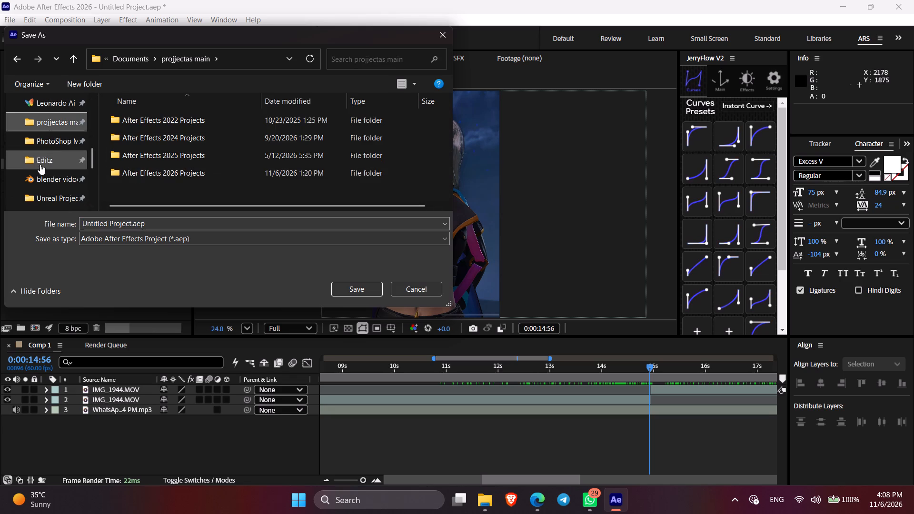
double_click(221, 176)
click(175, 246)
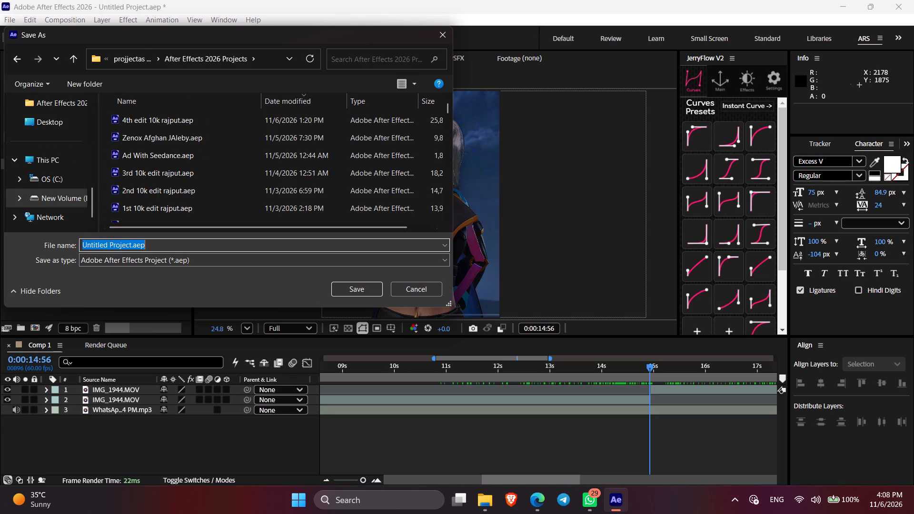
text(5thbe)
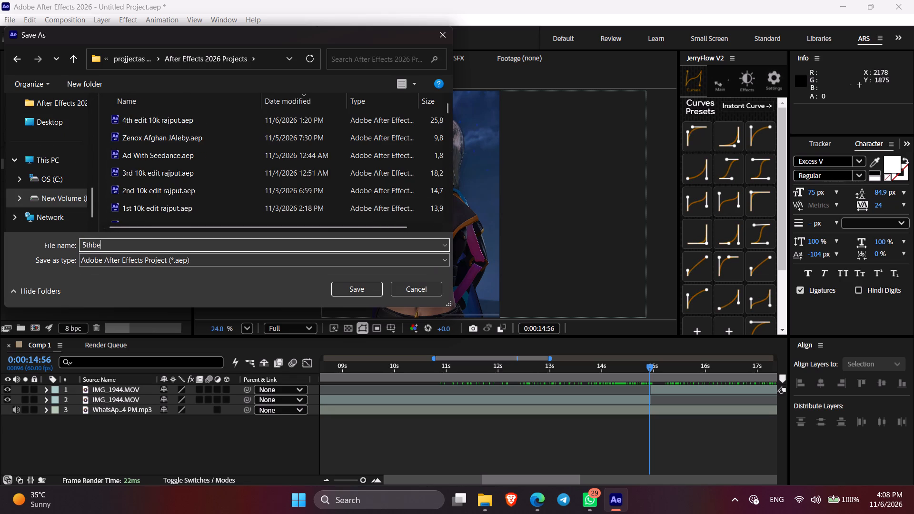
key(BackSpace)
key(BackSpace)
key(space)
text(edit)
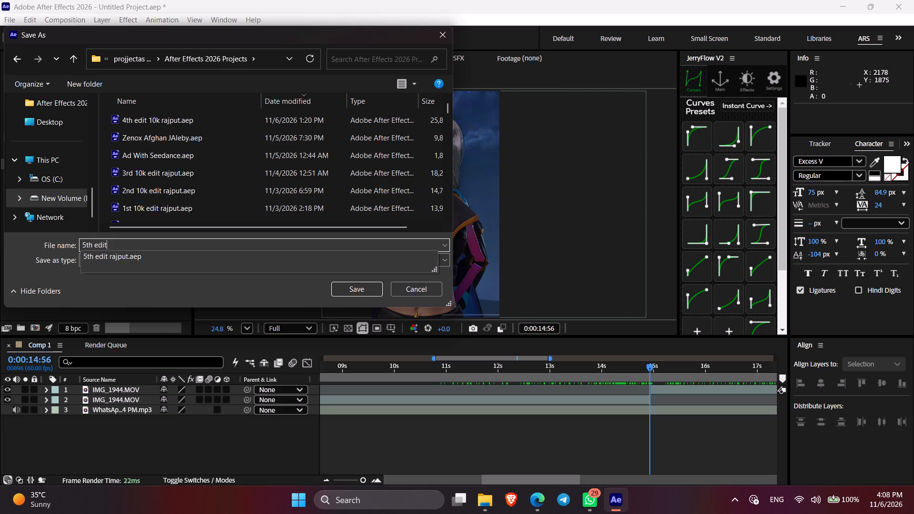
key(space)
text(4k)
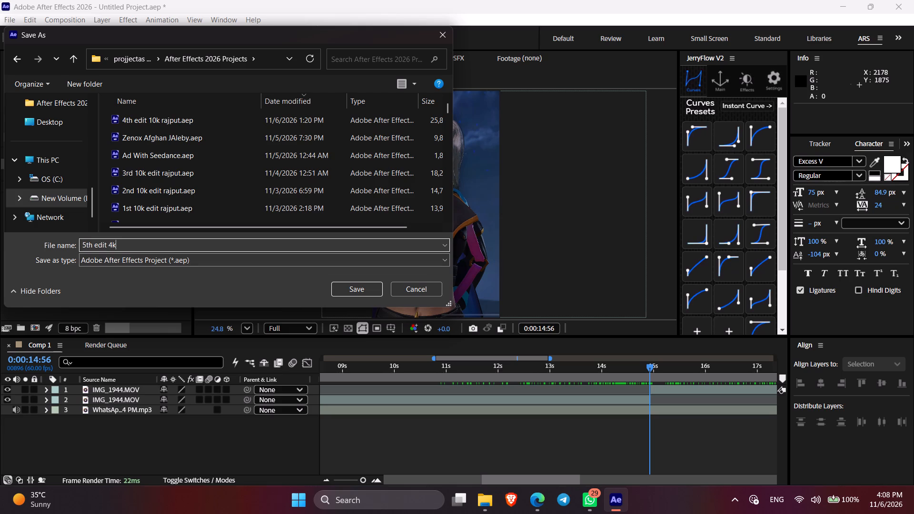
key(BackSpace)
key(BackSpace)
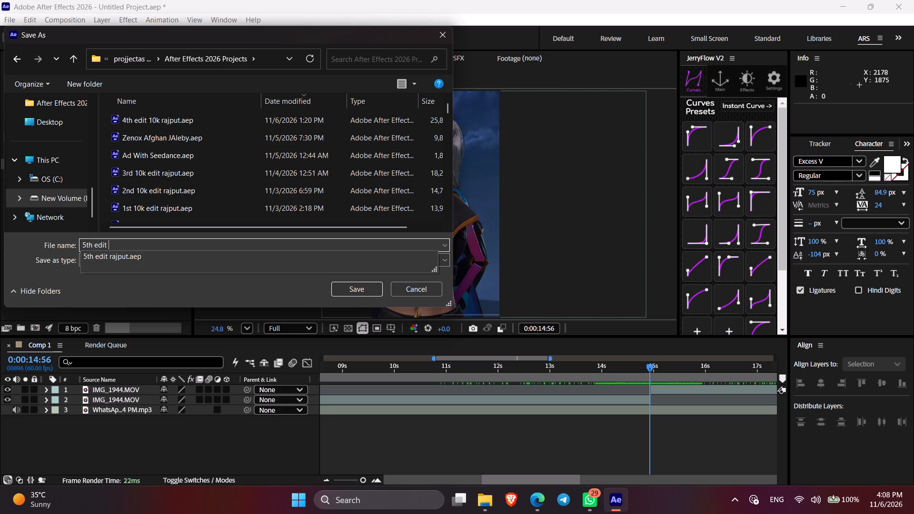
text(10k rajput)
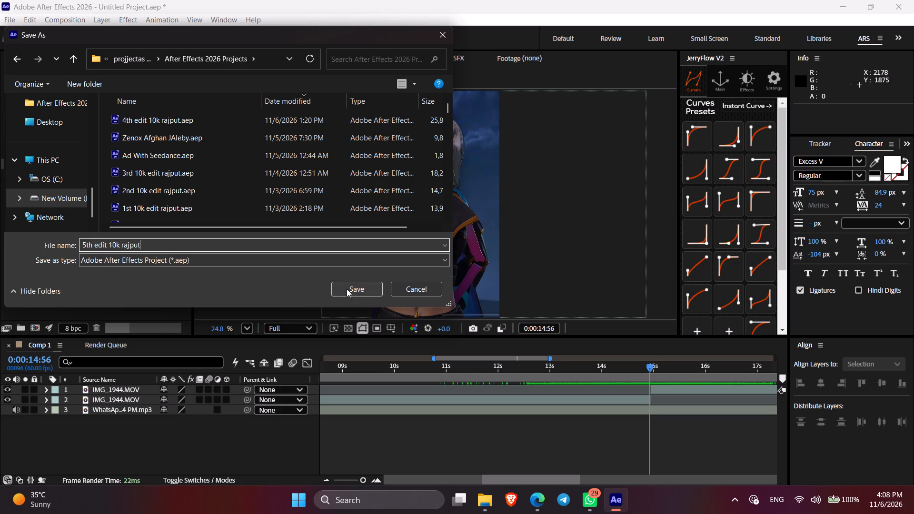
click(347, 289)
click(368, 289)
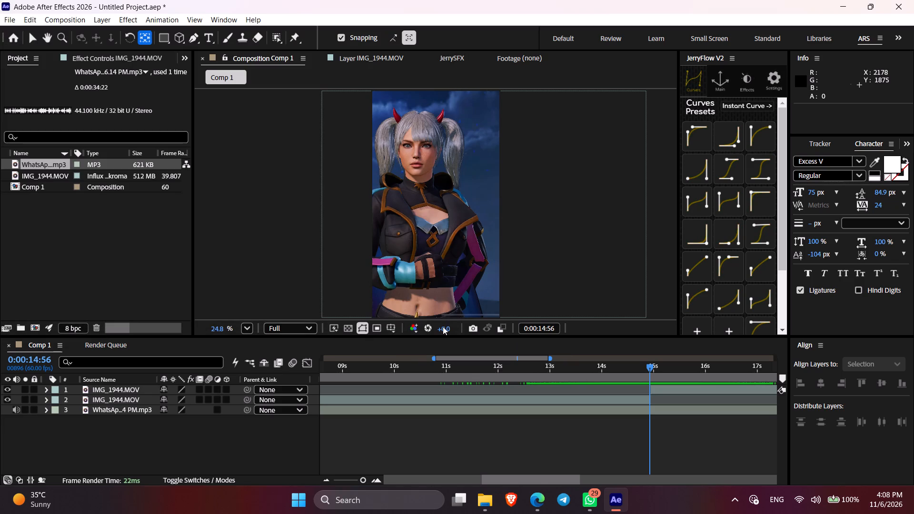
drag(570, 374, 355, 371)
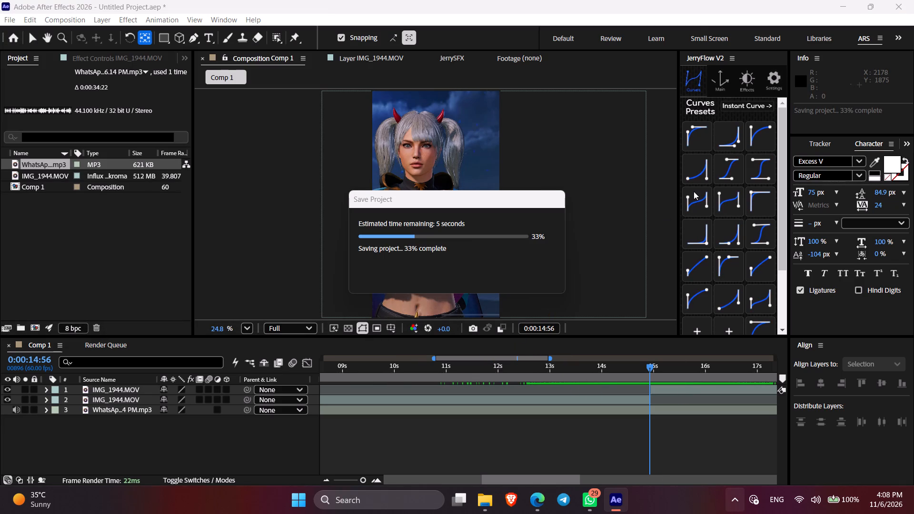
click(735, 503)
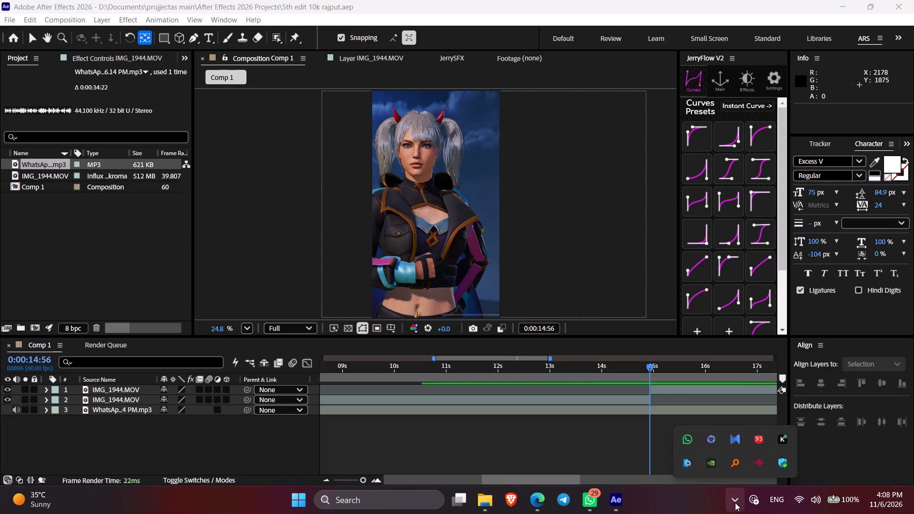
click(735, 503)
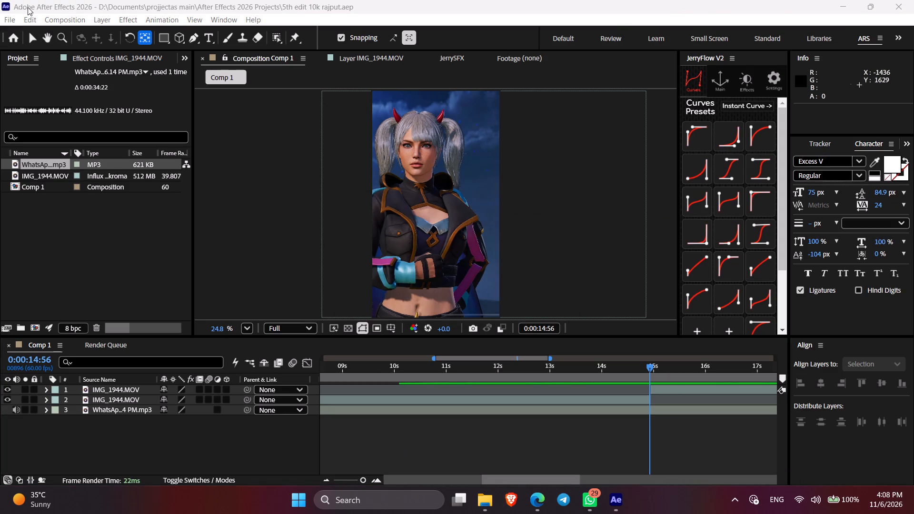
Purge all memory and disk cache.
click(30, 19)
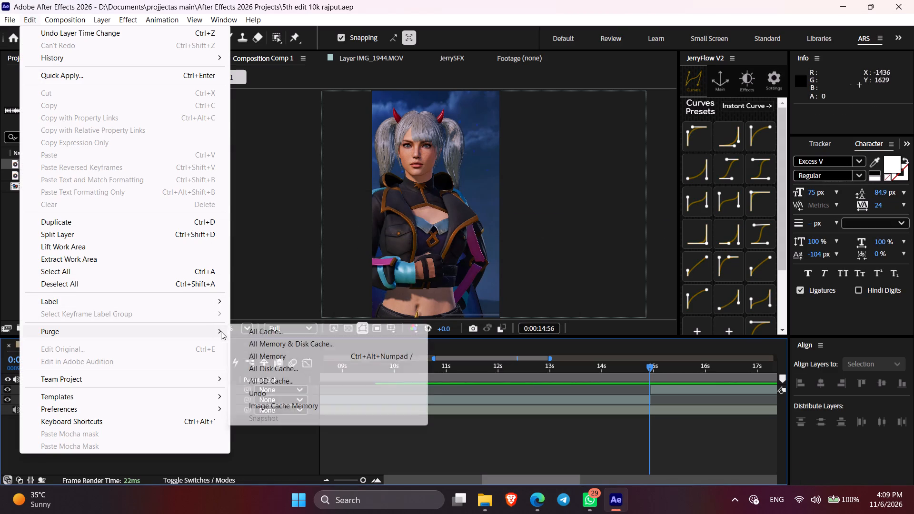
click(263, 345)
key(Return)
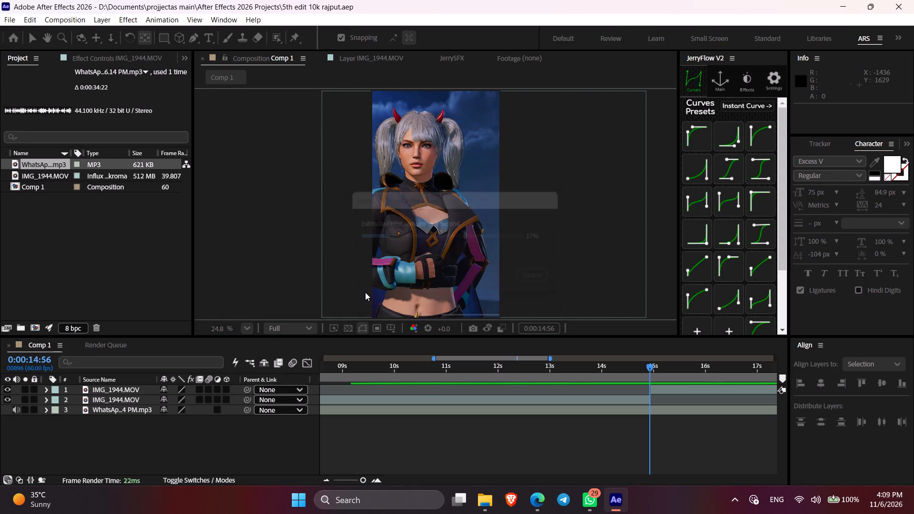
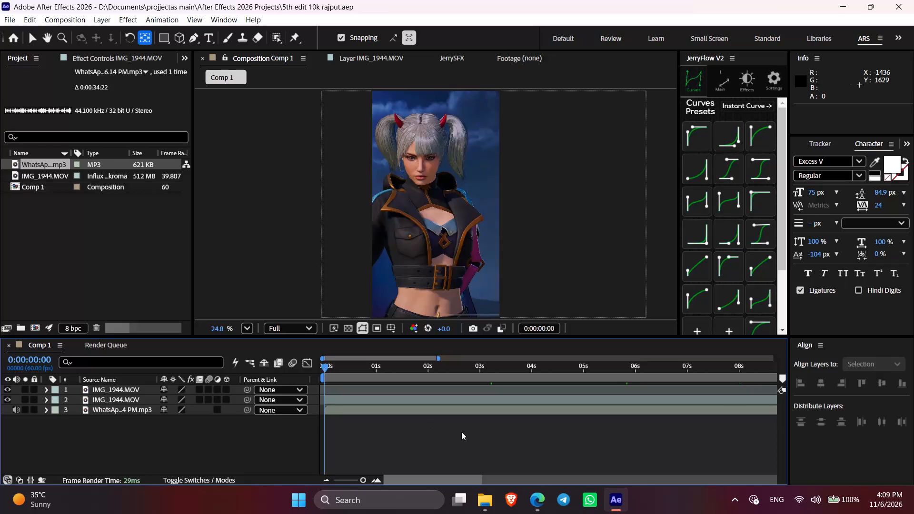
Play back the composition from its start.
key(period)
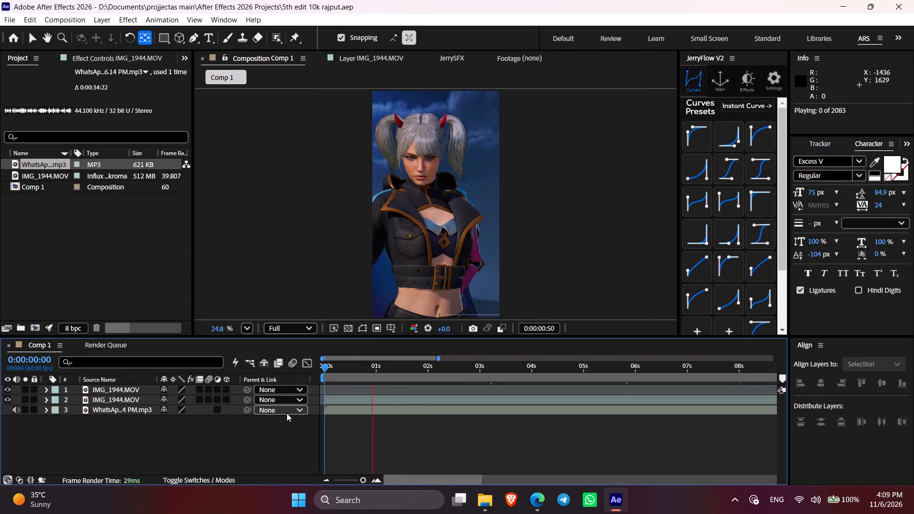
key(period)
click(348, 58)
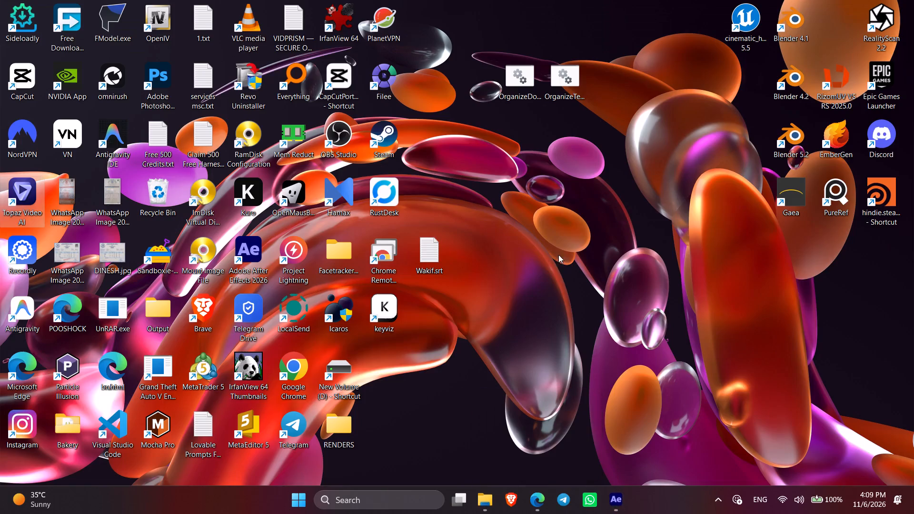
Open the Wakif.srt subtitle file from the desktop.
click(541, 243)
double_click(423, 248)
click(539, 496)
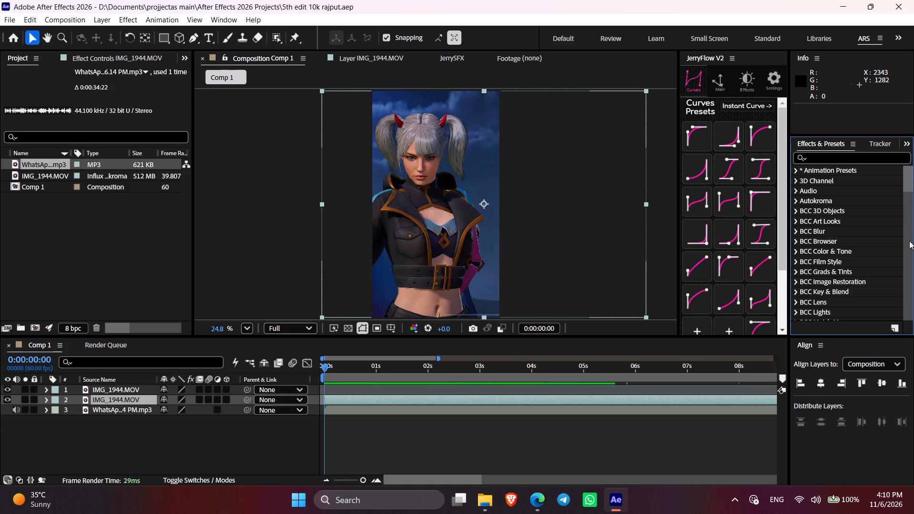
click(834, 158)
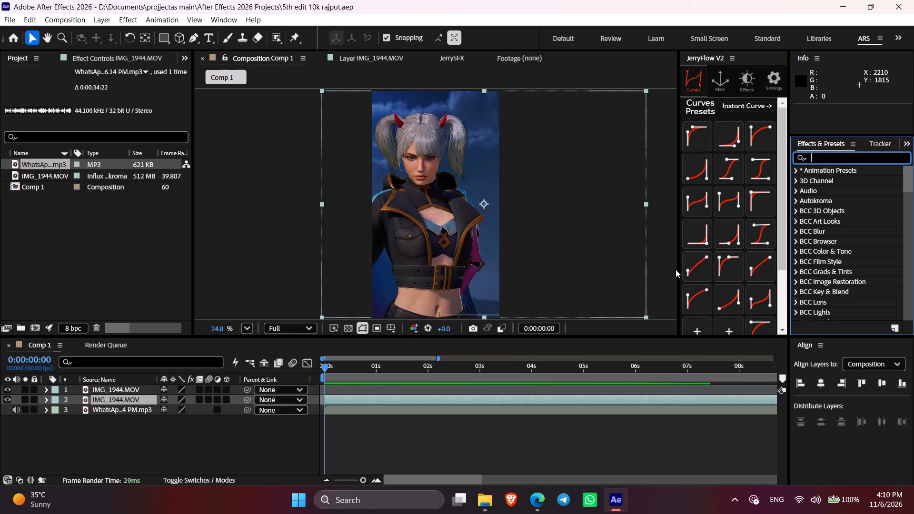
key(l)
key(BackSpace)
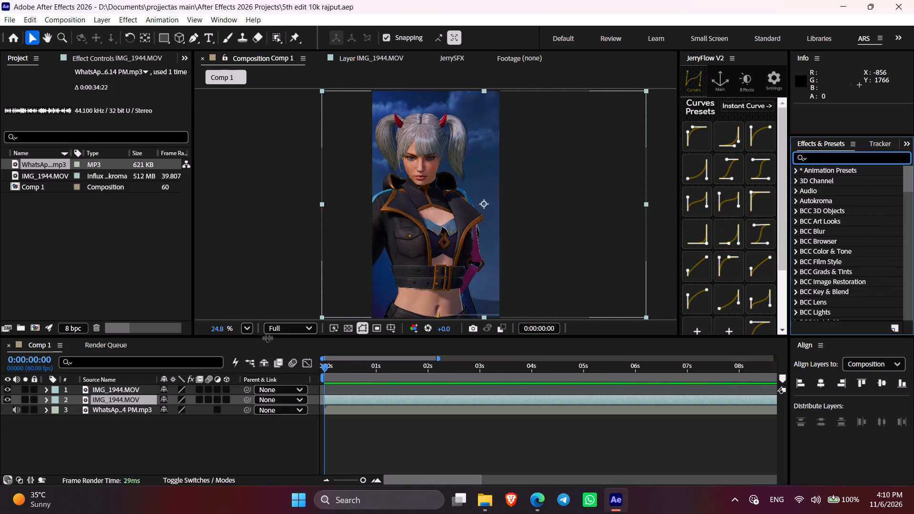
Save the project, keeping the layer 2 IMG_1944.MOV segment selected.
click(476, 428)
key(v)
key(ctrl+s)
click(451, 396)
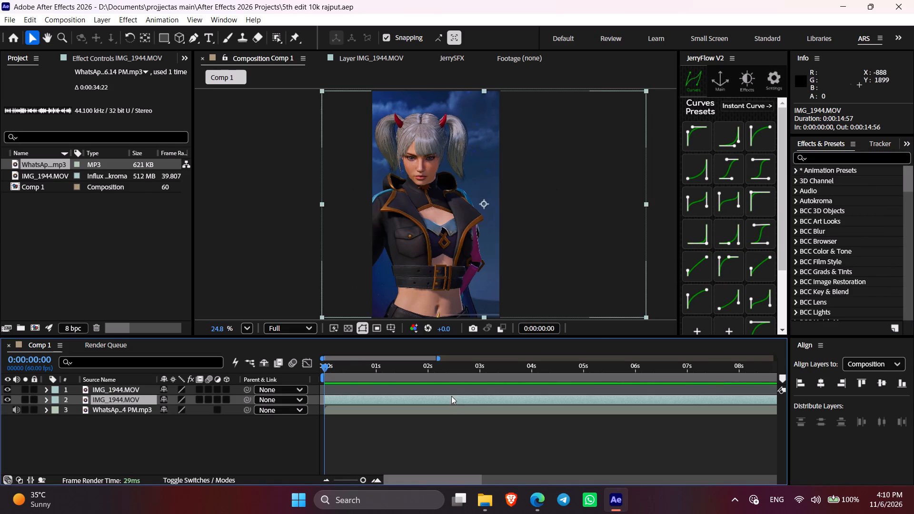
Search the effects for "mocha" and apply Mocha Pro to the layer 2 IMG_1944.MOV segment.
click(859, 159)
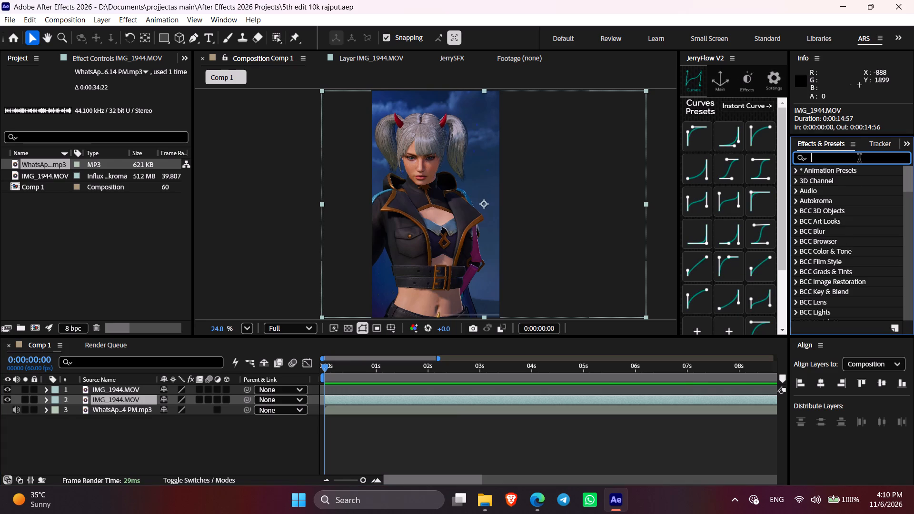
text(mo)
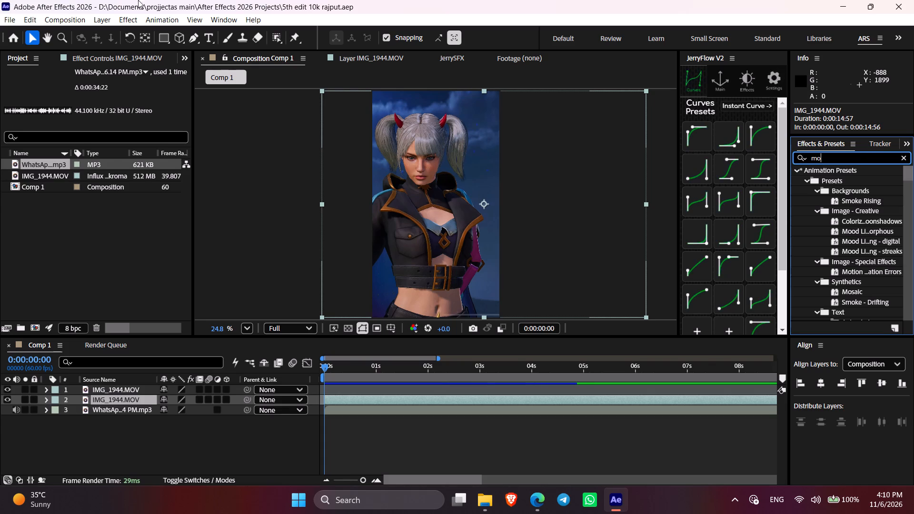
drag(341, 360, 327, 364)
drag(343, 369, 348, 378)
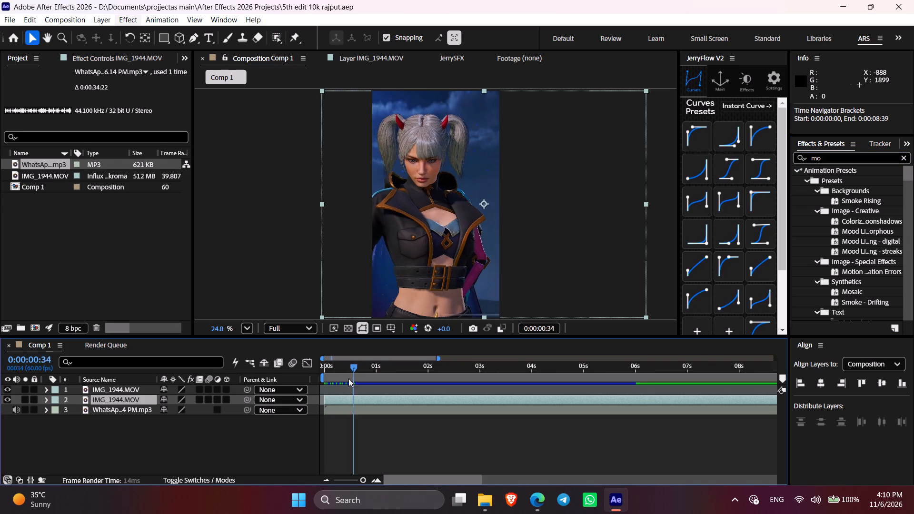
drag(348, 378, 254, 391)
key(ctrl+s)
key(v)
click(337, 401)
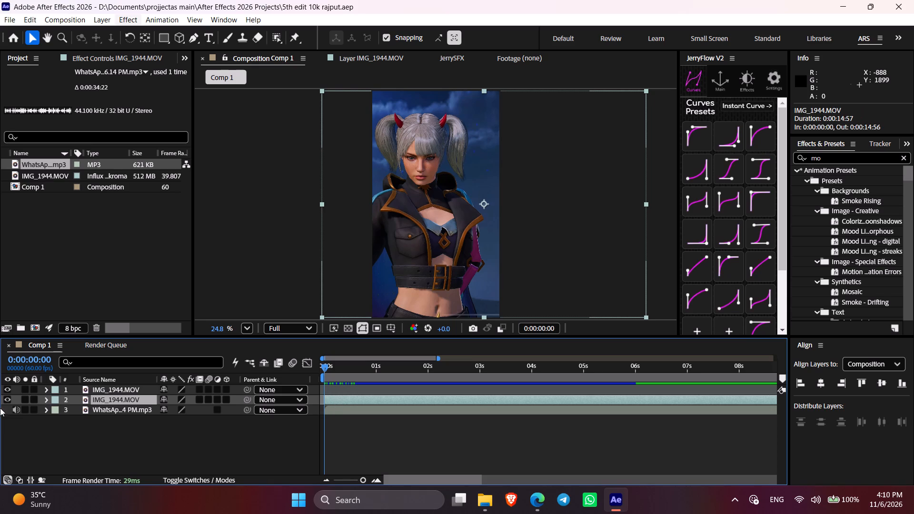
click(23, 397)
click(23, 397)
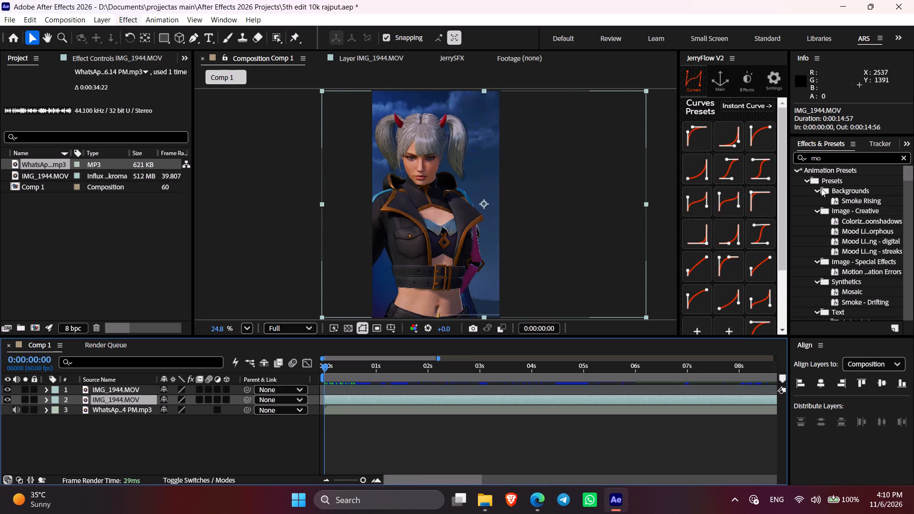
click(829, 158)
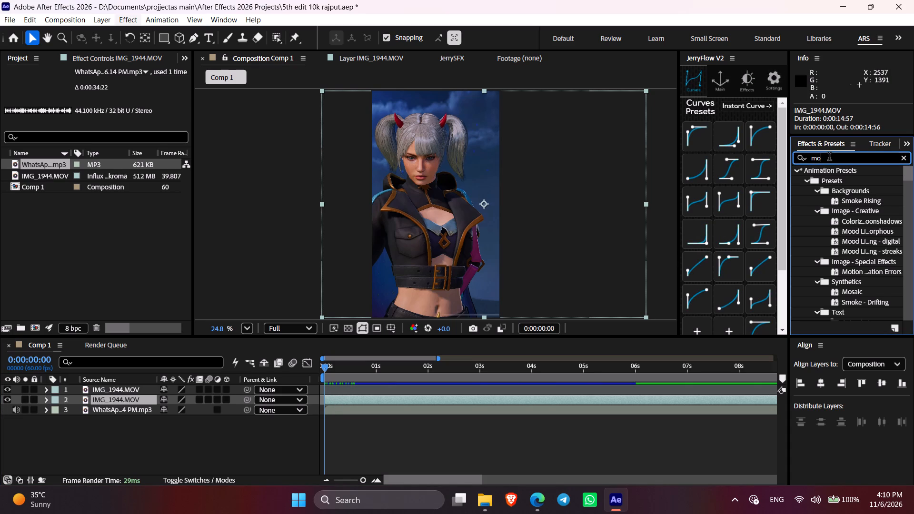
text(cha)
drag(846, 191, 334, 399)
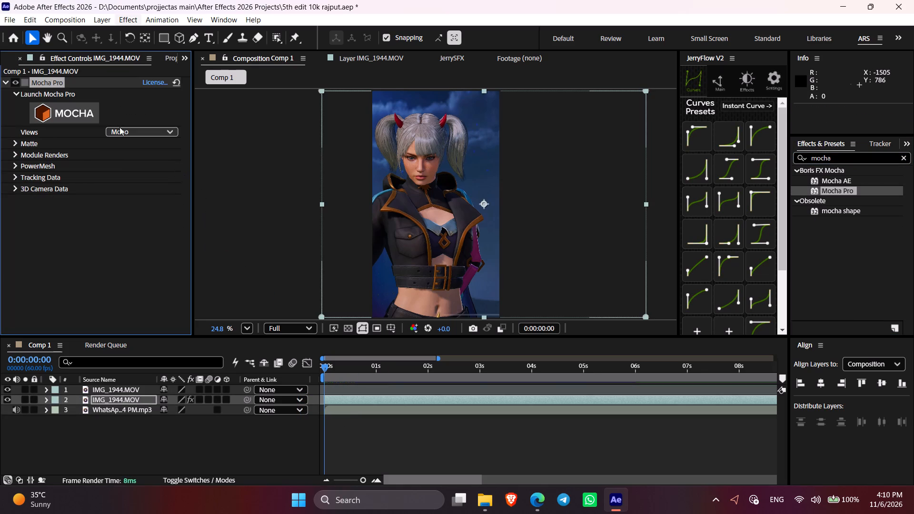
Launch the Mocha Pro interface from the effect and maximize its window.
click(79, 107)
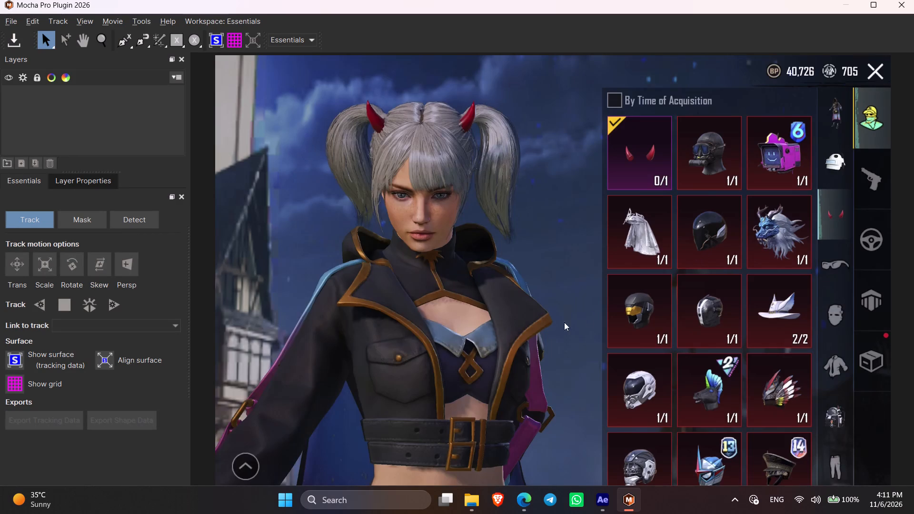
click(874, 2)
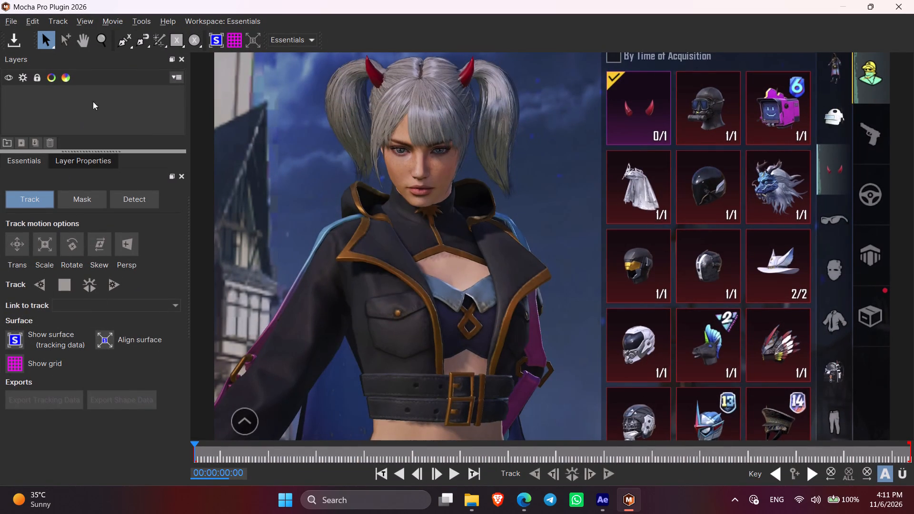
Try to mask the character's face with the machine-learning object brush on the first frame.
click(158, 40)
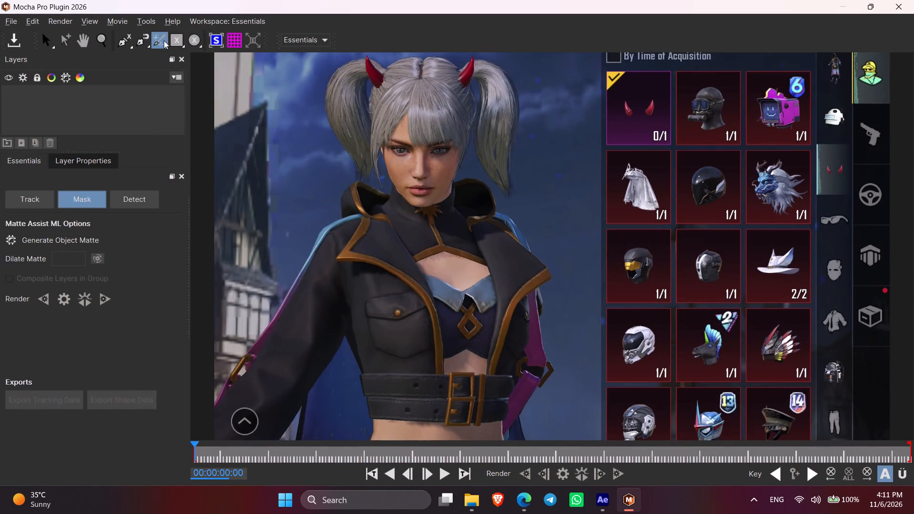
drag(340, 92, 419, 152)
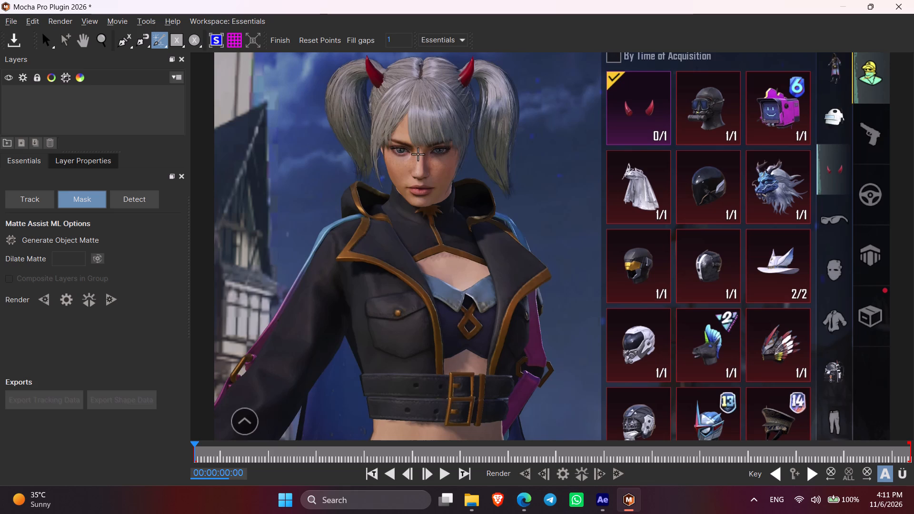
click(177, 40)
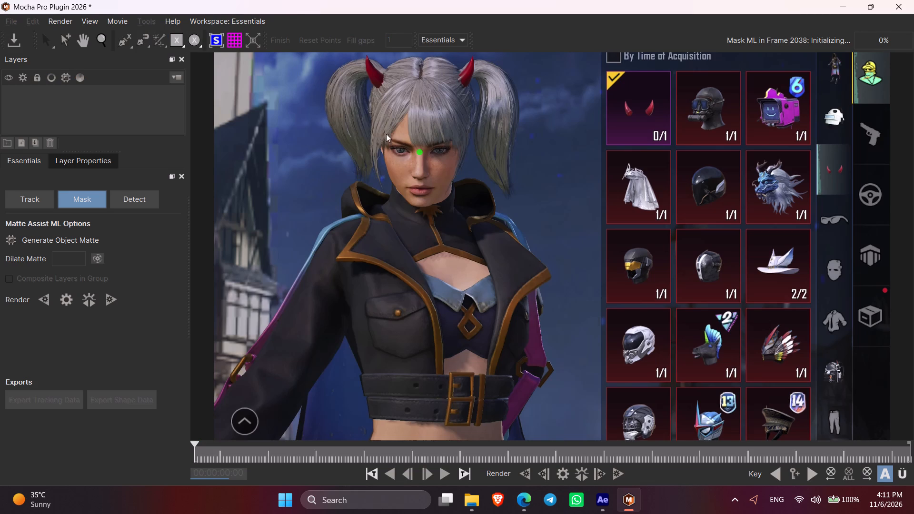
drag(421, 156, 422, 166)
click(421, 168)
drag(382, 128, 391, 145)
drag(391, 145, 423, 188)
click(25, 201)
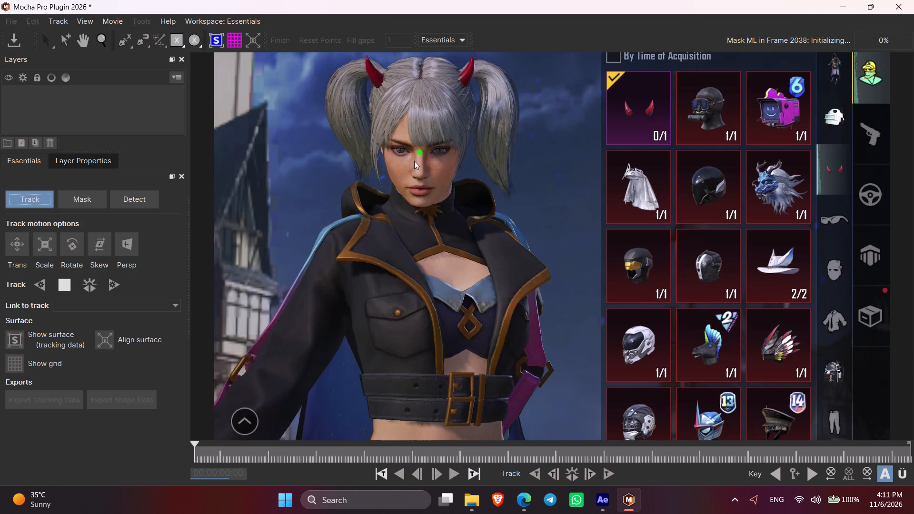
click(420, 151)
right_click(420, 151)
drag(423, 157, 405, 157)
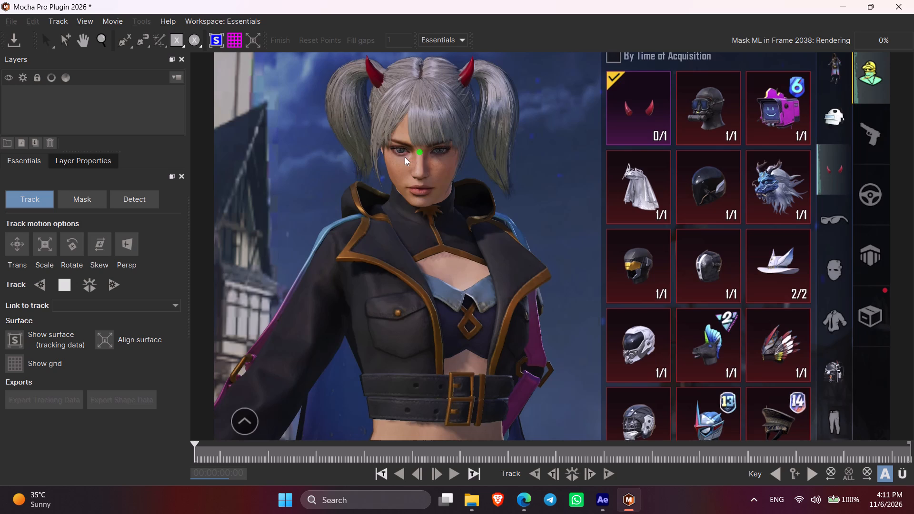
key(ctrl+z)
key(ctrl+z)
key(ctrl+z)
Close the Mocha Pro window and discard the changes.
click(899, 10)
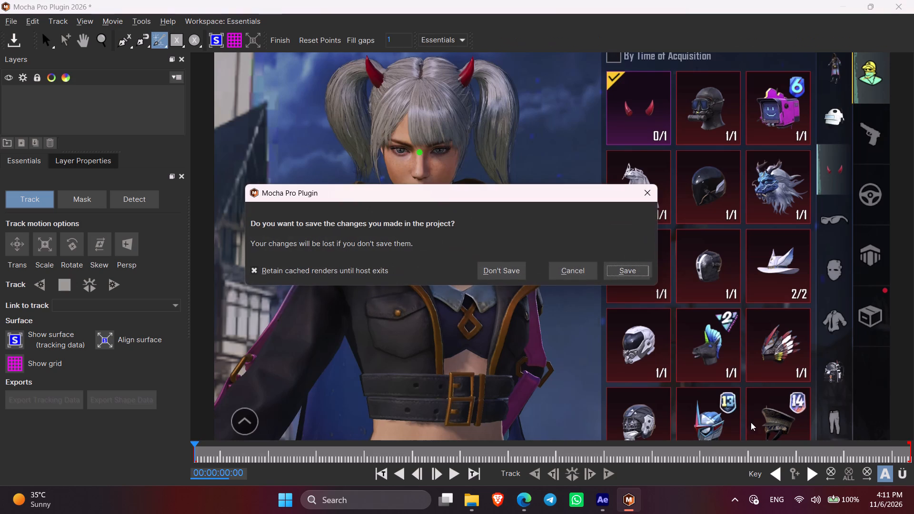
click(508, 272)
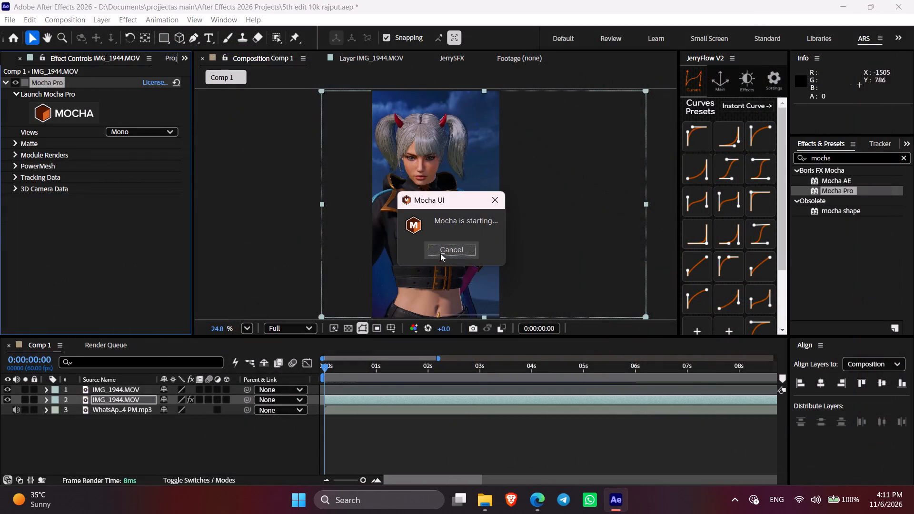
Relaunch Mocha Pro from the effect and draw a rectangular shape around the character's head, from the horns to the collar.
click(48, 113)
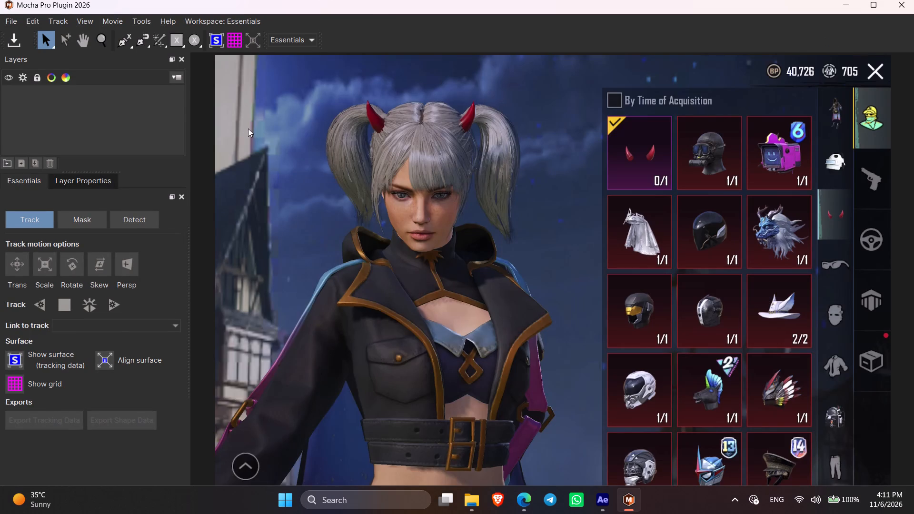
click(178, 43)
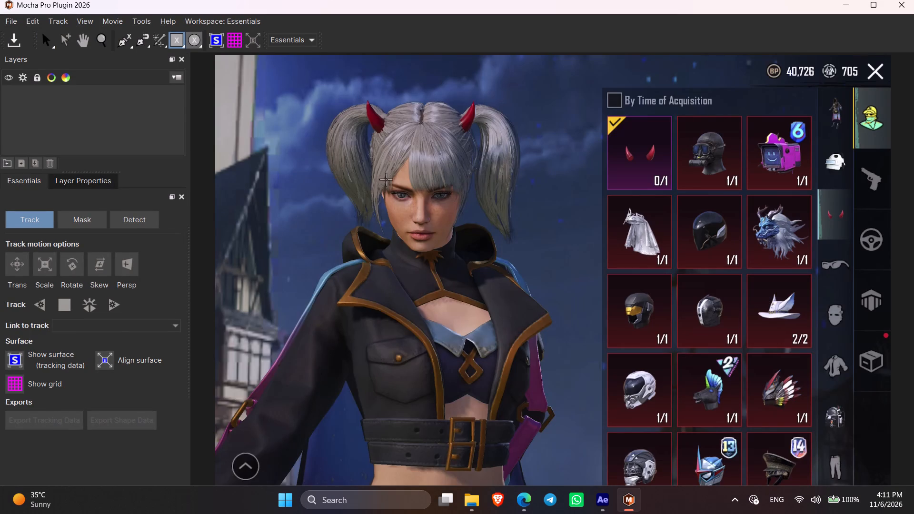
drag(362, 117, 480, 256)
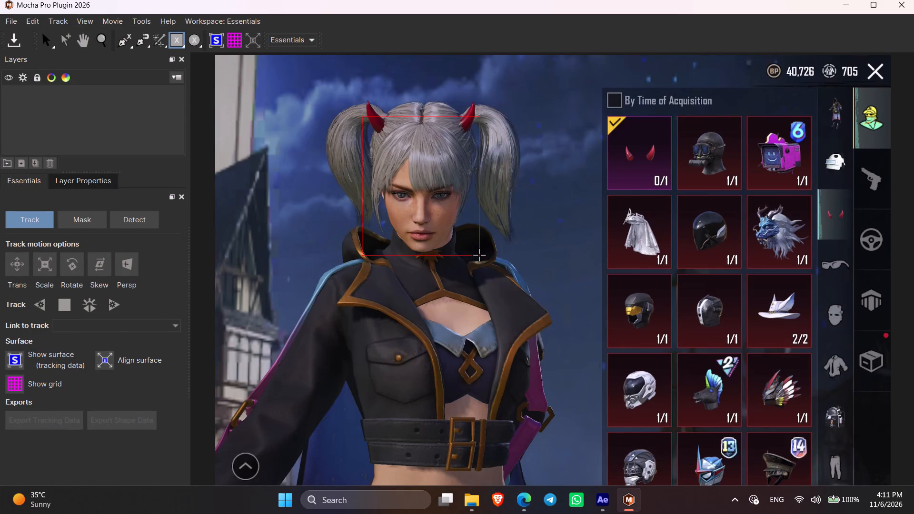
drag(480, 256, 481, 262)
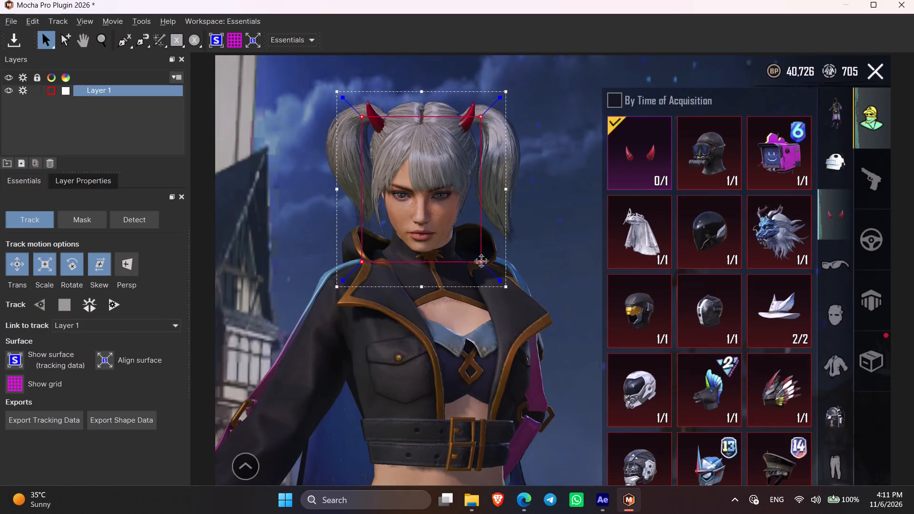
Track Layer 1 forward using translation only, with skew, rotation and scale disabled, pausing the track to maximize the window.
click(95, 265)
click(78, 263)
click(48, 262)
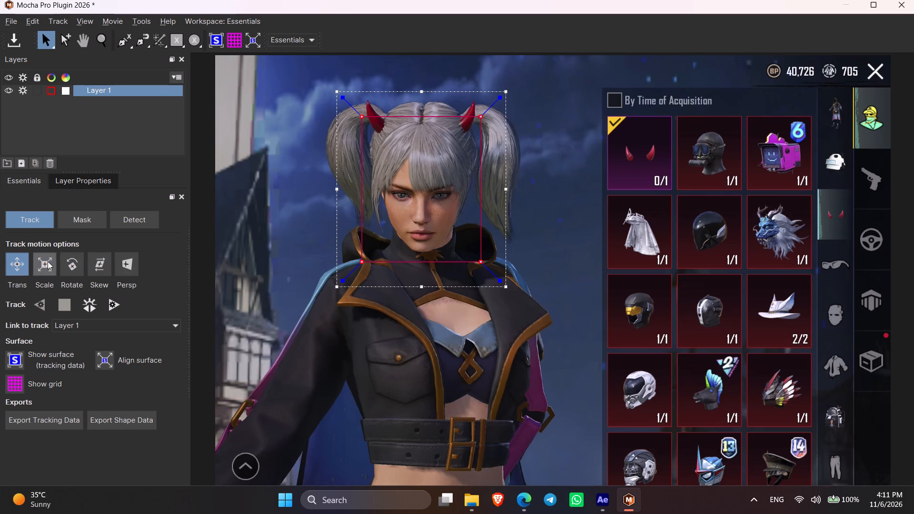
click(114, 306)
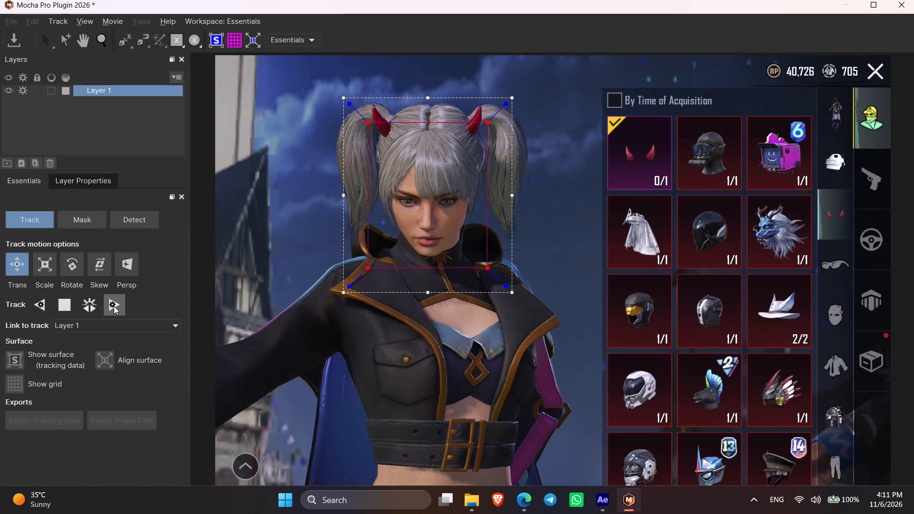
click(67, 306)
click(869, 12)
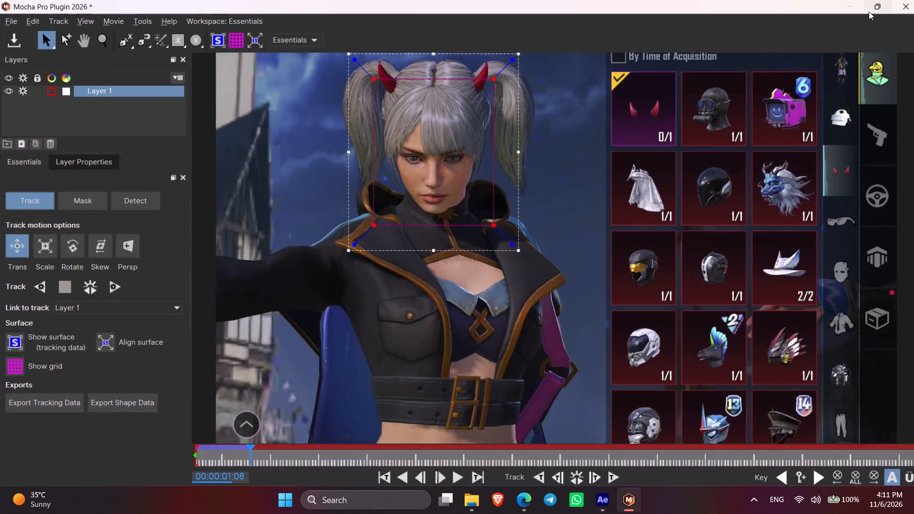
click(112, 287)
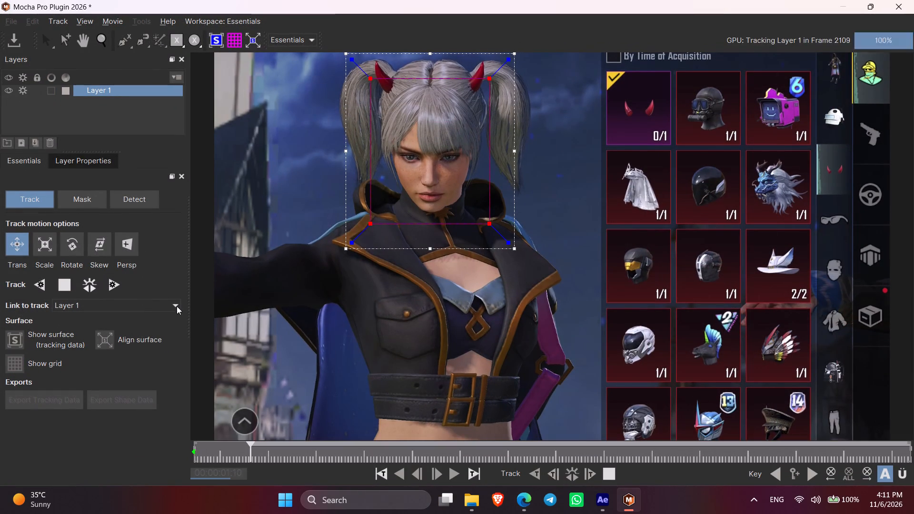
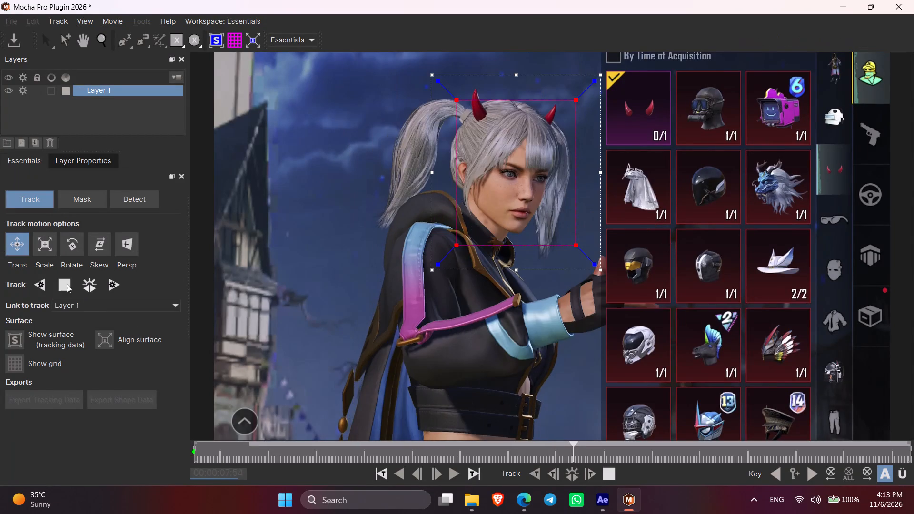
Stop the track at 00:00:08:01 and shift the Layer 1 shape back onto the character's turned head.
click(65, 284)
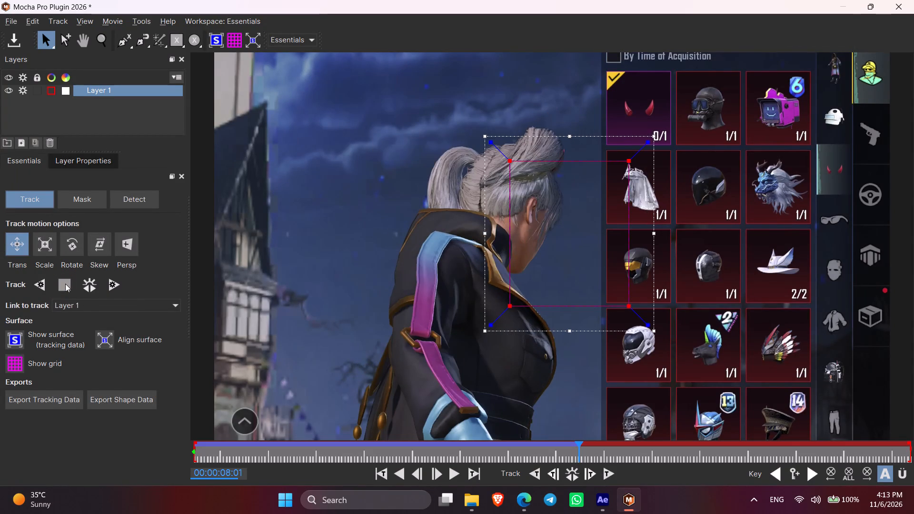
drag(630, 305, 588, 286)
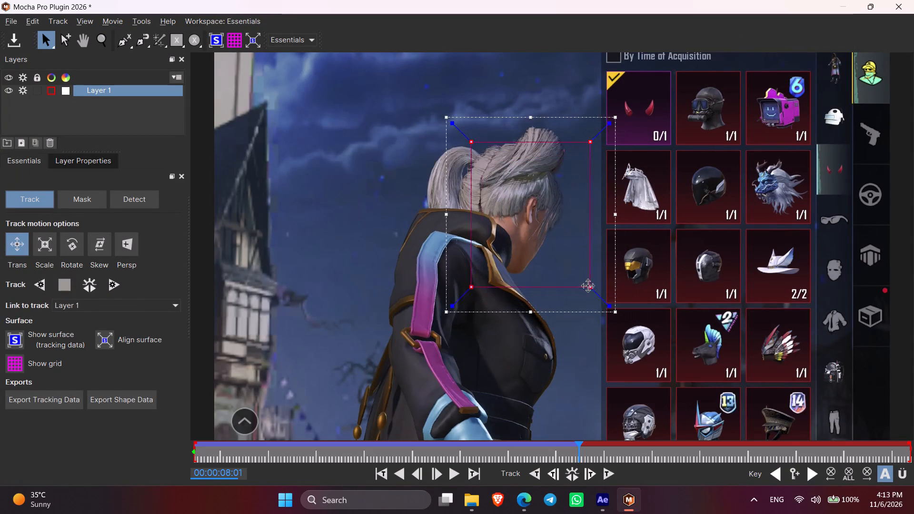
drag(588, 286, 589, 286)
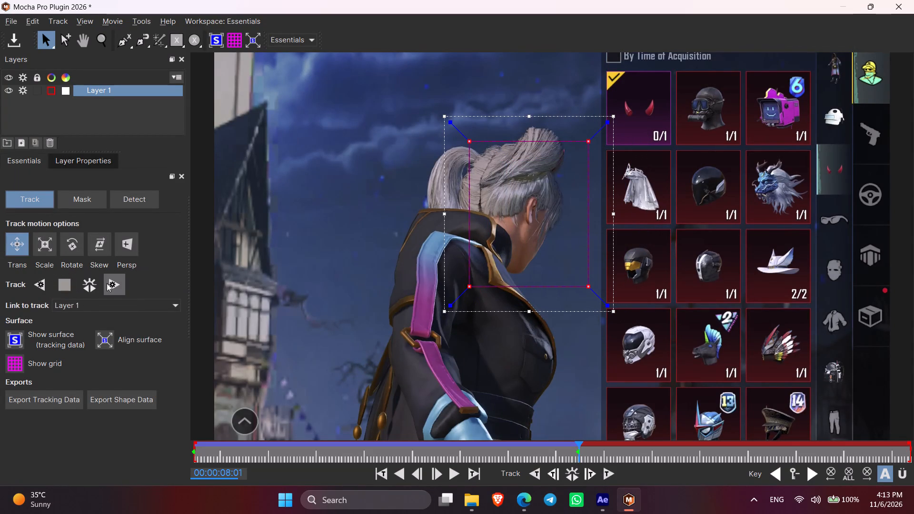
Track Layer 1 forward from the corrected position and stop at 00:00:08:06.
click(110, 284)
click(67, 284)
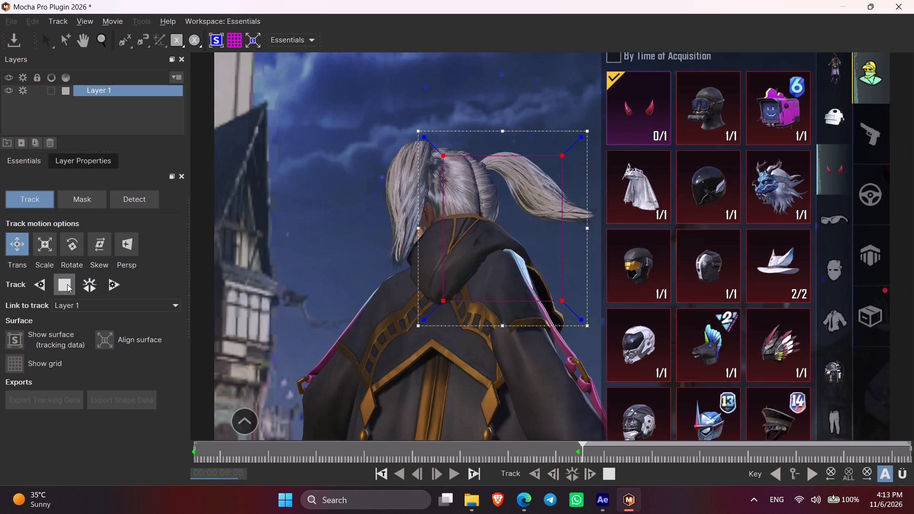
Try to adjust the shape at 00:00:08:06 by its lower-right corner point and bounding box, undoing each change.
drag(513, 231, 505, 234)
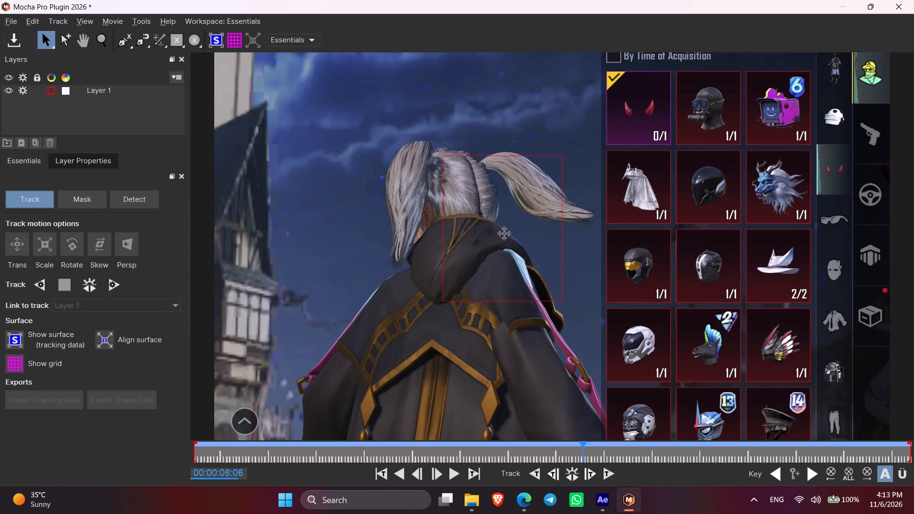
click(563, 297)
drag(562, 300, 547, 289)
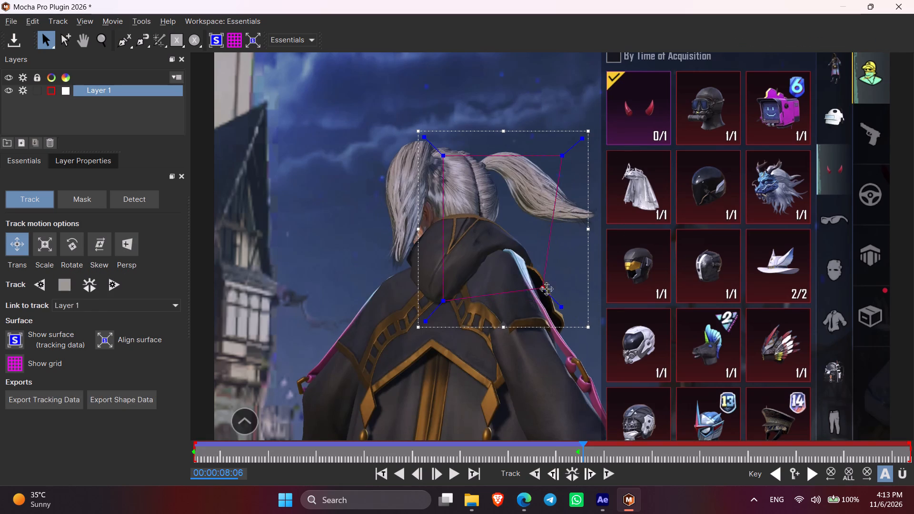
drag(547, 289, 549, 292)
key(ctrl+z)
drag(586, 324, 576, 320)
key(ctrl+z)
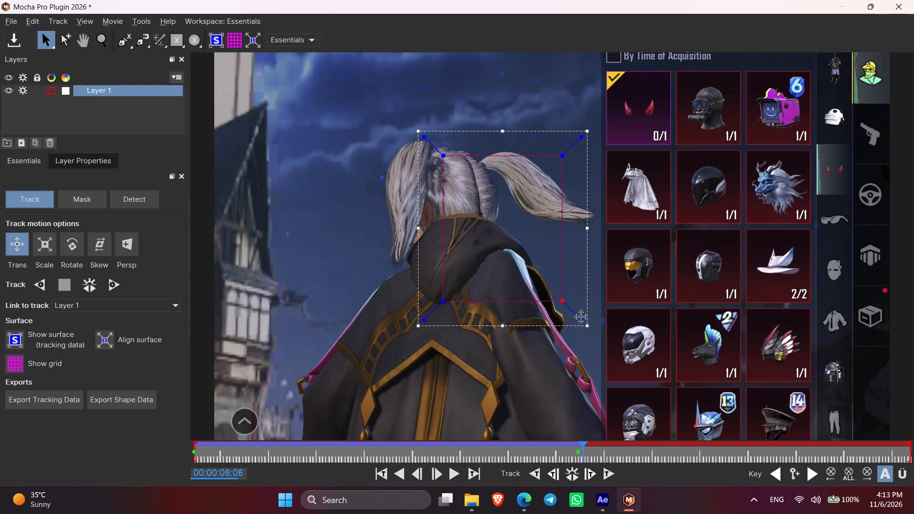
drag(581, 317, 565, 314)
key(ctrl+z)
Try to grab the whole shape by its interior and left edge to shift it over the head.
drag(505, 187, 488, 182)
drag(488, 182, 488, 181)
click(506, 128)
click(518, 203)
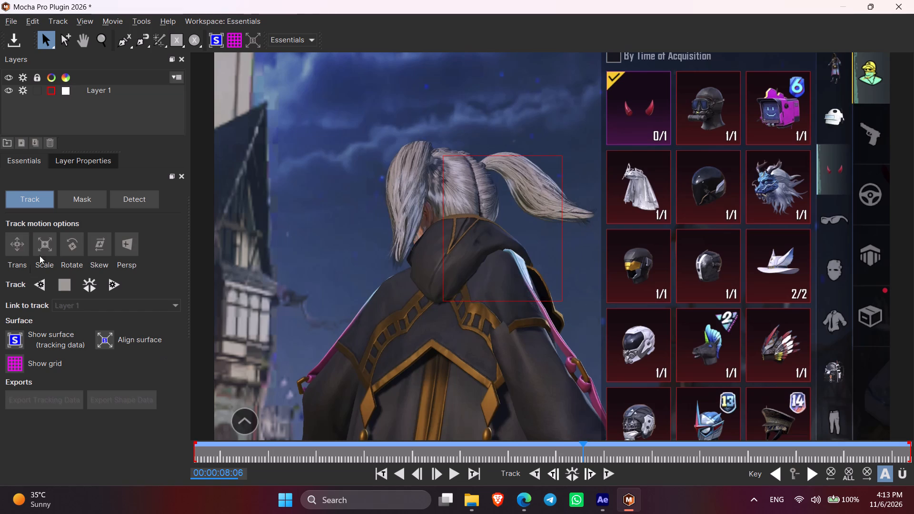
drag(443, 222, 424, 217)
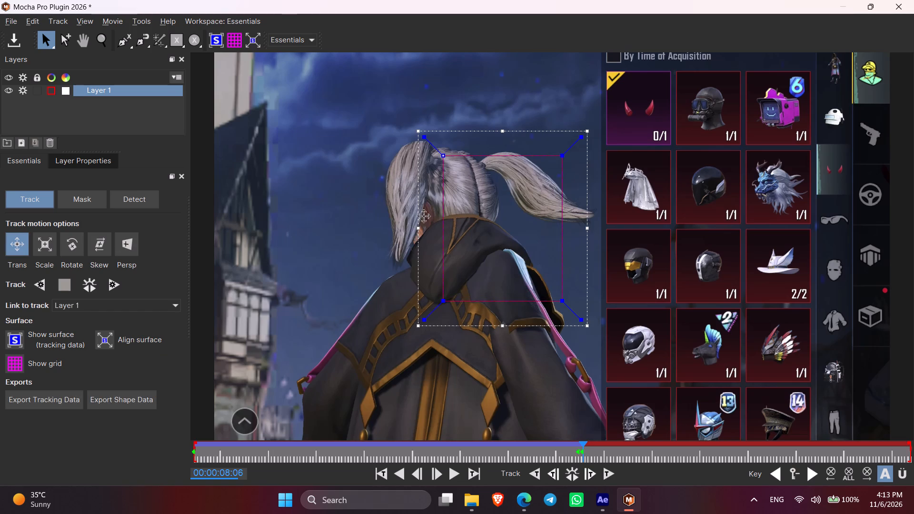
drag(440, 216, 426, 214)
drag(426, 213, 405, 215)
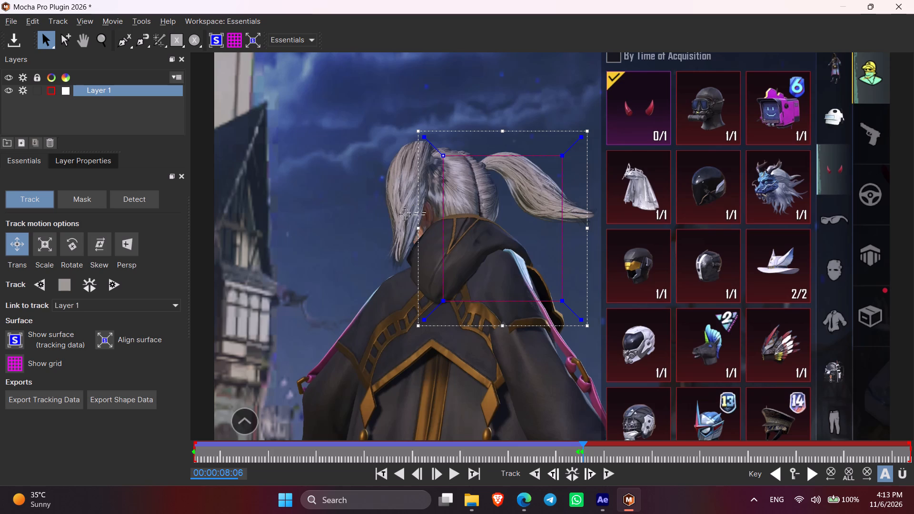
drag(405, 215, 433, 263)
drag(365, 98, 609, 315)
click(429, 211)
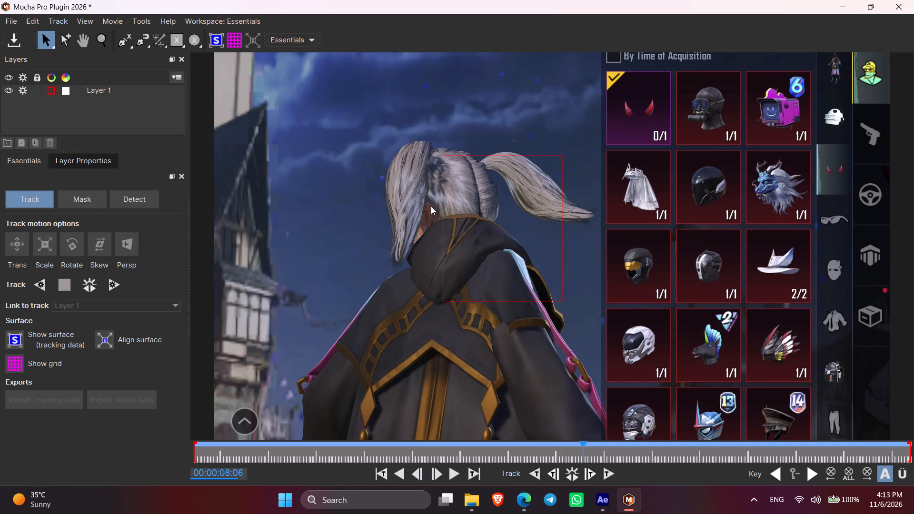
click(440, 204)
Select all the shape's points at 00:00:08:06 and move the shape over the back of the character's head.
drag(402, 116, 637, 351)
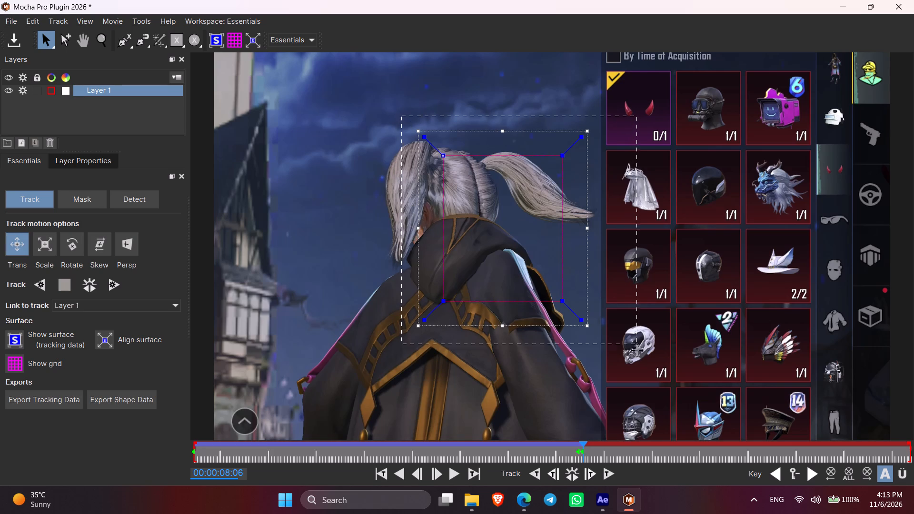
drag(637, 351, 637, 359)
drag(586, 227, 570, 227)
key(ctrl+z)
drag(561, 155, 511, 142)
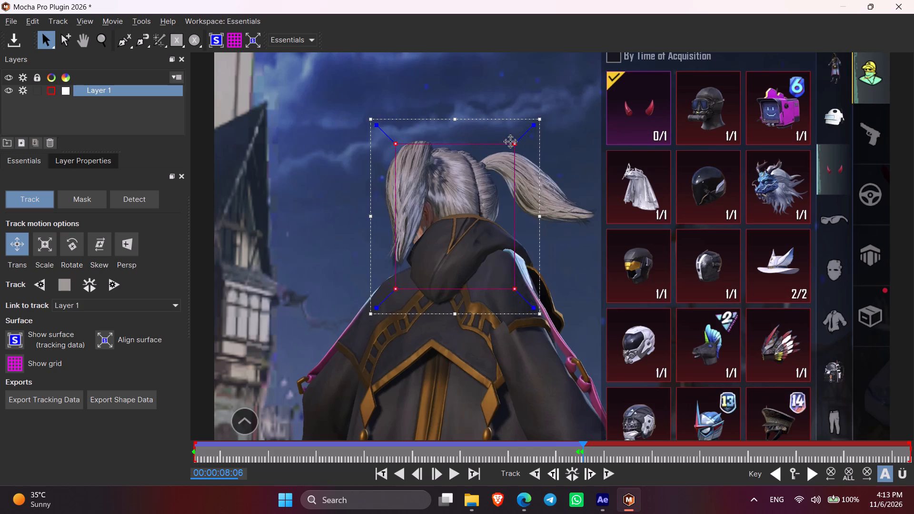
drag(511, 142, 489, 128)
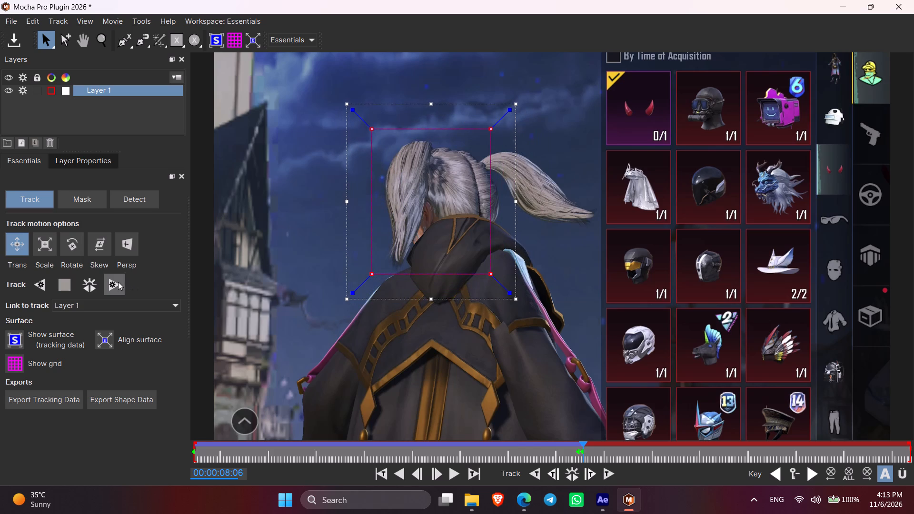
Track Layer 1 forward to 00:00:08:11 and move the shape down toward the character's face in profile.
click(111, 282)
click(67, 285)
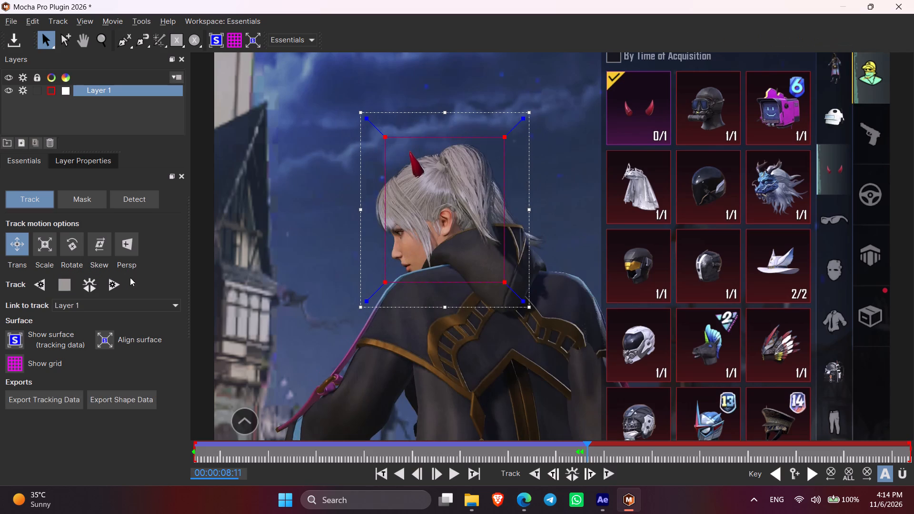
drag(504, 139, 476, 168)
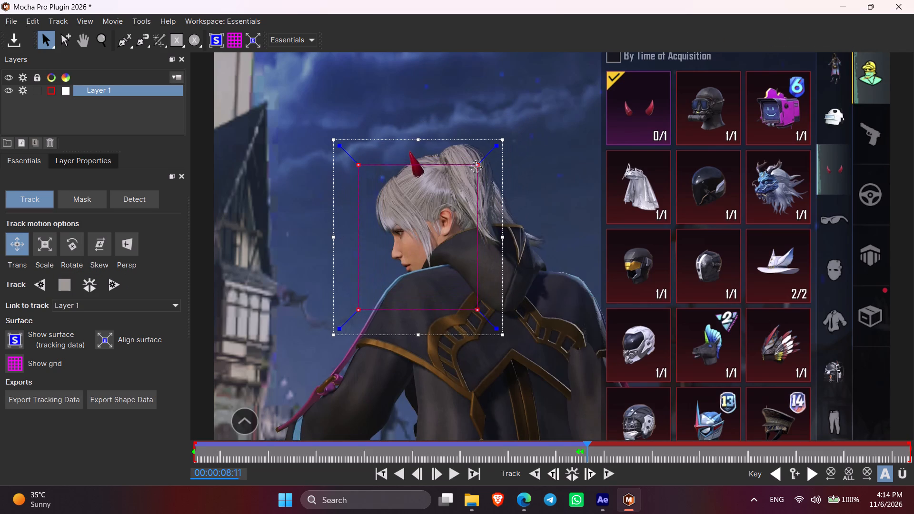
drag(476, 168, 473, 169)
Track Layer 1 forward to 00:00:08:18 and shift the shape slightly so it frames the horned head.
click(118, 287)
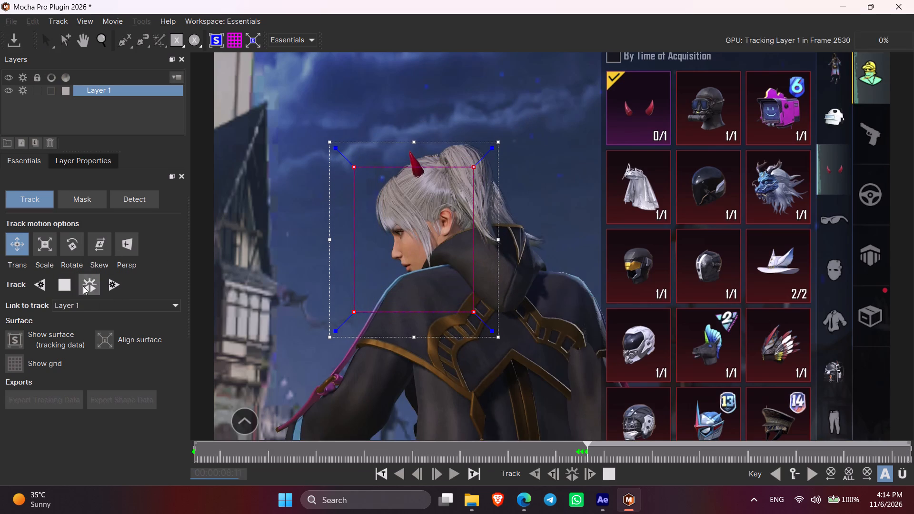
click(63, 288)
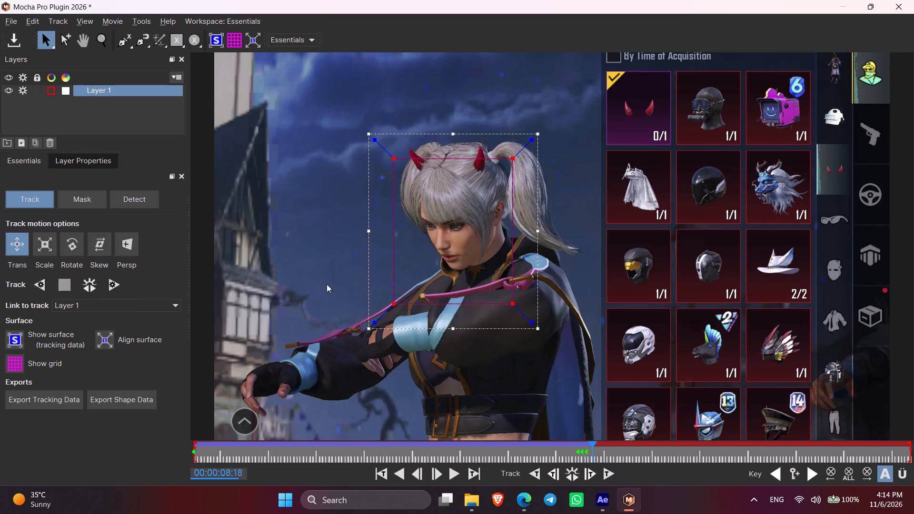
drag(512, 159, 517, 157)
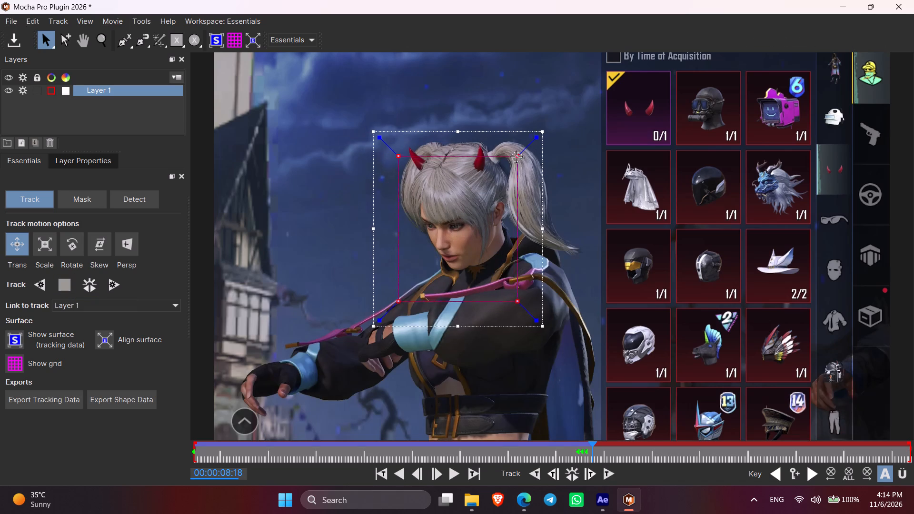
drag(517, 157, 520, 150)
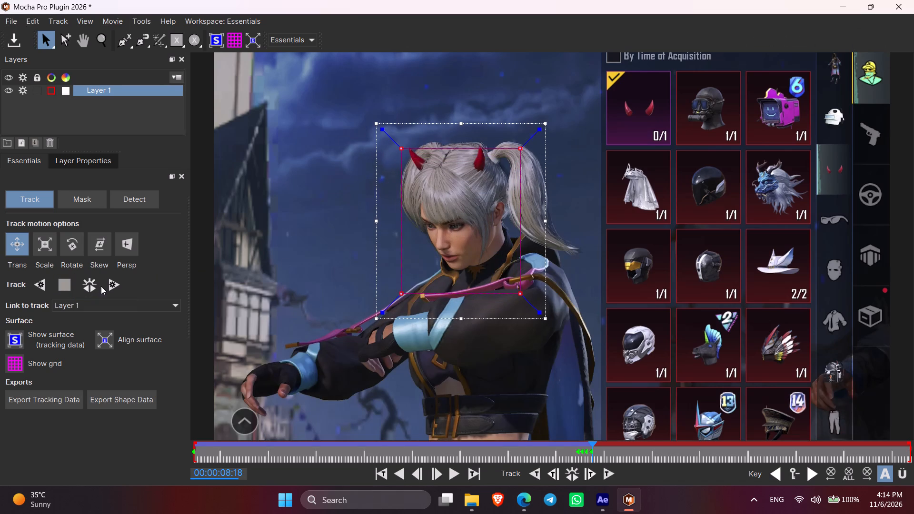
Track Layer 1 forward to 00:00:08:35 and raise the shape so it frames the horns and face.
click(101, 286)
click(106, 287)
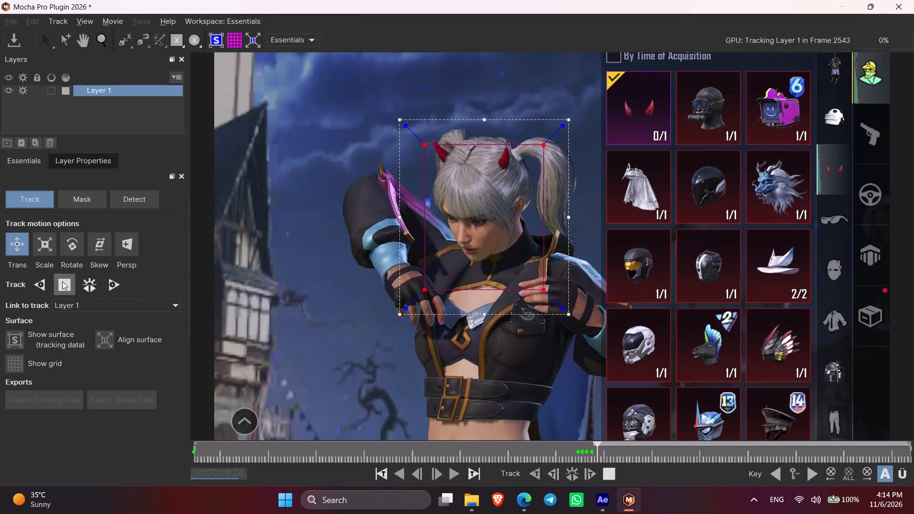
click(62, 281)
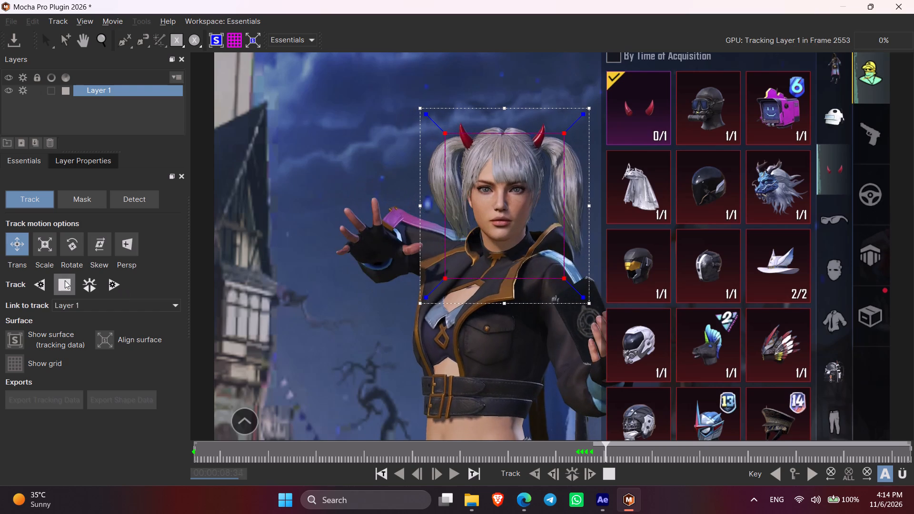
drag(562, 130, 560, 119)
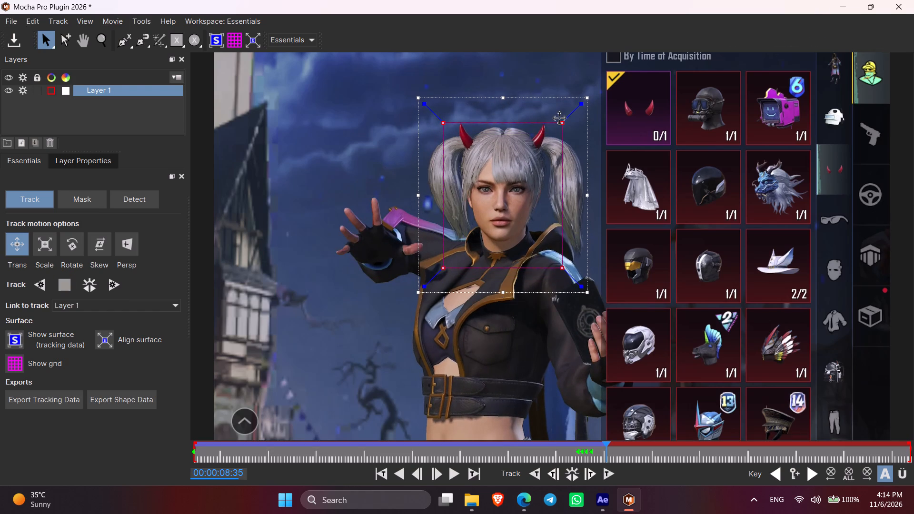
drag(560, 119, 561, 117)
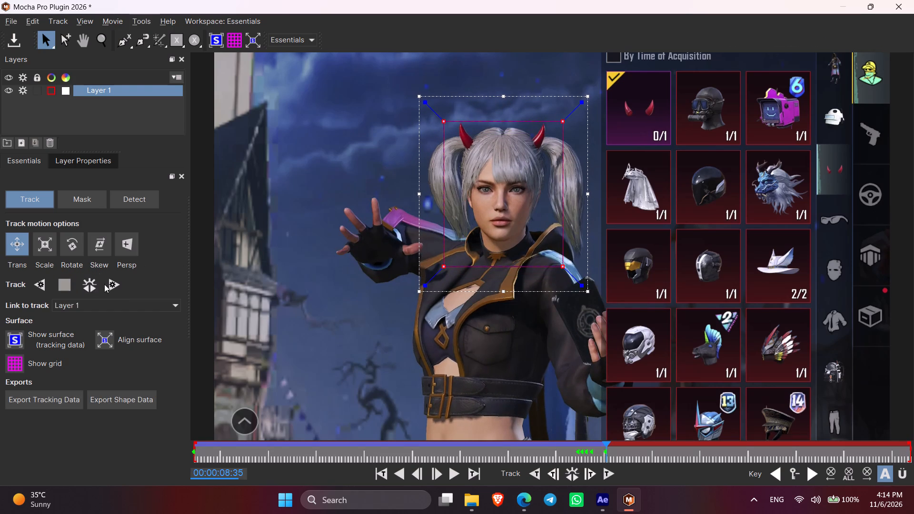
Resume the forward track of Layer 1 and stop it at 00:00:12:06, where the shape has drifted off the head.
click(107, 285)
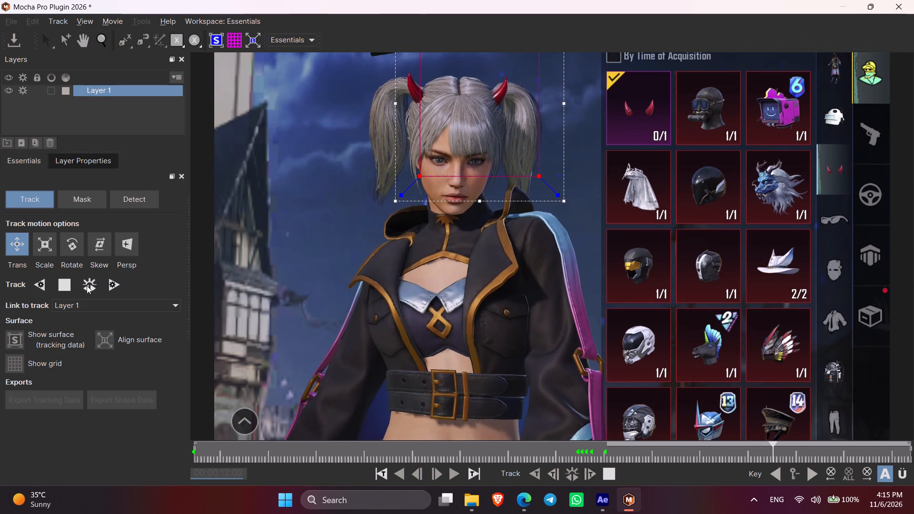
click(66, 282)
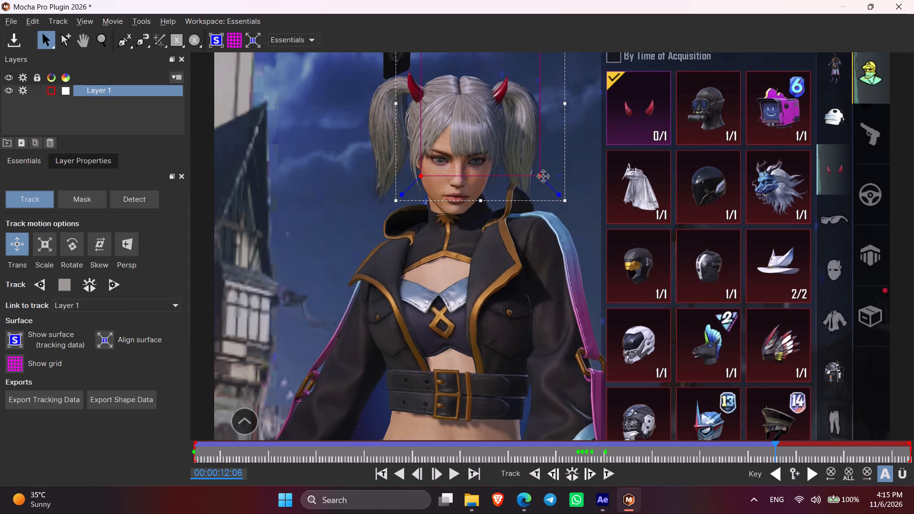
Go back to 00:00:11:55, where the dark card crosses the face, and move the shape down over the head.
drag(773, 451, 771, 451)
drag(771, 451, 758, 449)
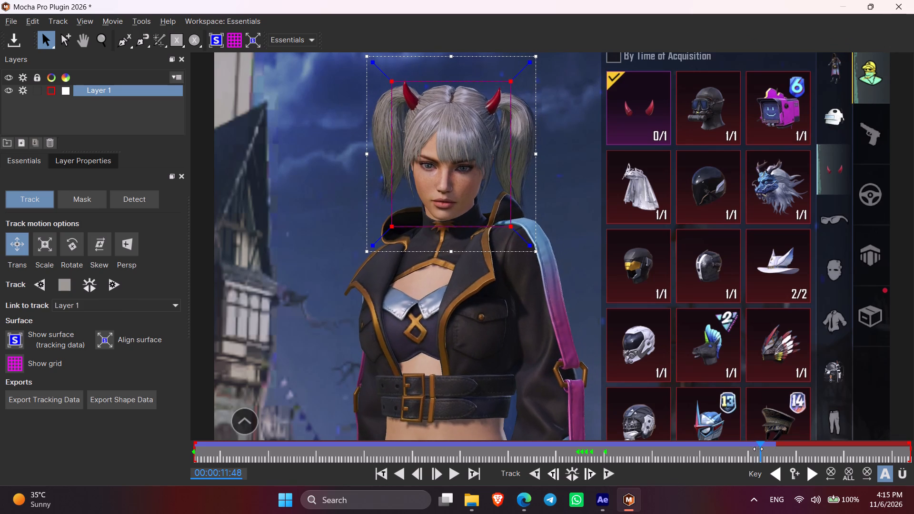
drag(758, 449, 761, 450)
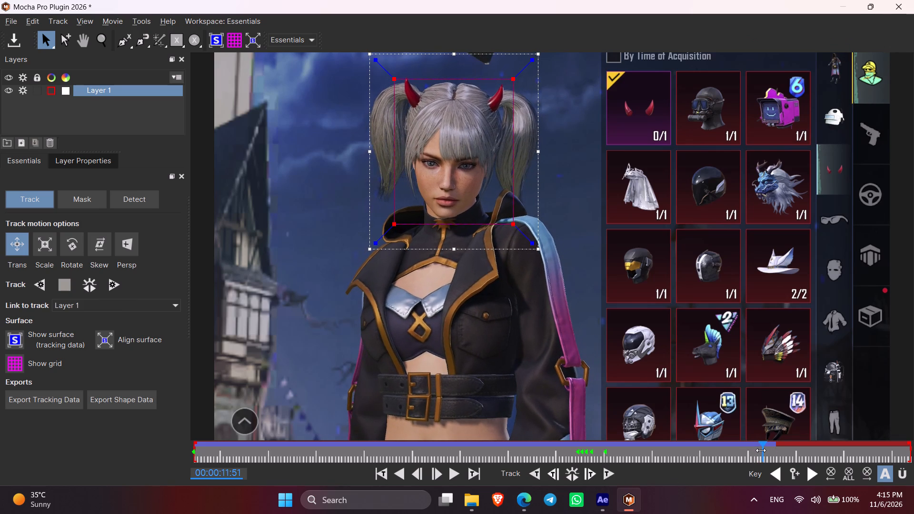
drag(761, 450, 764, 452)
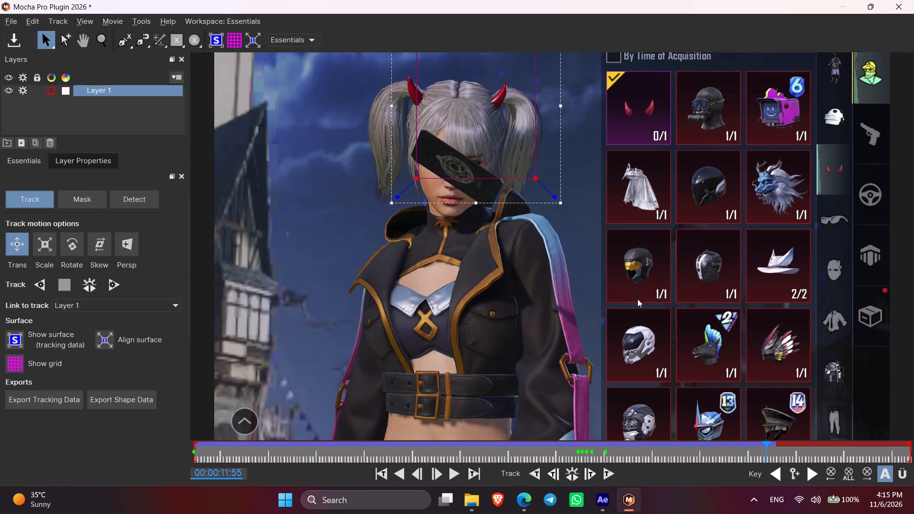
key(Left)
key(Left)
key(Left)
key(Left)
key(Left)
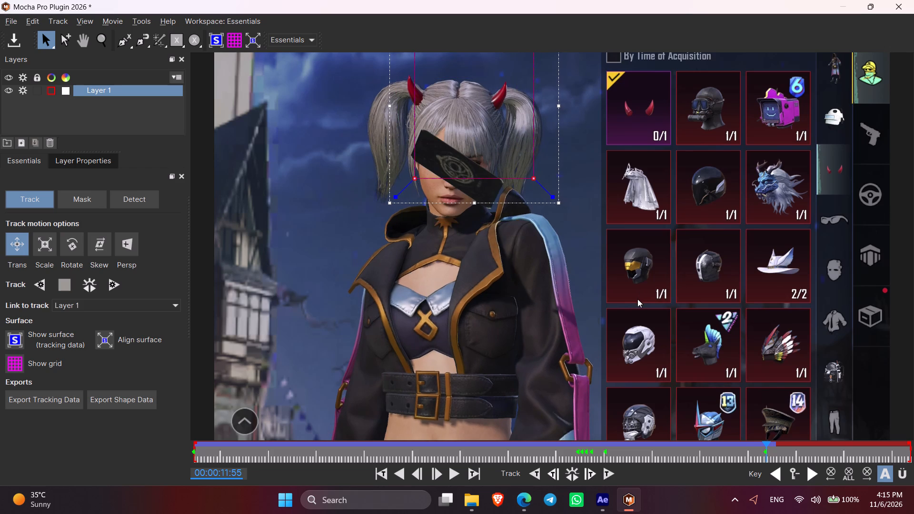
key(ctrl+Left)
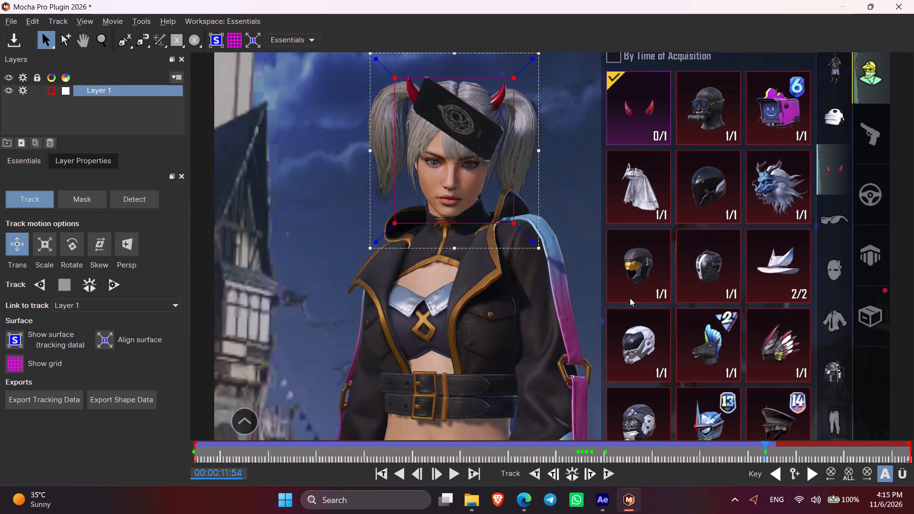
key(ctrl+Right)
drag(536, 180, 528, 184)
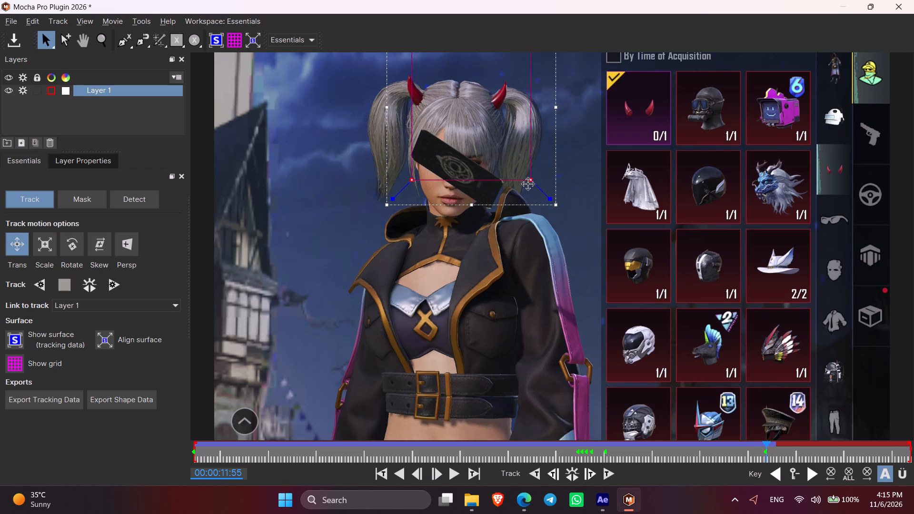
drag(528, 184, 519, 231)
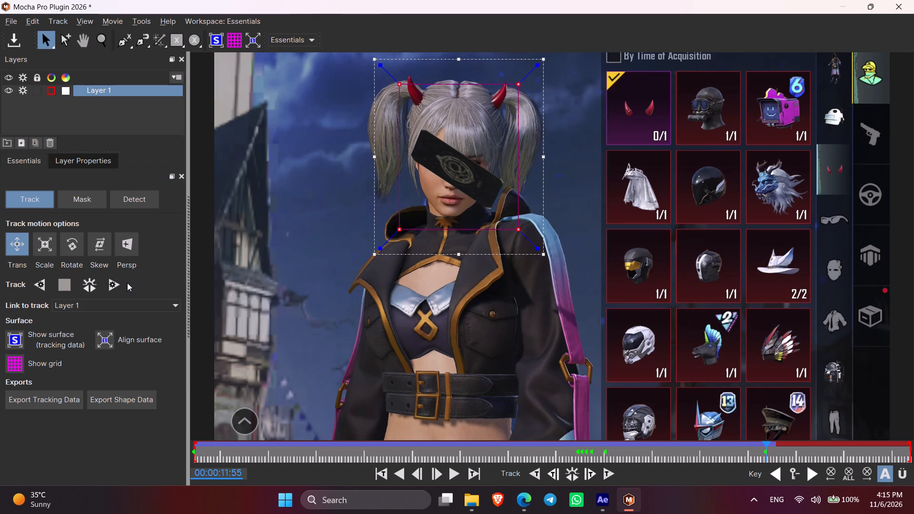
Track Layer 1 forward to 00:00:12:25 and shift the shape sideways and slightly down so it frames the horned head.
click(121, 285)
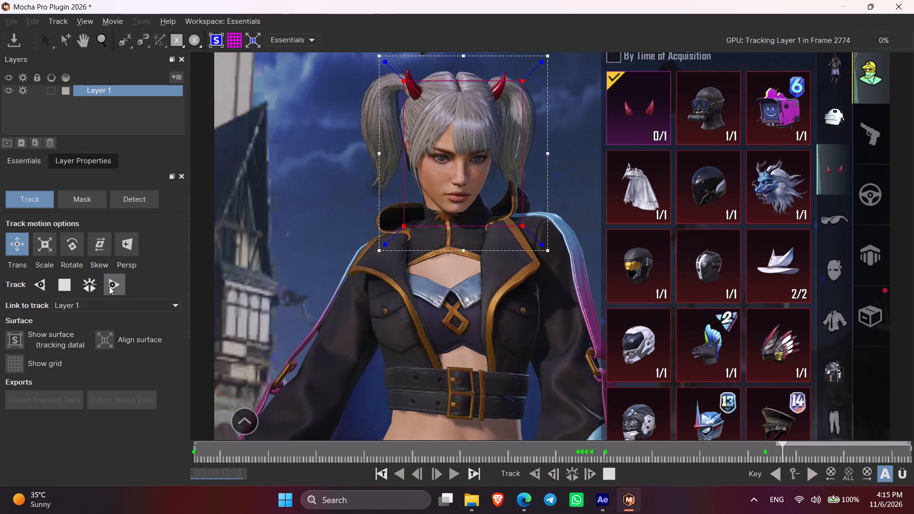
click(69, 288)
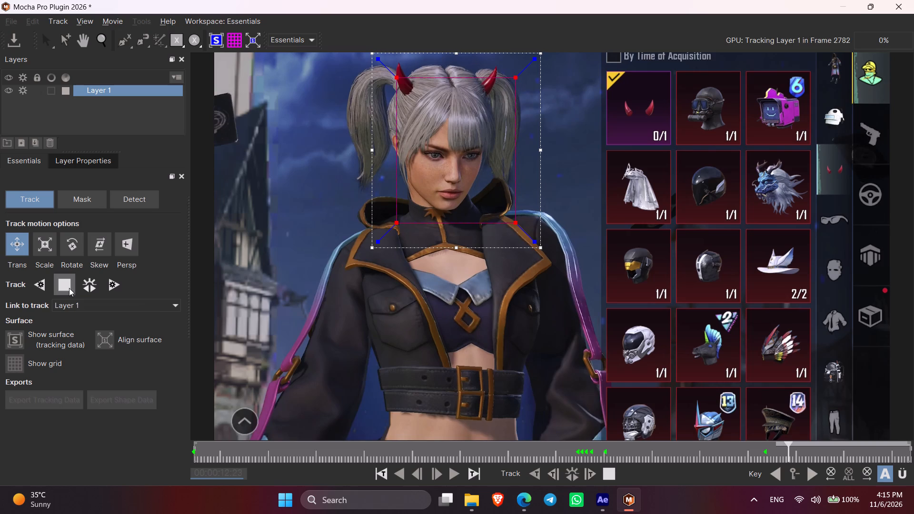
drag(516, 223, 505, 226)
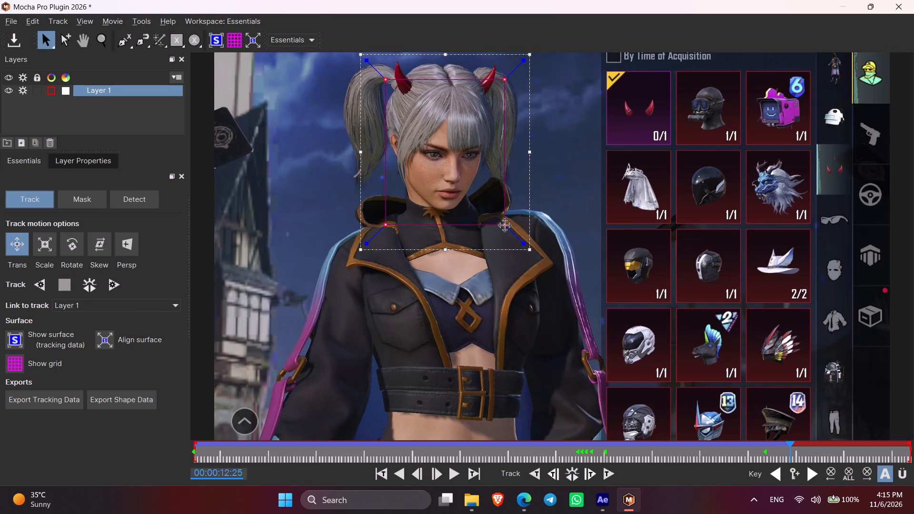
drag(505, 226, 503, 226)
Track Layer 1 forward to the end of the clip at 00:00:14:56.
click(103, 288)
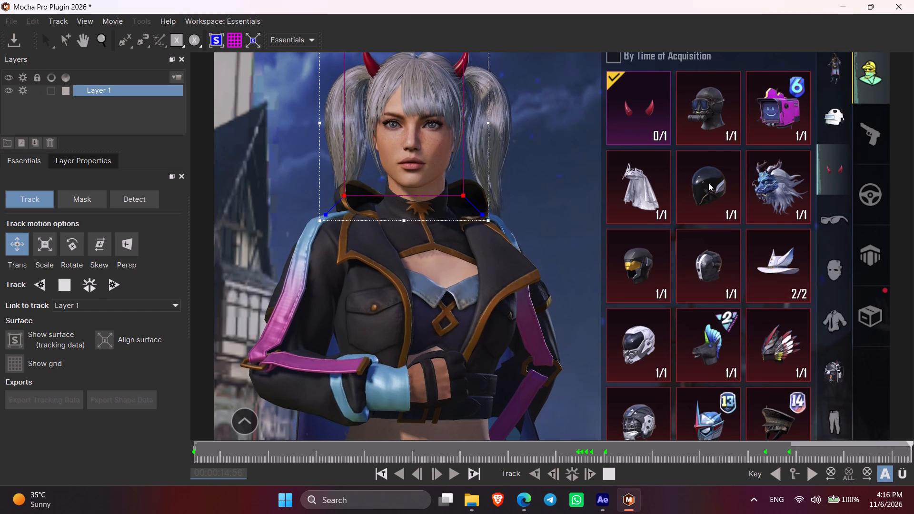
Save the Mocha Pro project and close it to return to After Effects.
click(14, 18)
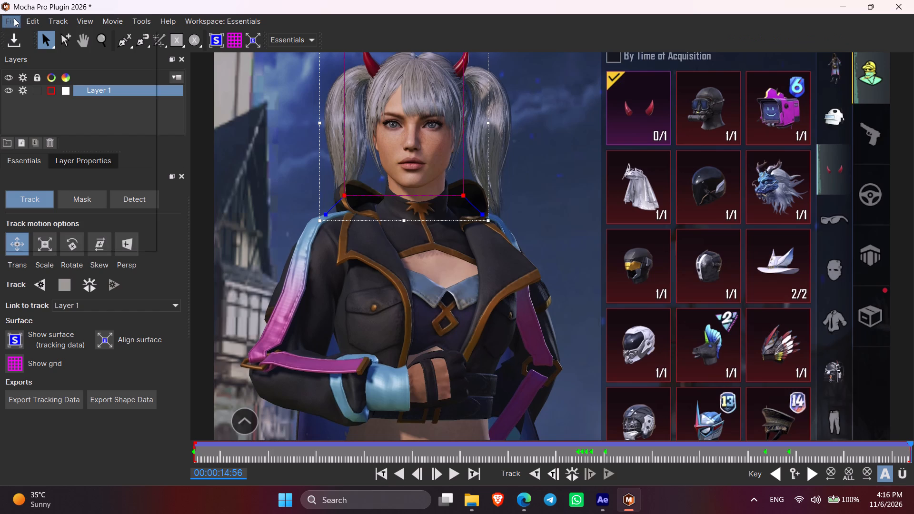
click(31, 74)
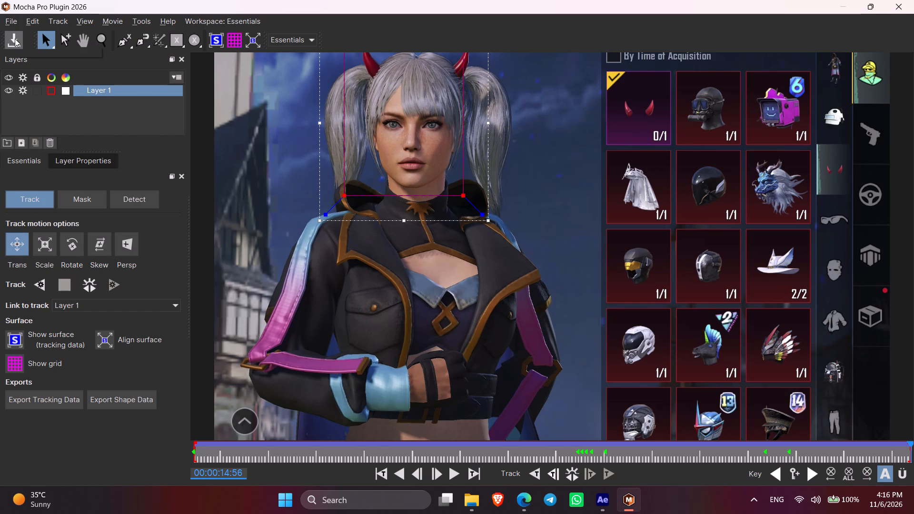
click(15, 39)
click(913, 0)
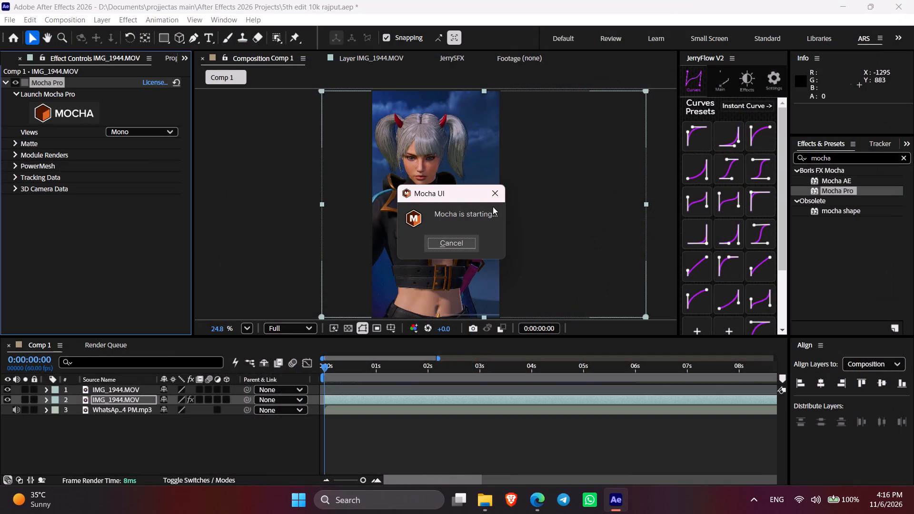
Set Mocha Pro's tracking data export option to Transform and export it to layer 2, IMG_1944.MOV, with Masks as its source.
click(15, 174)
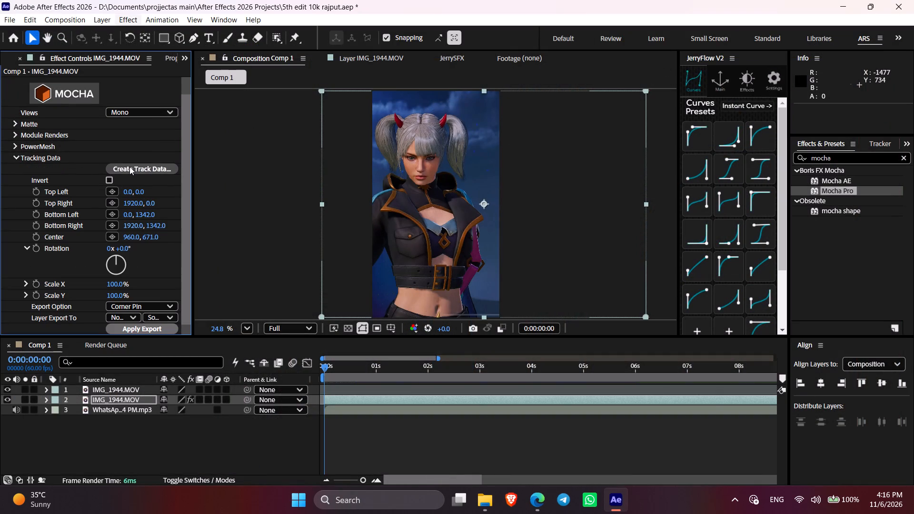
click(159, 308)
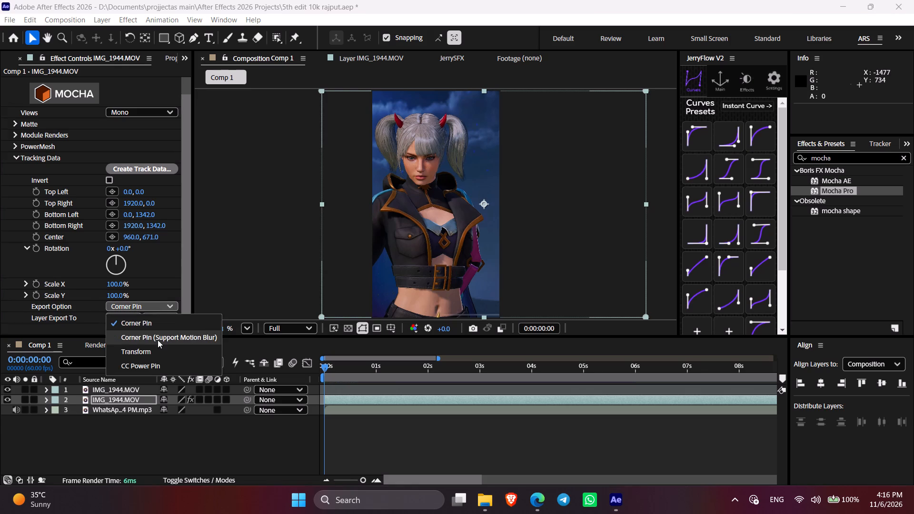
click(155, 348)
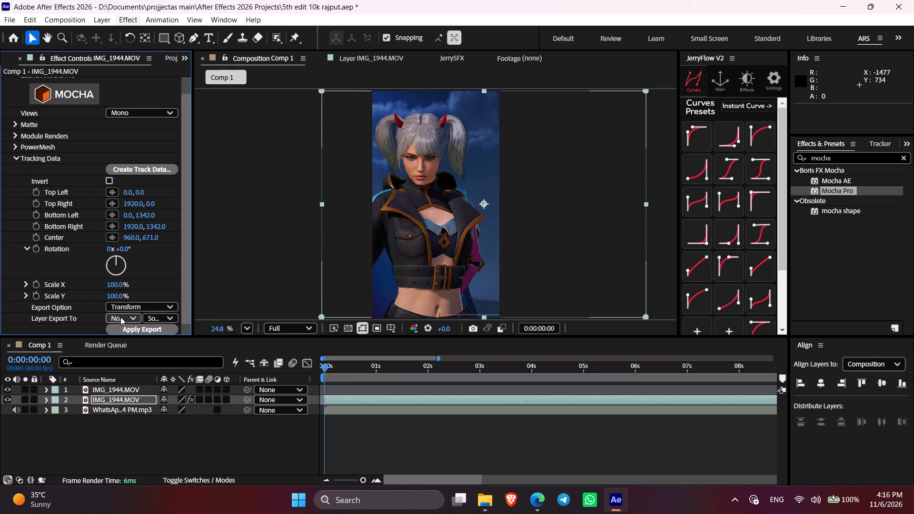
click(120, 317)
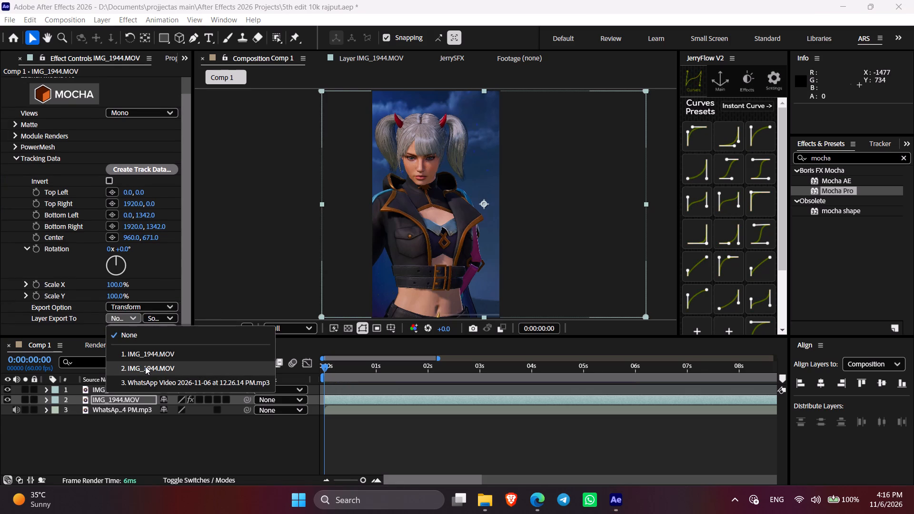
click(174, 361)
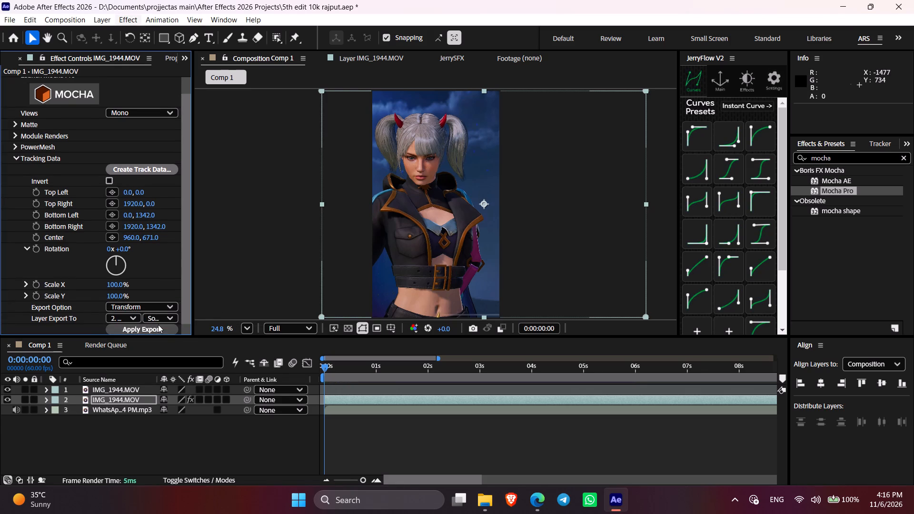
click(152, 321)
click(165, 362)
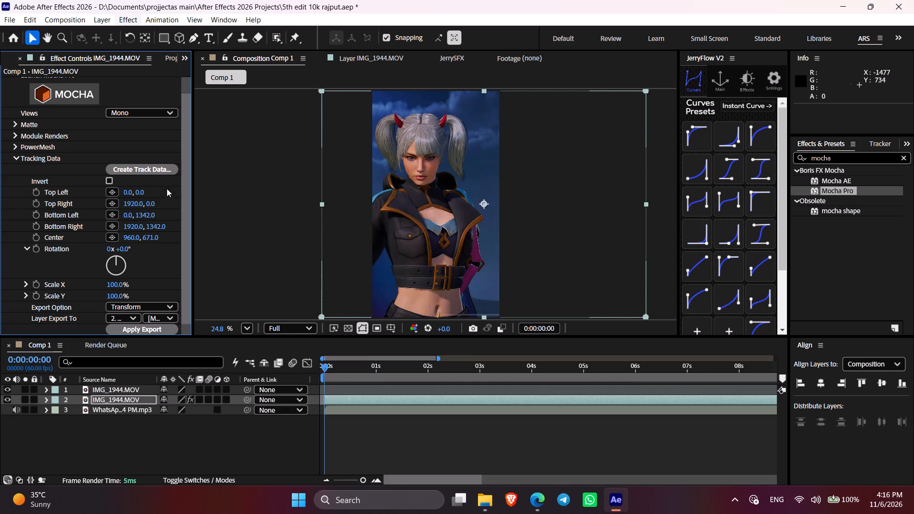
Create the track data from the Mocha track and apply the export to layer 2.
click(159, 172)
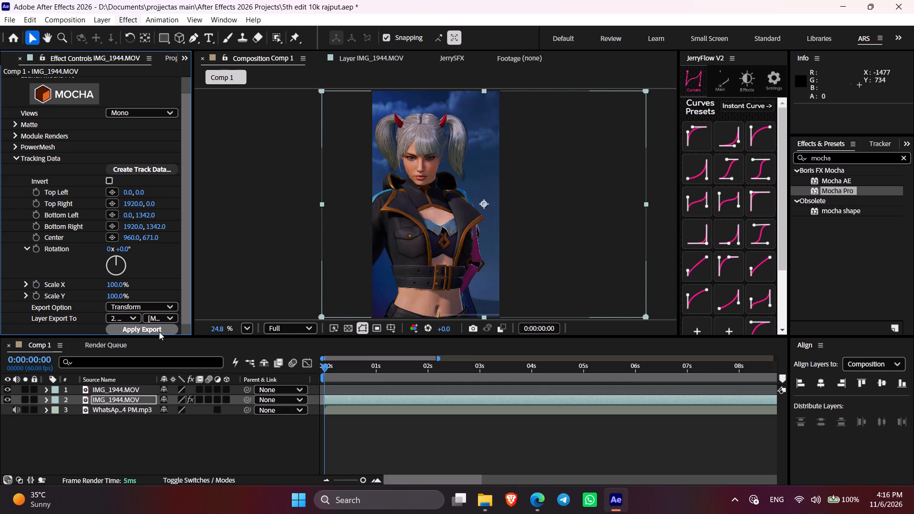
click(159, 332)
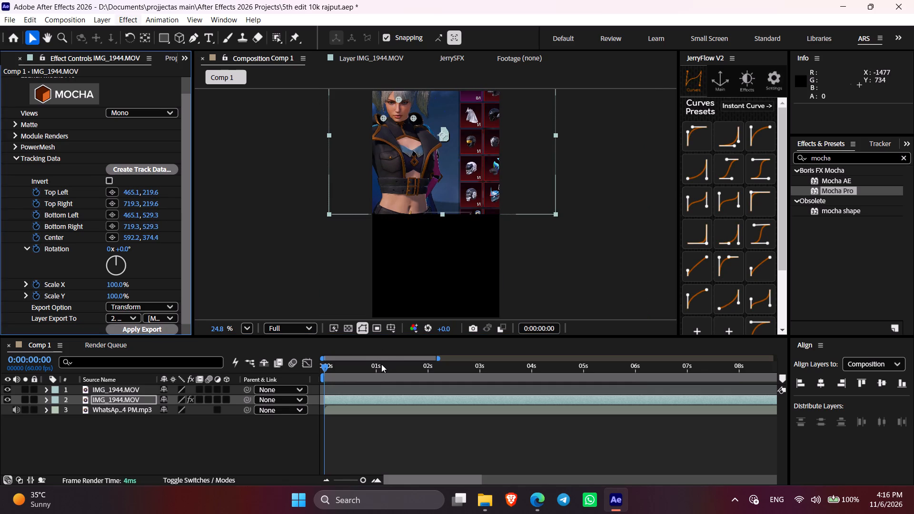
Scrub the composition forward from the start to 0:00:00:15 to check the motion of the exported track.
drag(323, 364, 339, 368)
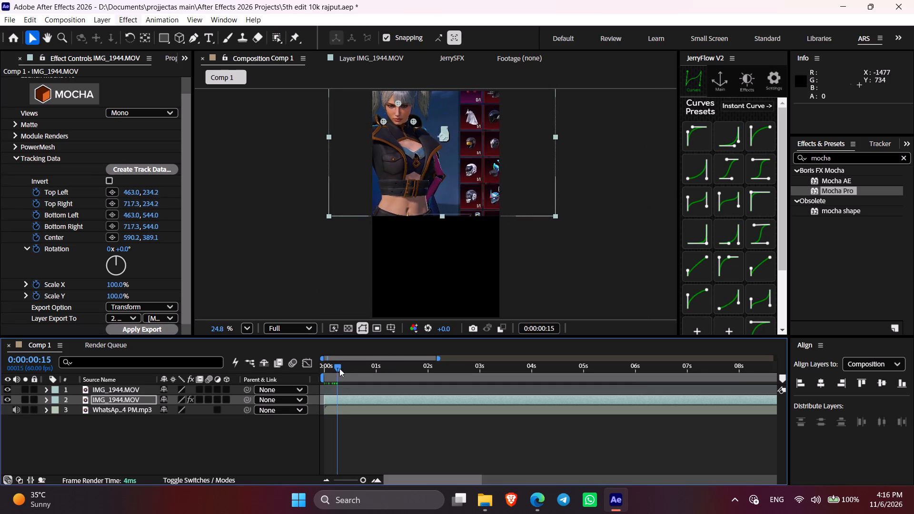
Scrub through Comp 1 to check how the tracked IMG_1944.MOV layer follows the head, and inspect its Scale keyframes.
drag(339, 368, 461, 394)
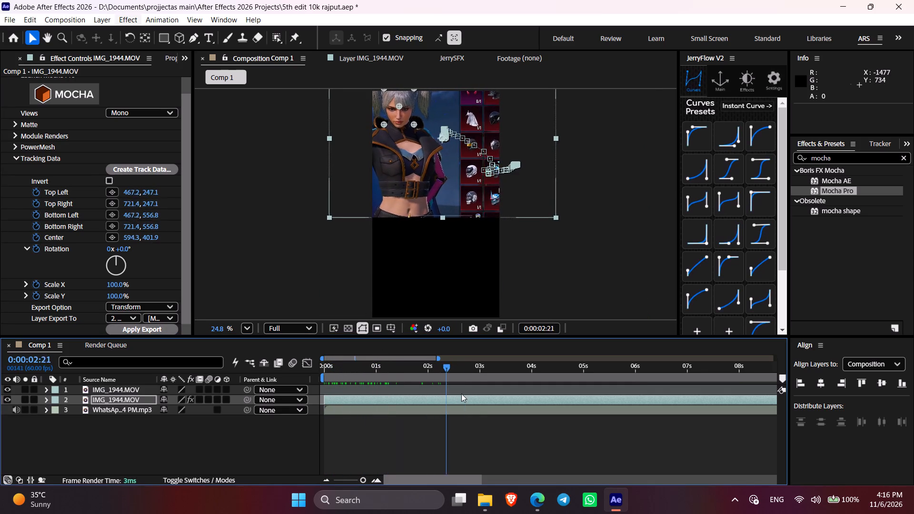
drag(461, 394, 807, 385)
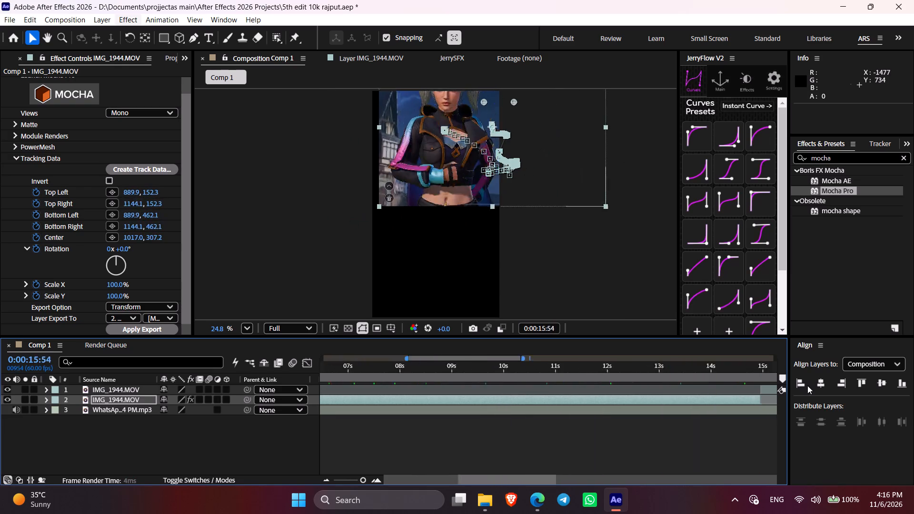
drag(807, 385, 455, 396)
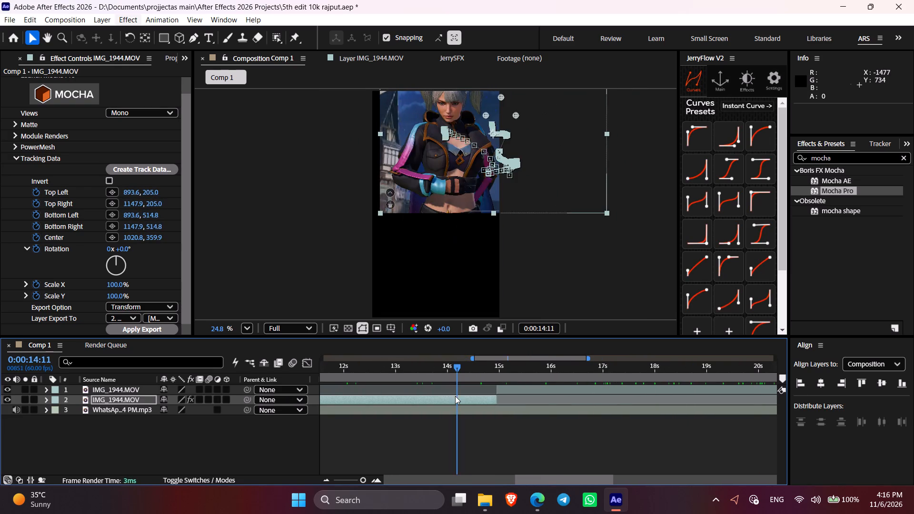
drag(455, 396, 340, 395)
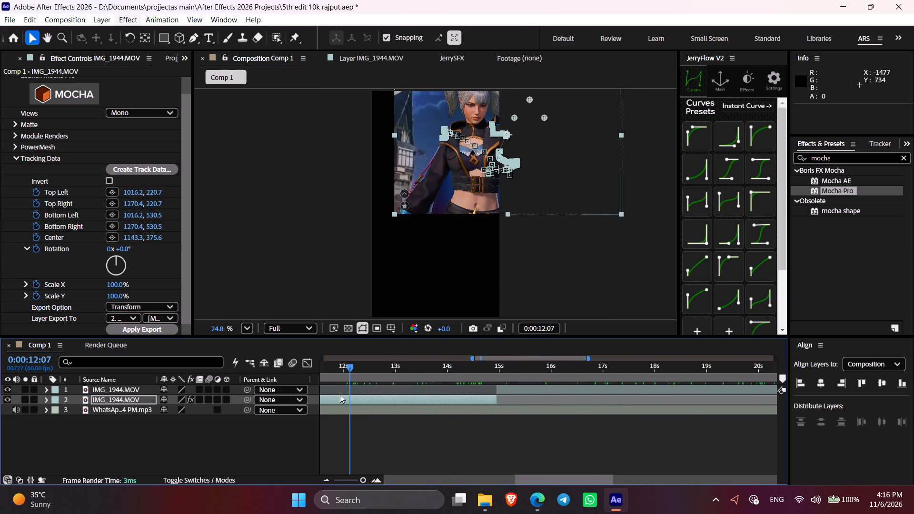
drag(340, 395, 177, 393)
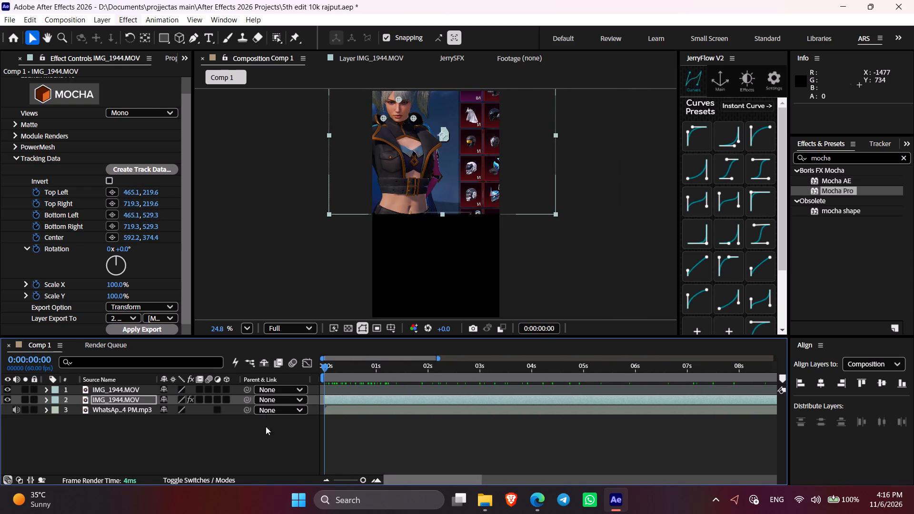
key(s)
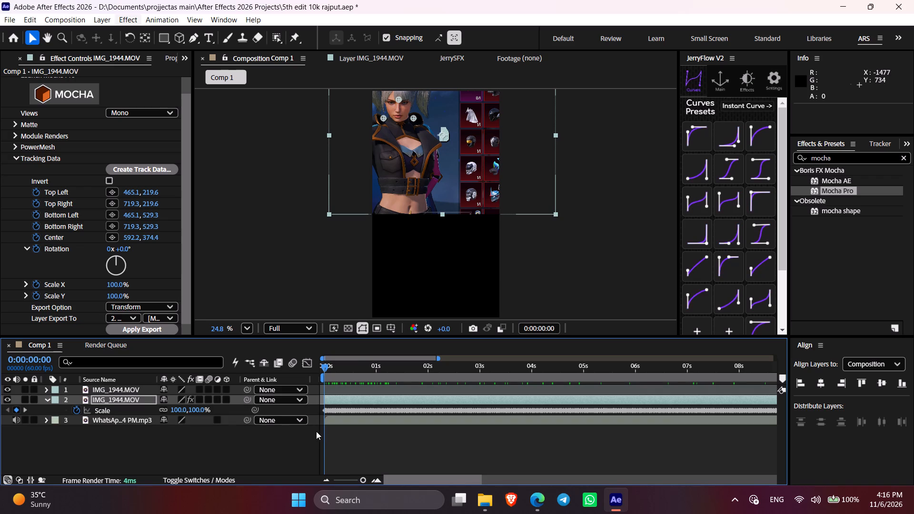
key(s)
drag(328, 367, 316, 364)
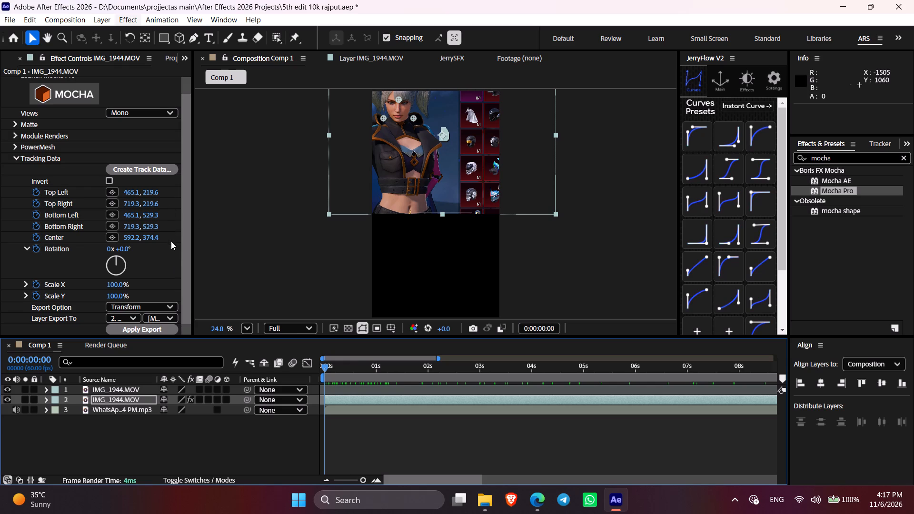
Undo the applied export and the created track data on the IMG_1944.MOV layer with Mocha Pro, keeping that layer selected.
key(ctrl+z)
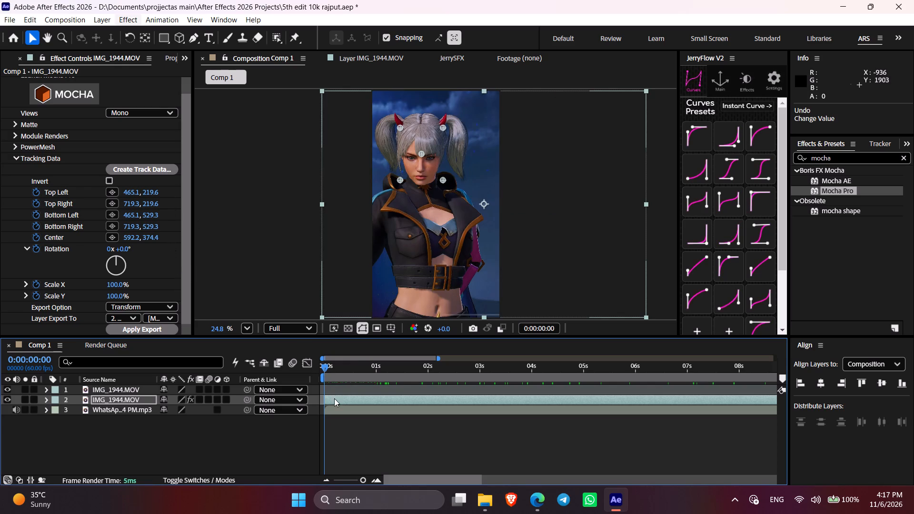
key(u)
key(u)
drag(326, 365, 286, 374)
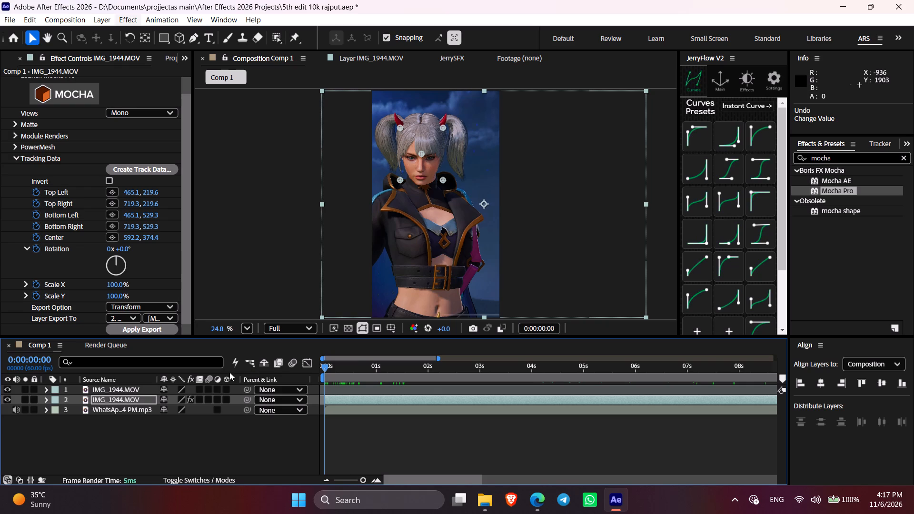
key(ctrl+z)
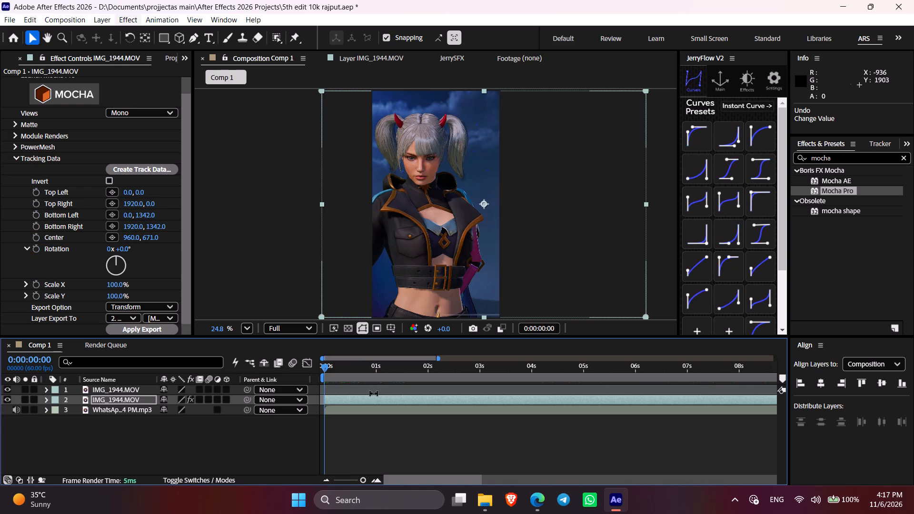
key(u)
click(373, 396)
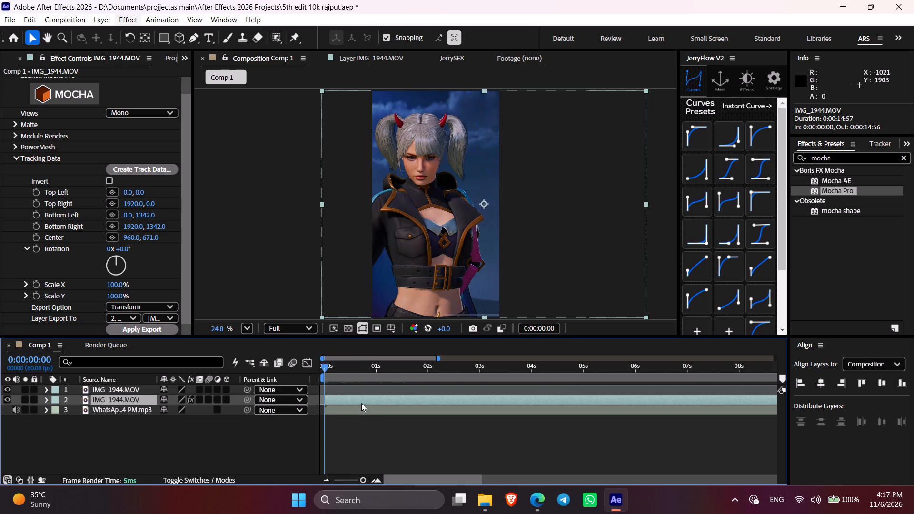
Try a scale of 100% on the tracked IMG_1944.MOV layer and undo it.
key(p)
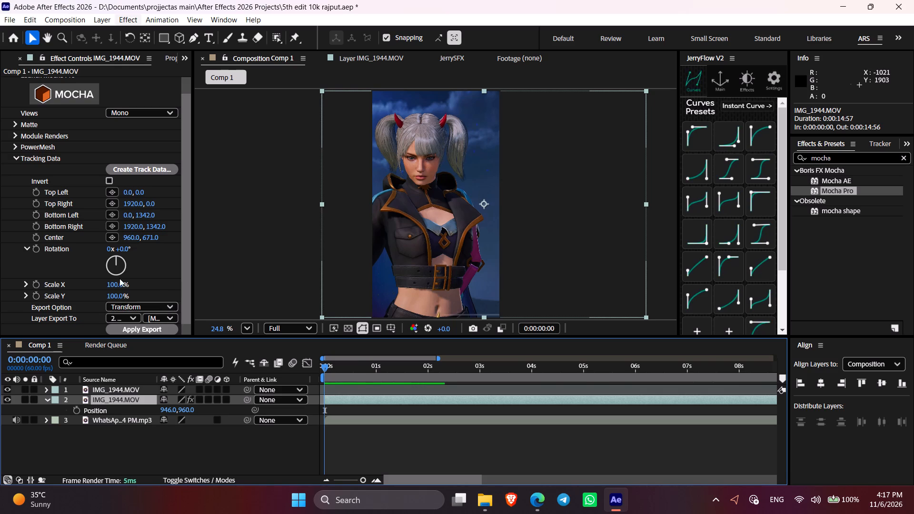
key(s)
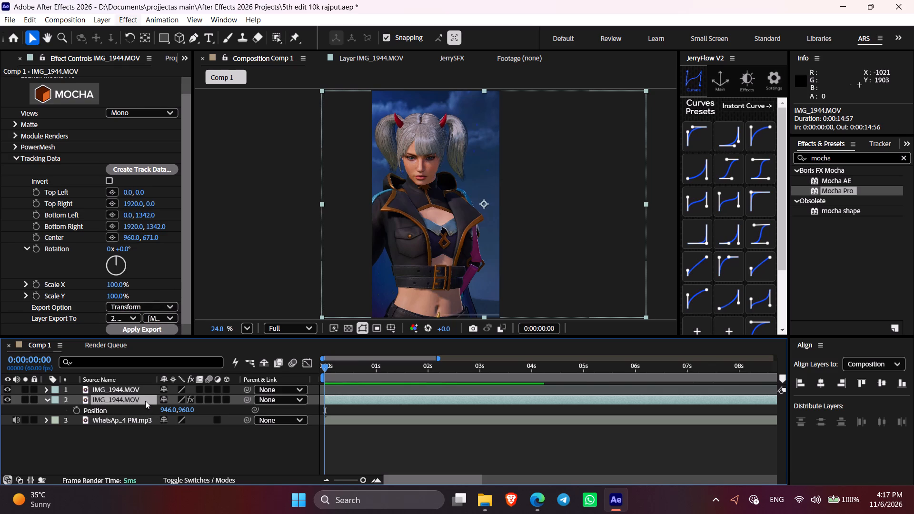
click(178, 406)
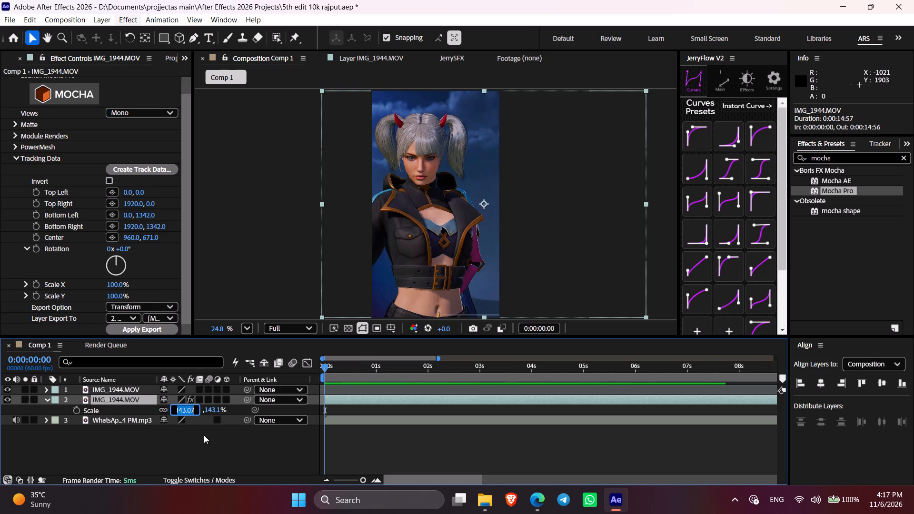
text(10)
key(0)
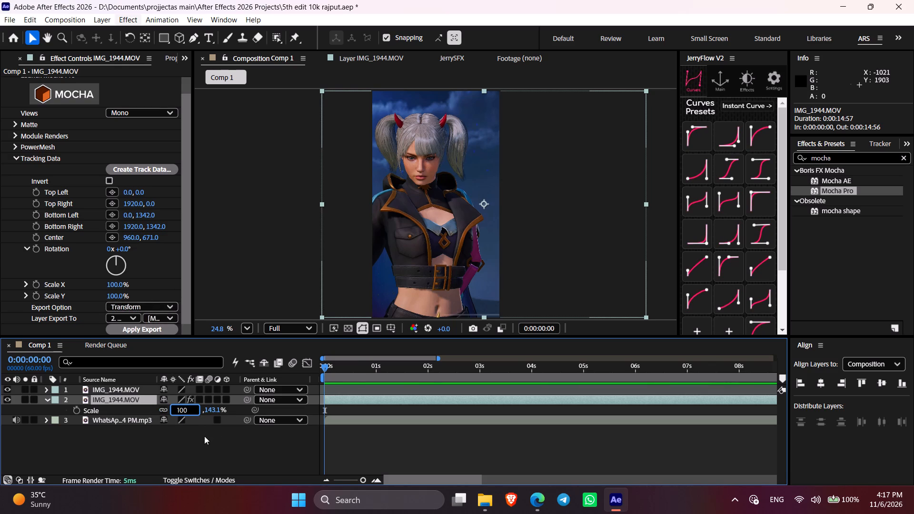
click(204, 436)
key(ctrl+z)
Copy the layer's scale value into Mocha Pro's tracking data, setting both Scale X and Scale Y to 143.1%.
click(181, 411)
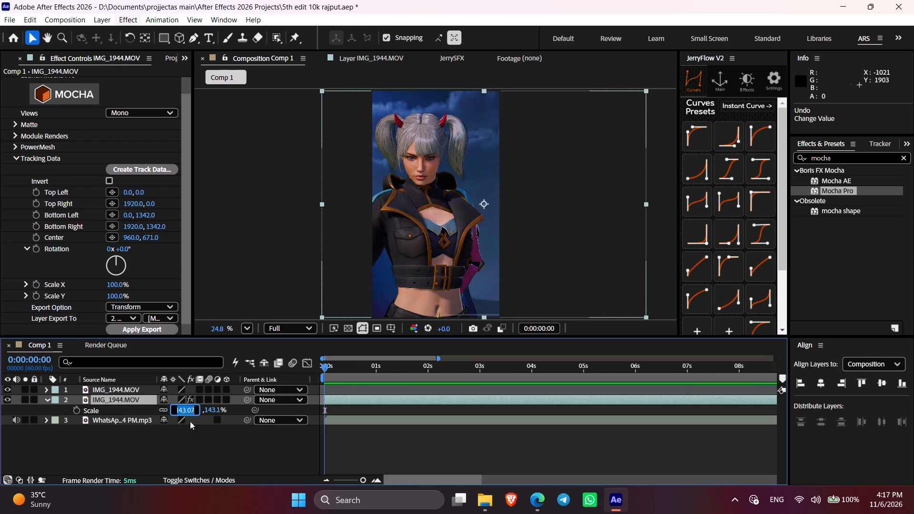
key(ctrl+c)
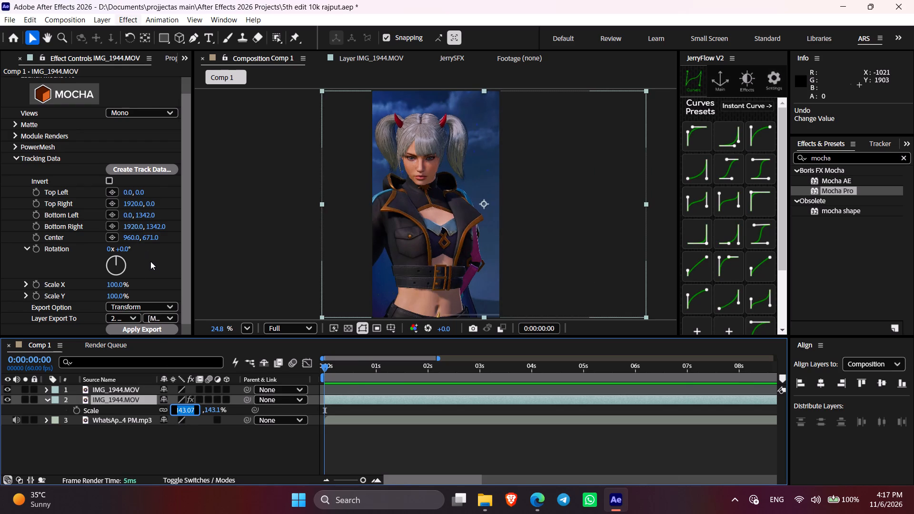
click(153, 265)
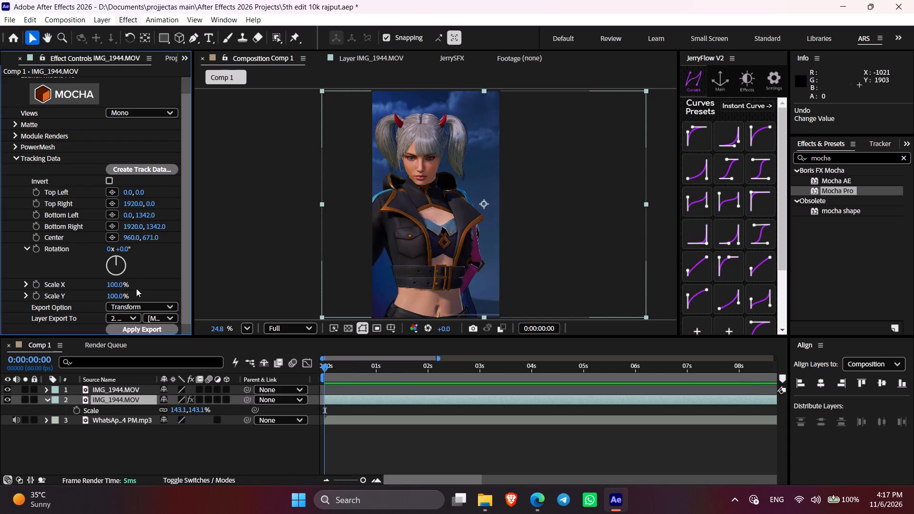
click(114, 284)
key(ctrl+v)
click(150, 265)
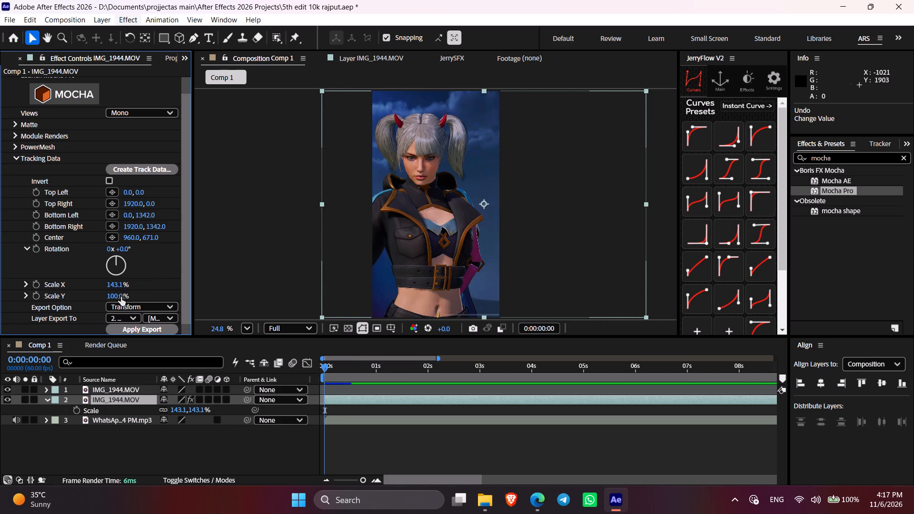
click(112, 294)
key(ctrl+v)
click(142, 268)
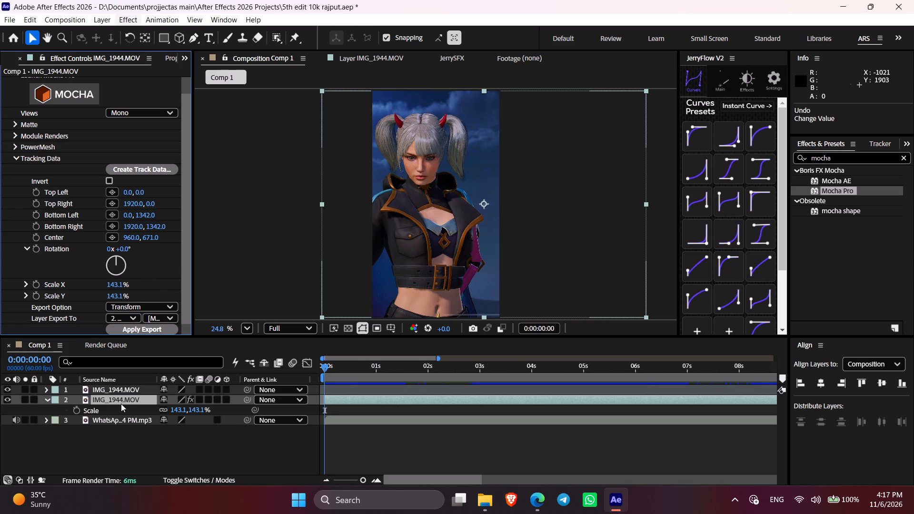
Review the layer's Anchor Point and Position, and create the Mocha track data on it again.
key(a)
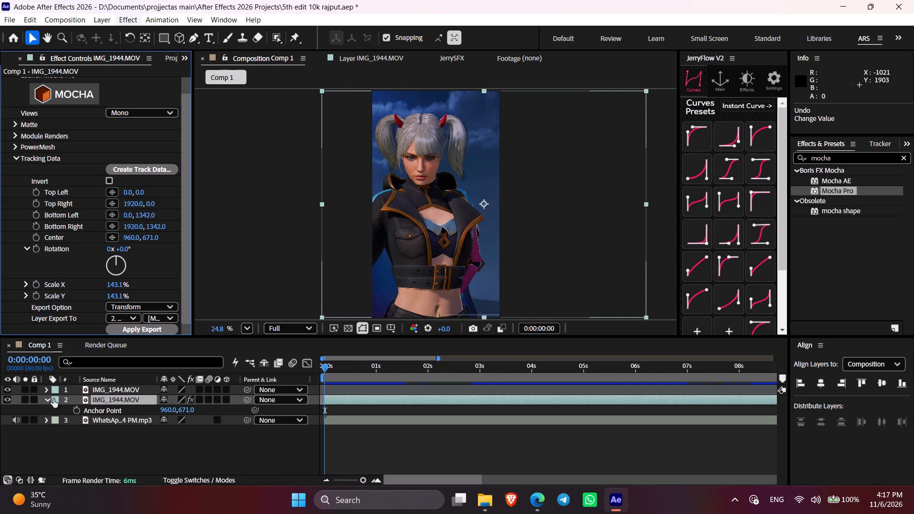
key(p)
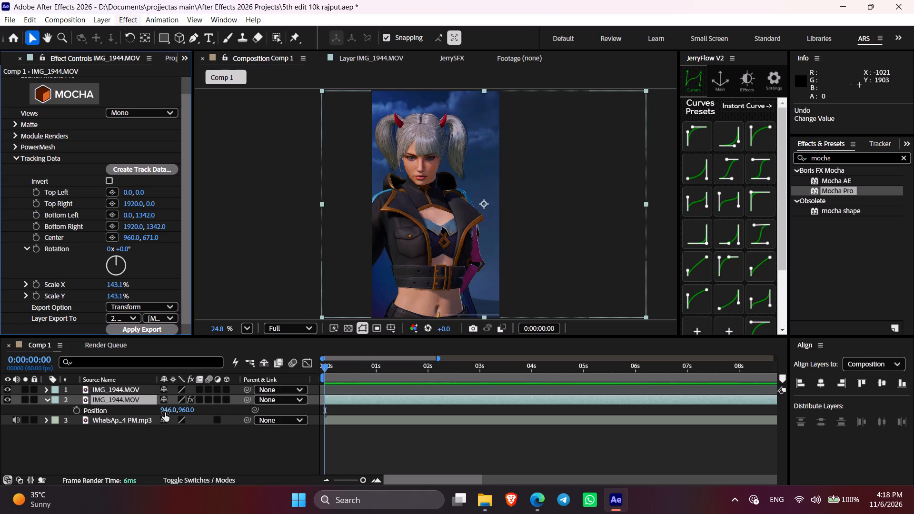
click(352, 445)
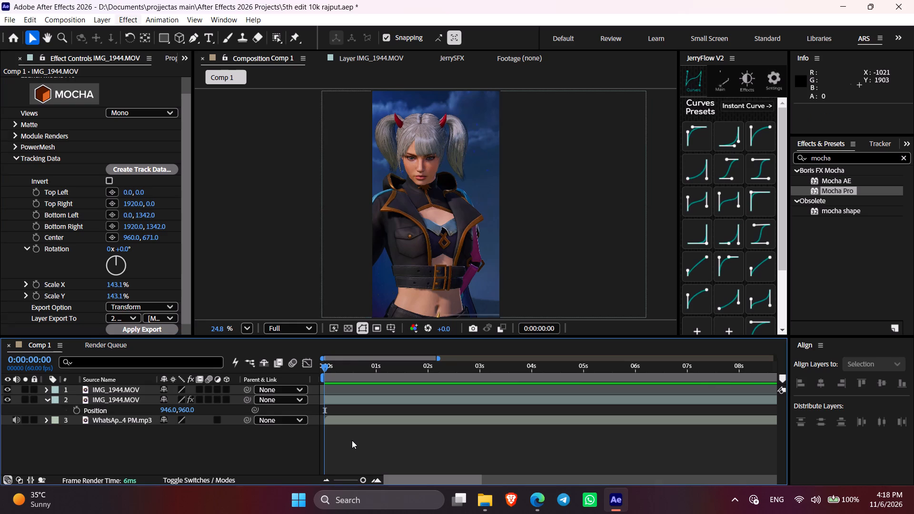
click(346, 403)
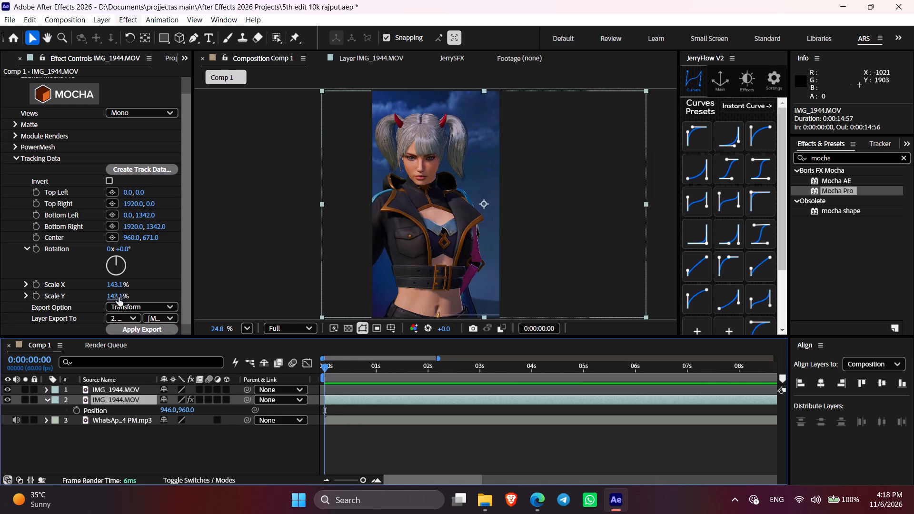
click(124, 167)
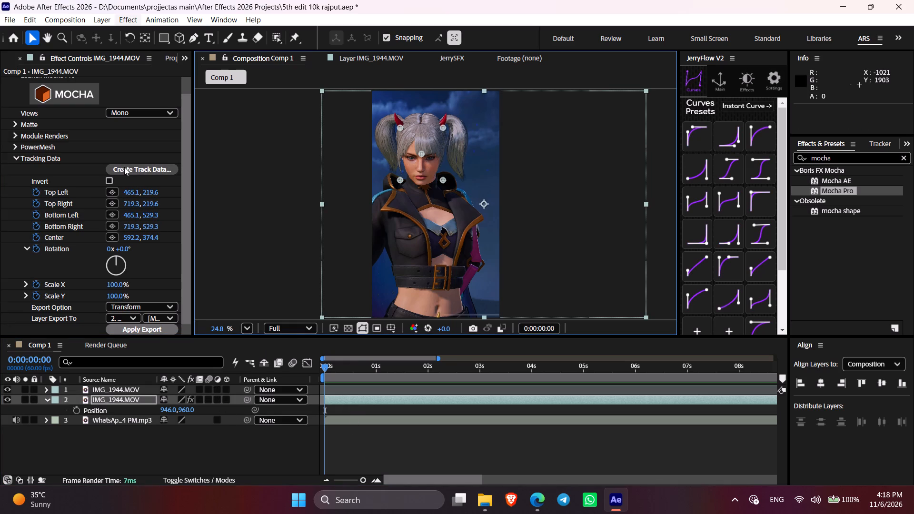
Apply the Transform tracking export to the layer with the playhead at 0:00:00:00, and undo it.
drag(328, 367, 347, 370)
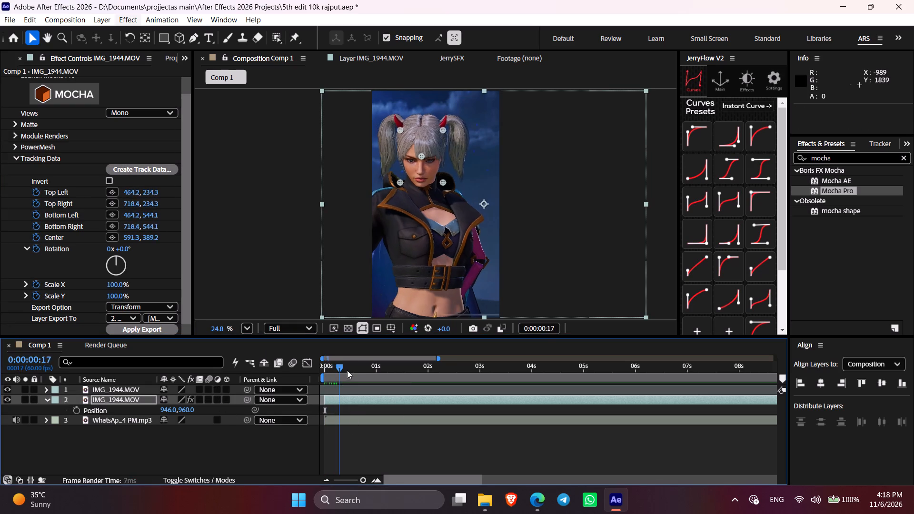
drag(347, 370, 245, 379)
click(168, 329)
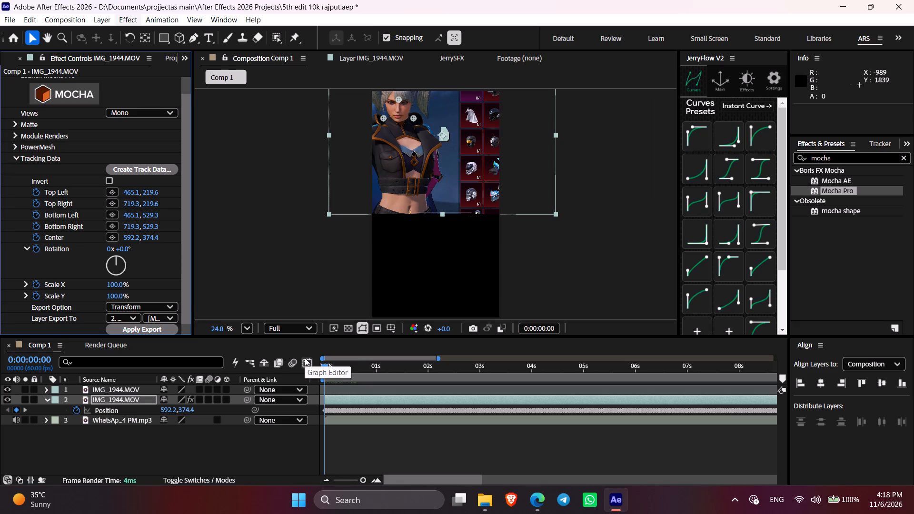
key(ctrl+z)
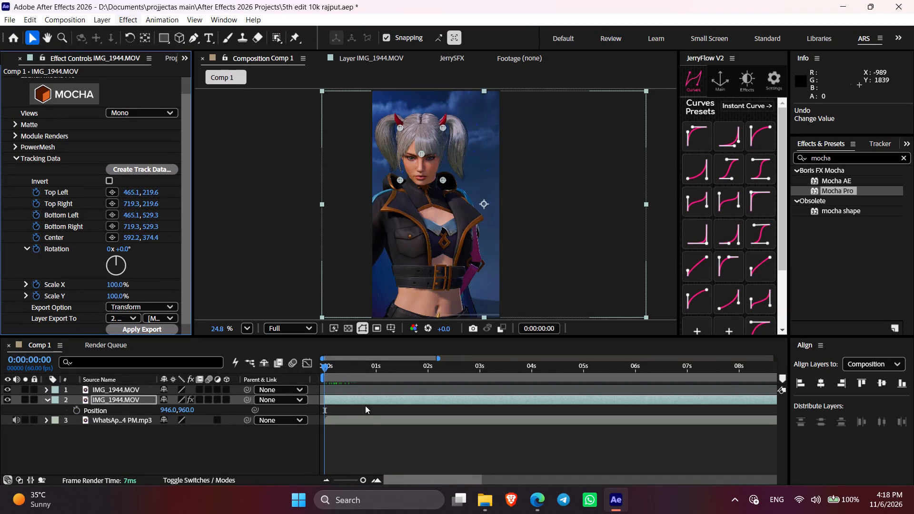
Review the layer's Mocha Pro tracking keyframes and export options, checking the timeline up to about 0:00:07:02 and returning to the start.
key(u)
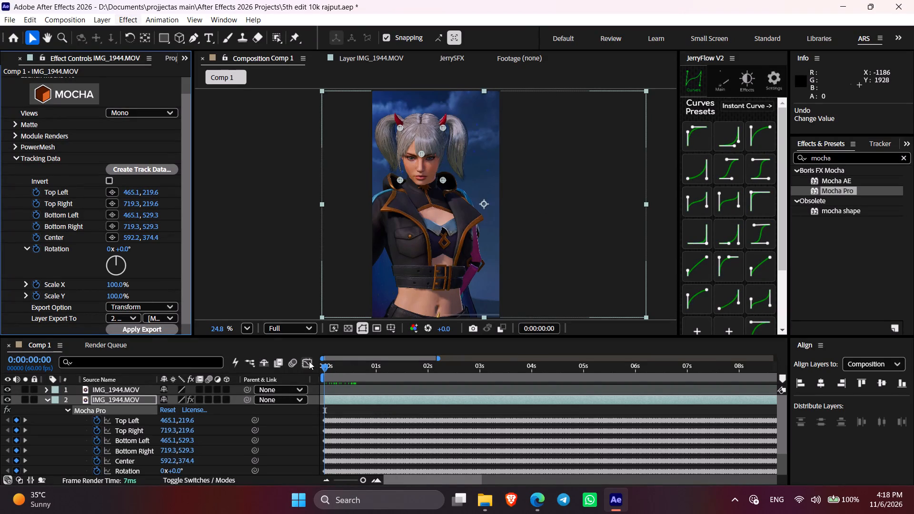
drag(322, 365, 298, 370)
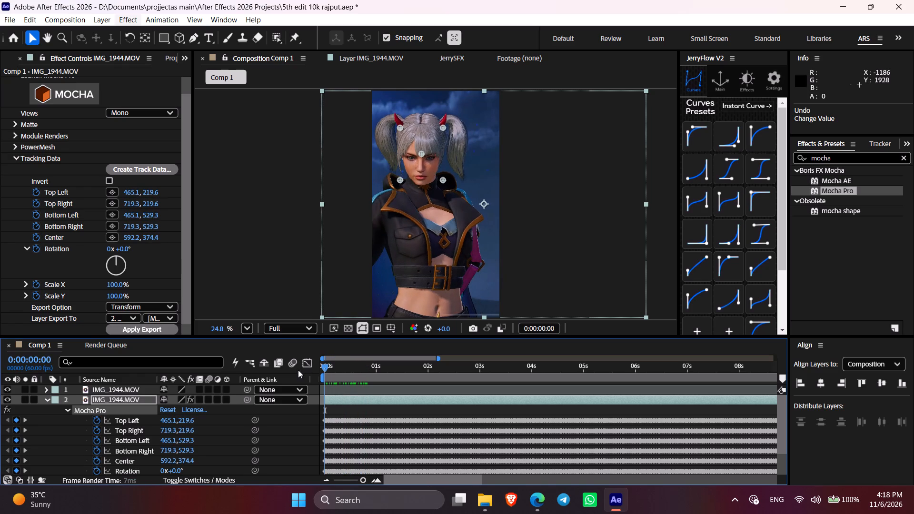
drag(298, 370, 297, 369)
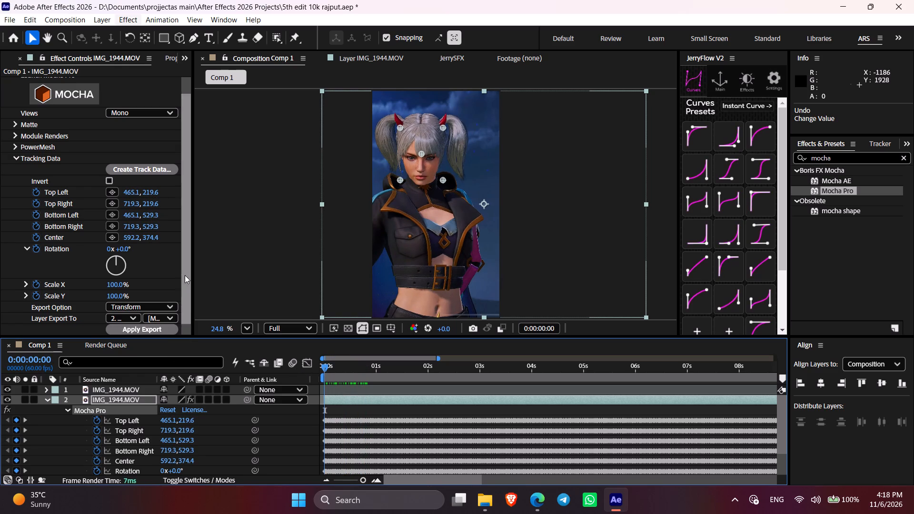
drag(186, 275, 183, 308)
click(150, 295)
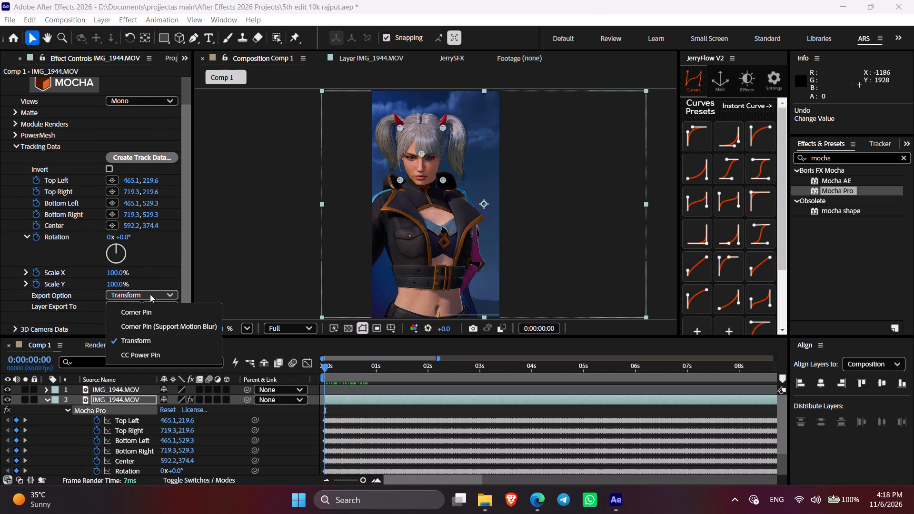
click(161, 261)
drag(188, 245, 188, 246)
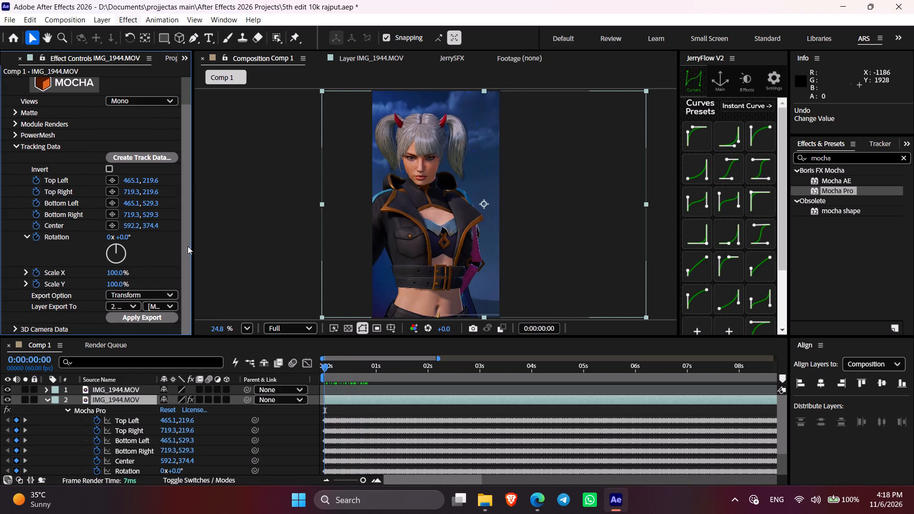
drag(188, 246, 189, 270)
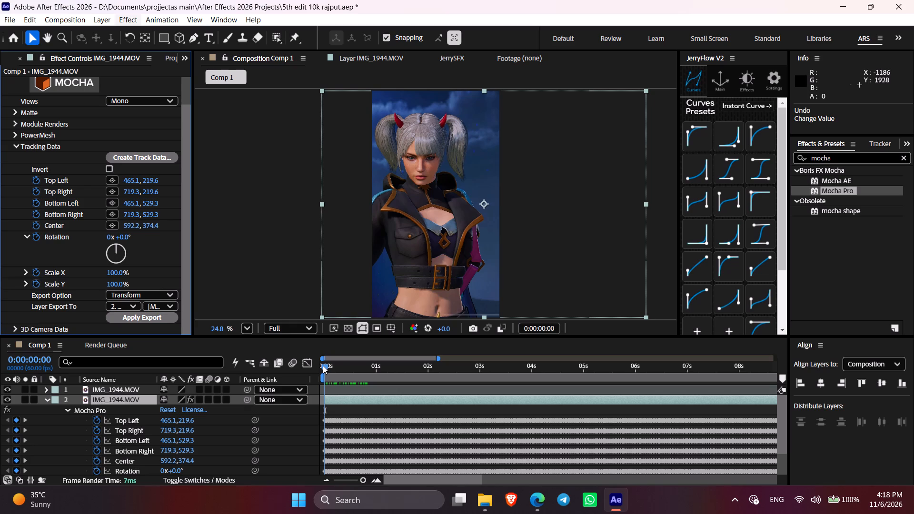
drag(323, 366, 306, 367)
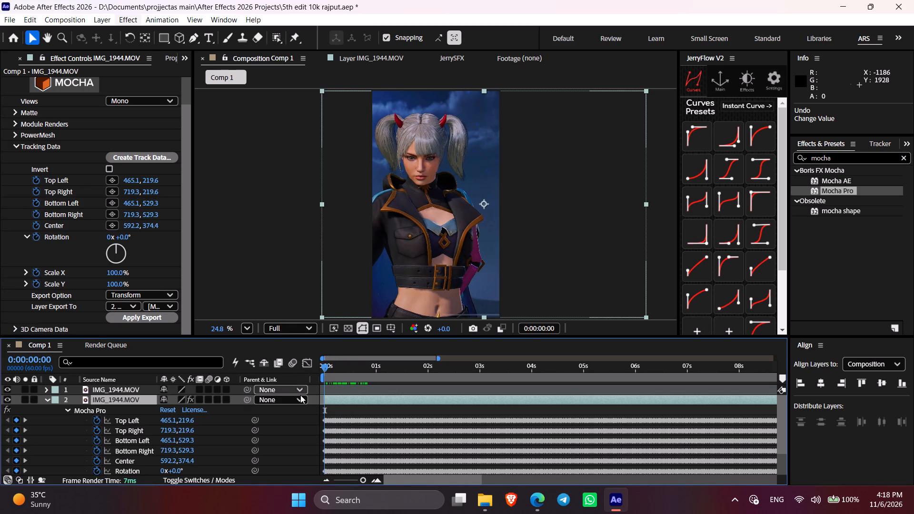
drag(323, 362, 704, 370)
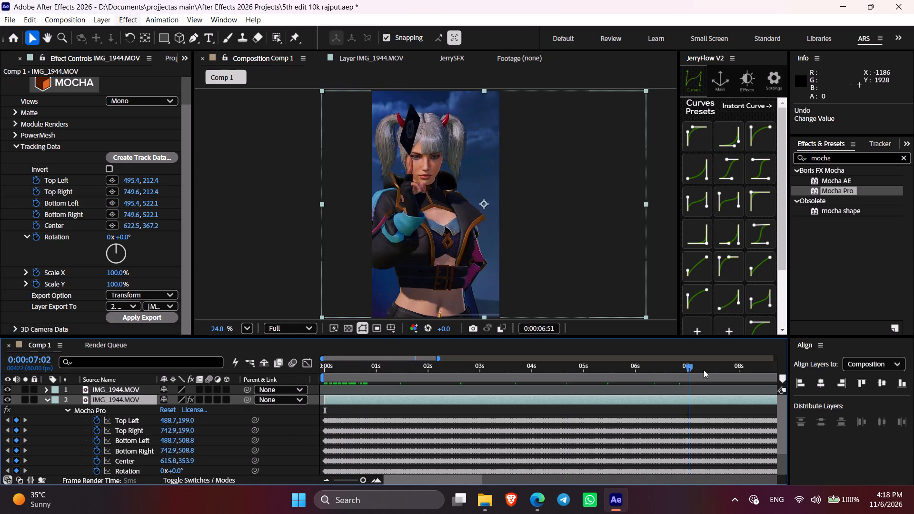
drag(704, 370, 258, 386)
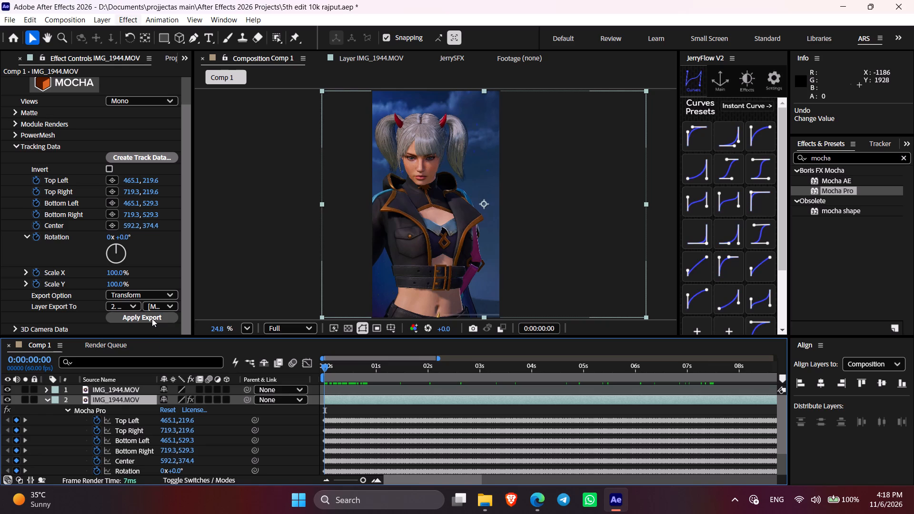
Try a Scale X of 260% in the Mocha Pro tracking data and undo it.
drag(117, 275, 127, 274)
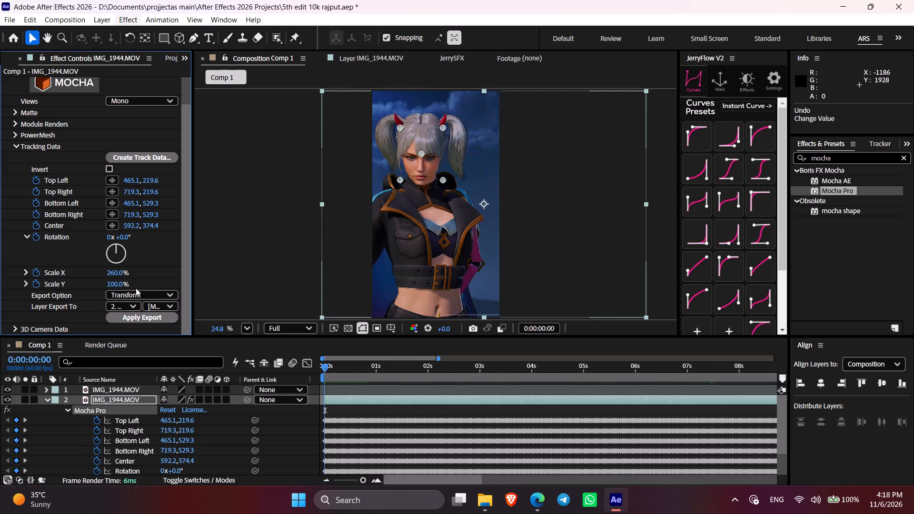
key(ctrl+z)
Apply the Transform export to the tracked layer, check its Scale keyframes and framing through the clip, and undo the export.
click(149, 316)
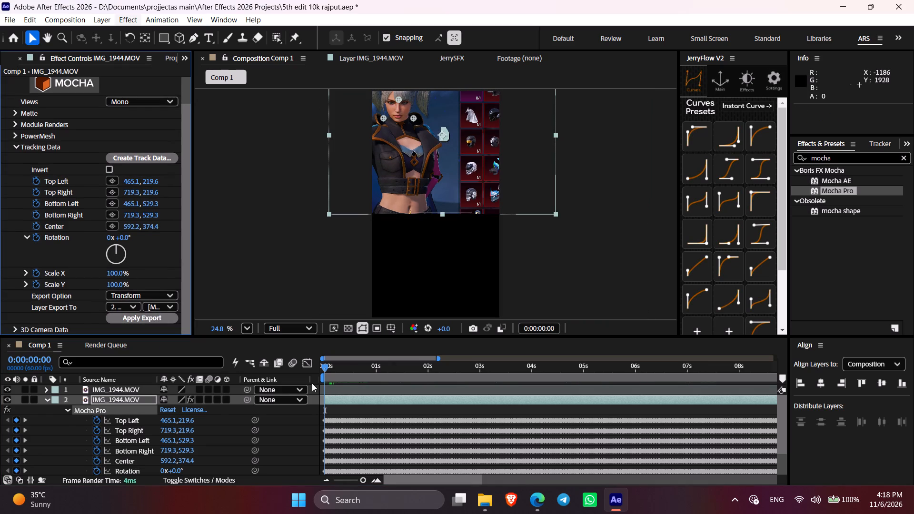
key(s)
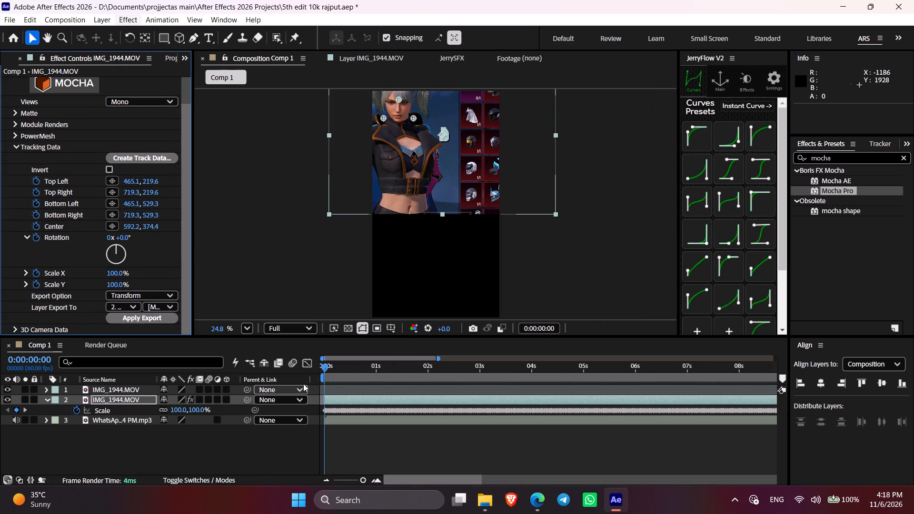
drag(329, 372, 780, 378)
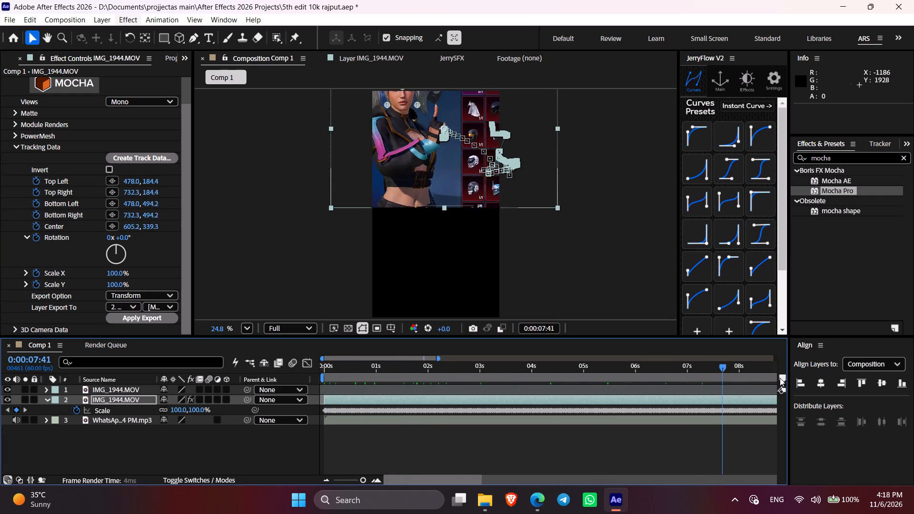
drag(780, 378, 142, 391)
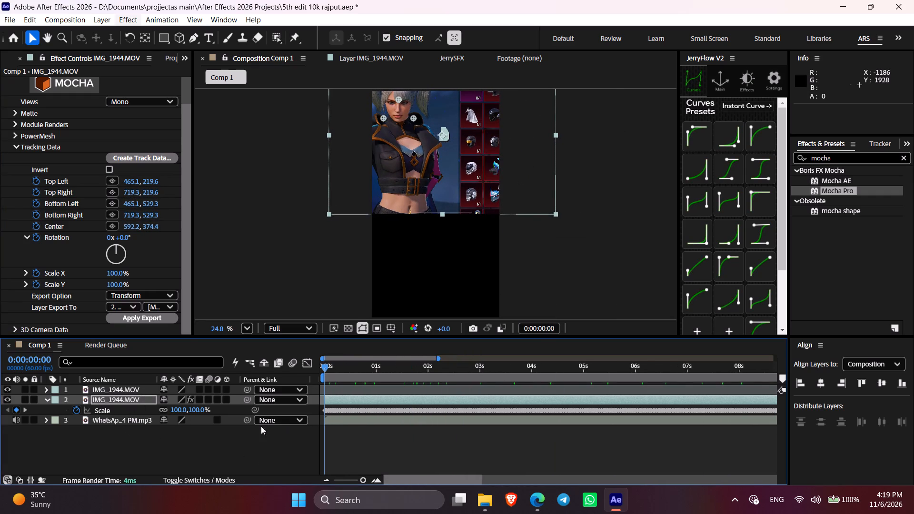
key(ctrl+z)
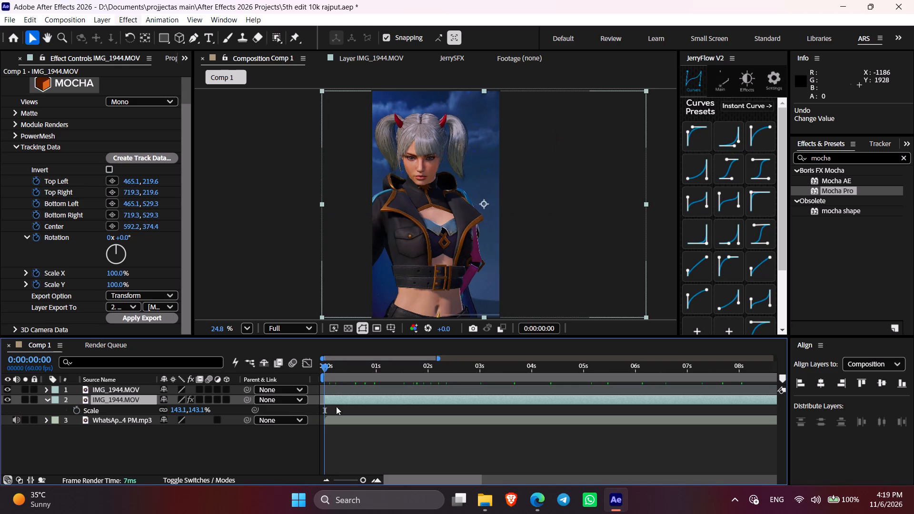
Remove the keyframing from Scale X and Scale Y in the Mocha Pro tracking data.
click(37, 275)
click(38, 284)
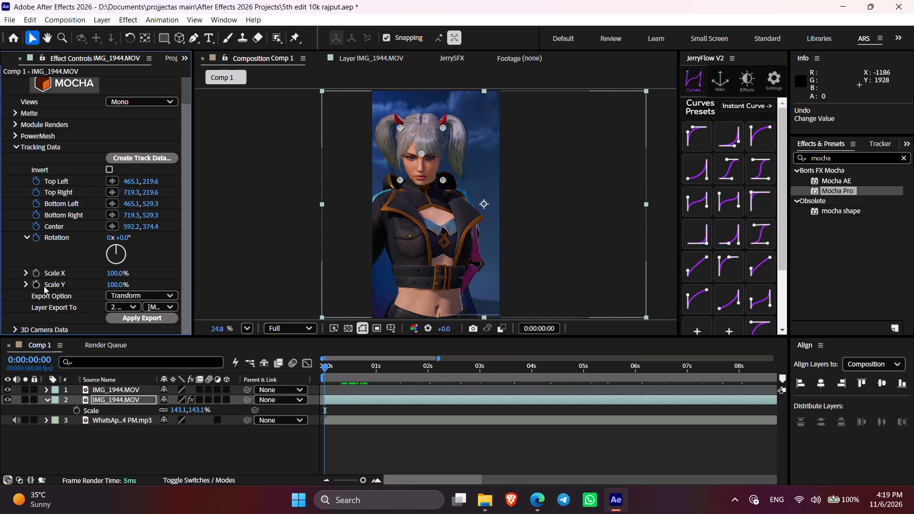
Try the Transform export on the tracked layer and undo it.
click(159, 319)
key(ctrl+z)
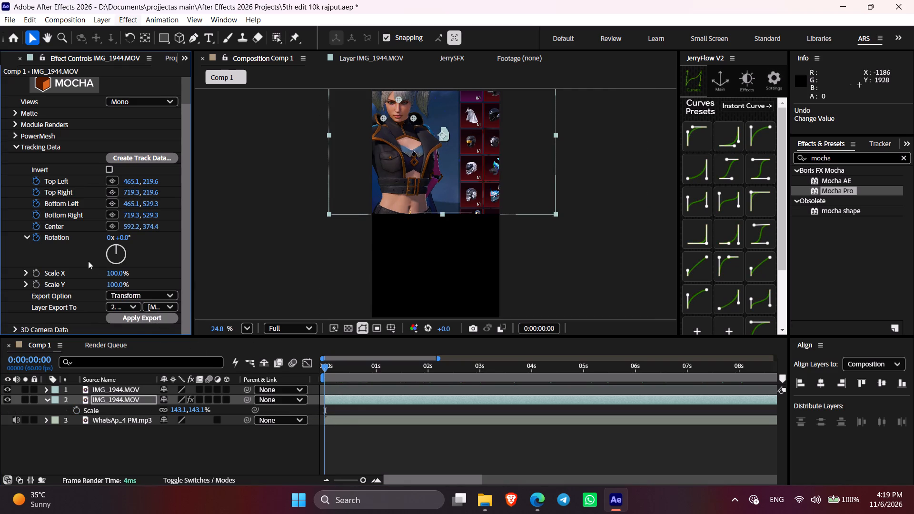
Remove the keyframing from Rotation in the tracking data, apply the Transform export, and check the layer at 0:00:00:48.
click(35, 239)
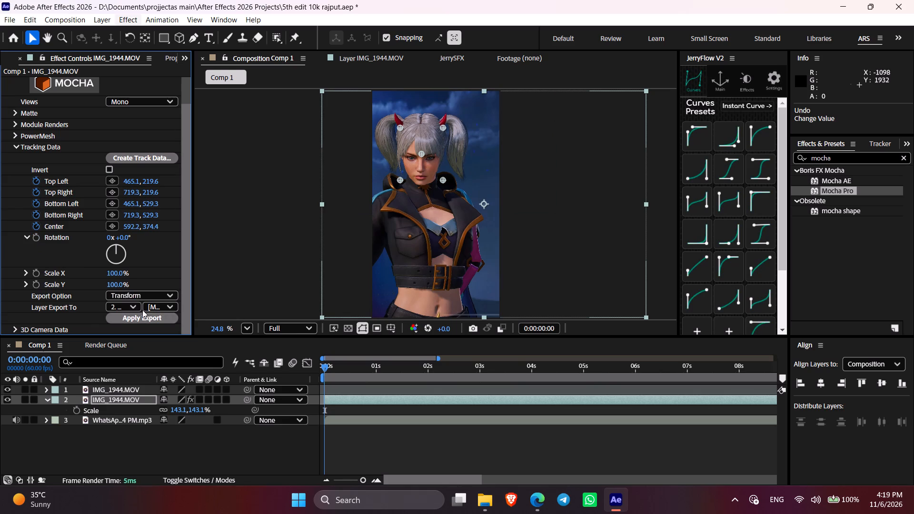
click(143, 316)
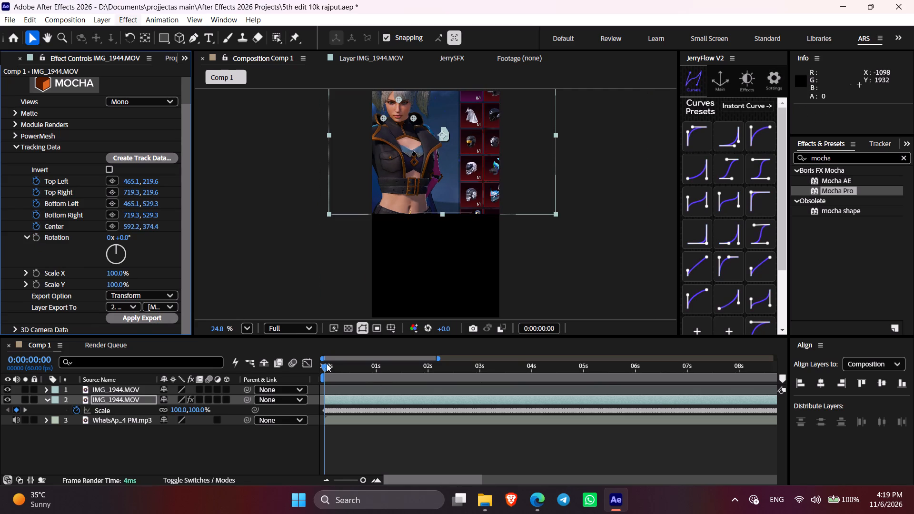
drag(325, 364, 367, 373)
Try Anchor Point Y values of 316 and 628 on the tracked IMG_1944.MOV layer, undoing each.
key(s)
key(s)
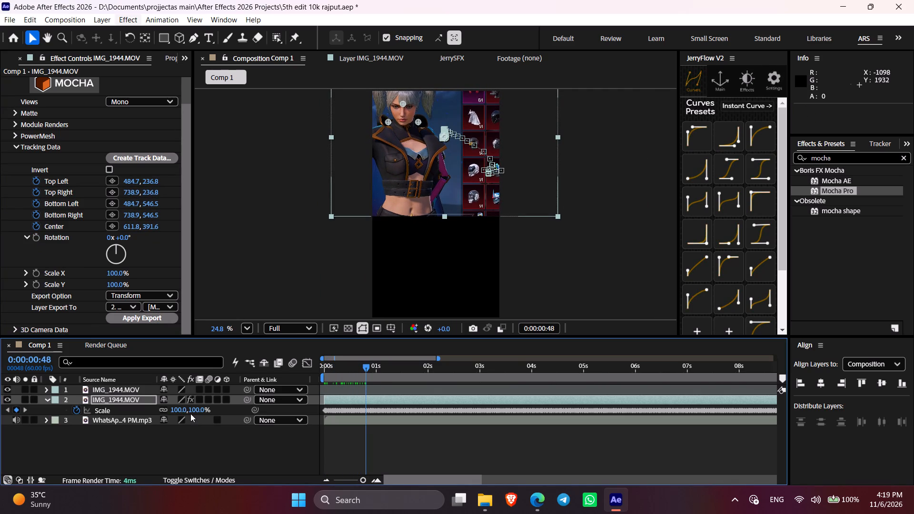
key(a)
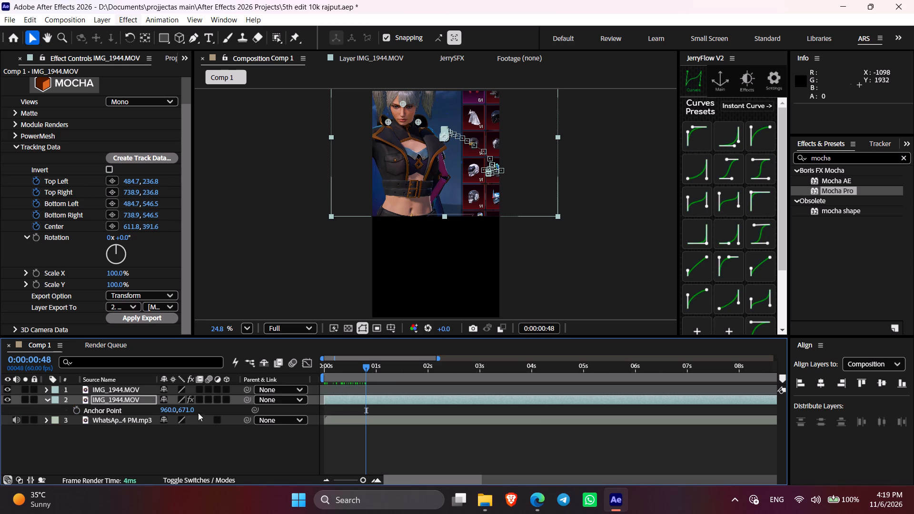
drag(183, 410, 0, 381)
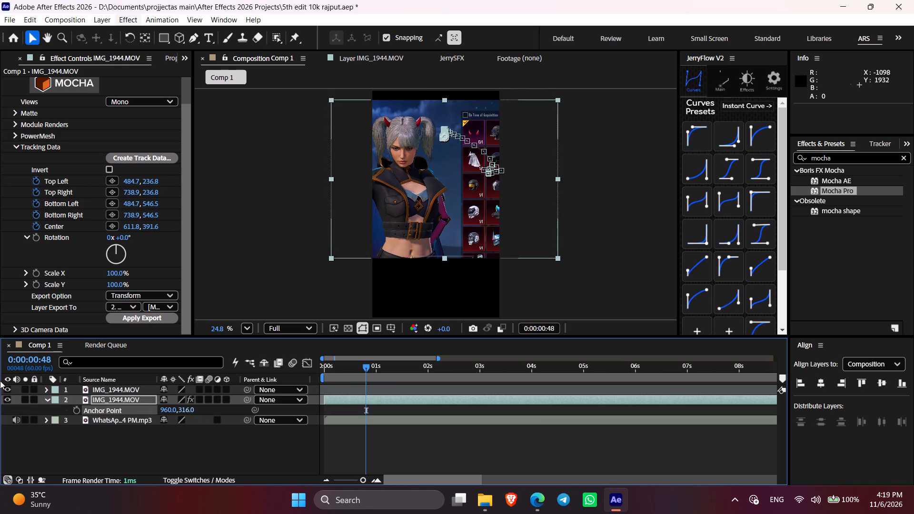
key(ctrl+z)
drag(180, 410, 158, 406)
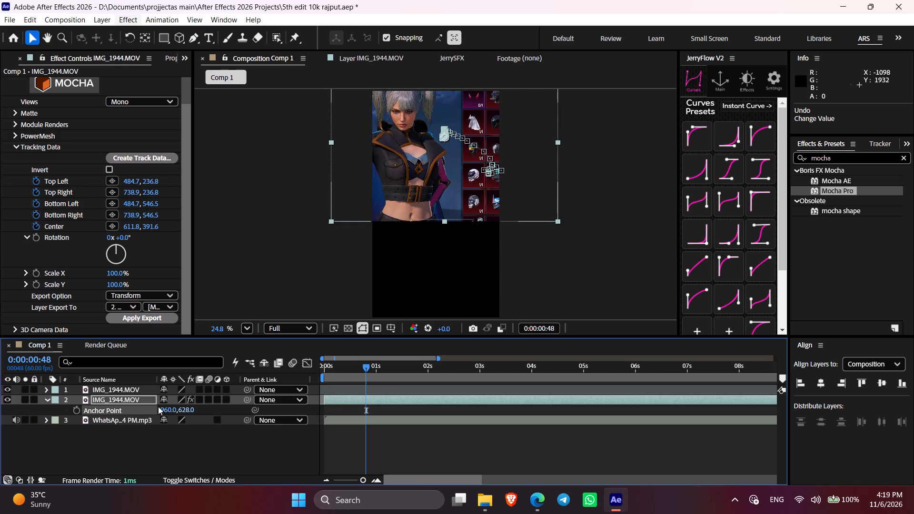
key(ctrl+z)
Set the tracked layer's Scale to 143.1% at 0:00:00:48 using the copied value.
key(s)
drag(197, 412, 215, 413)
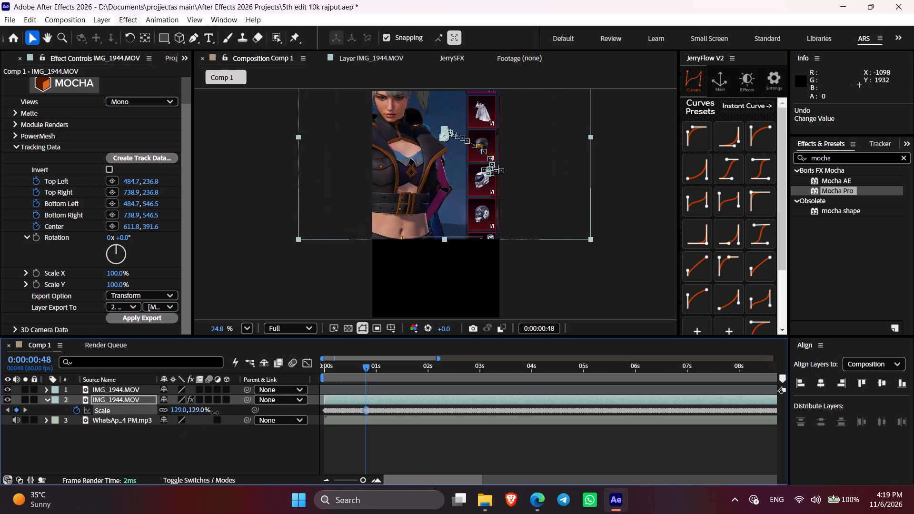
drag(215, 413, 214, 413)
click(200, 409)
key(ctrl+v)
click(211, 426)
click(335, 397)
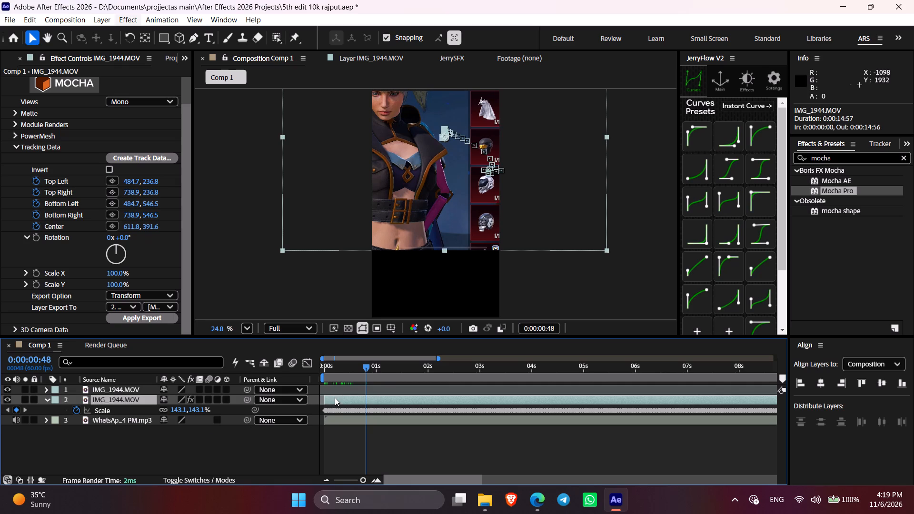
Set the tracked layer's Anchor Point Y to about 275 to fill the frame vertically.
key(a)
drag(185, 411, 120, 401)
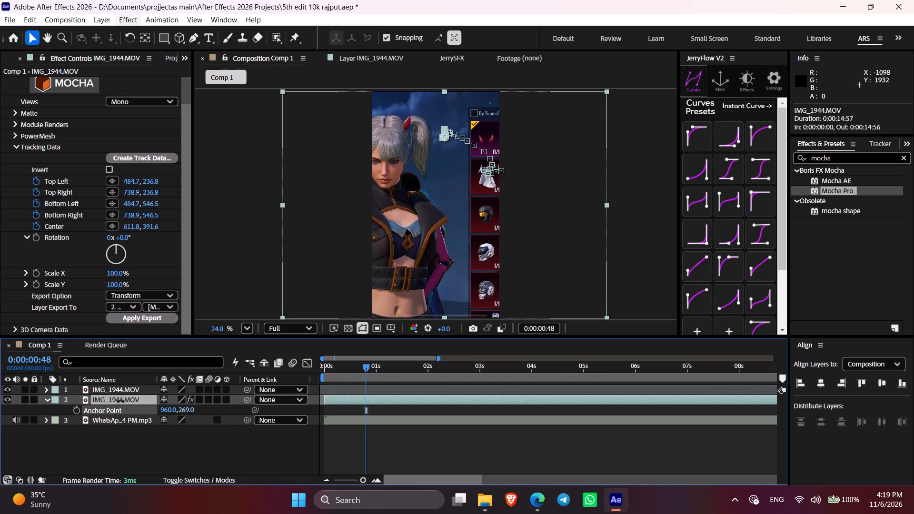
drag(120, 401, 124, 402)
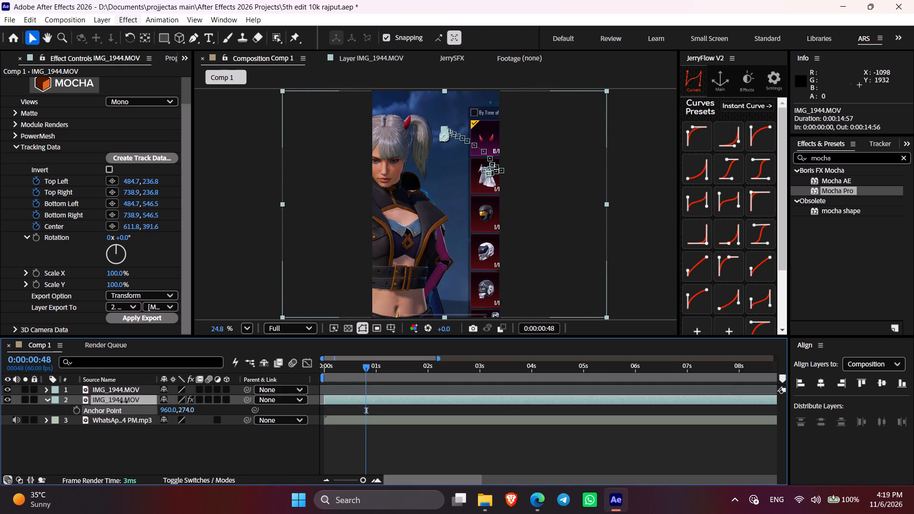
drag(124, 402, 124, 402)
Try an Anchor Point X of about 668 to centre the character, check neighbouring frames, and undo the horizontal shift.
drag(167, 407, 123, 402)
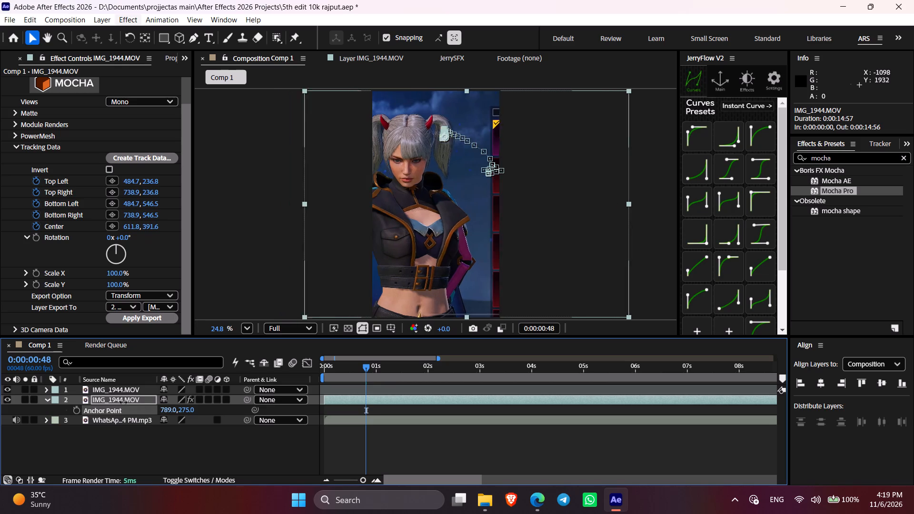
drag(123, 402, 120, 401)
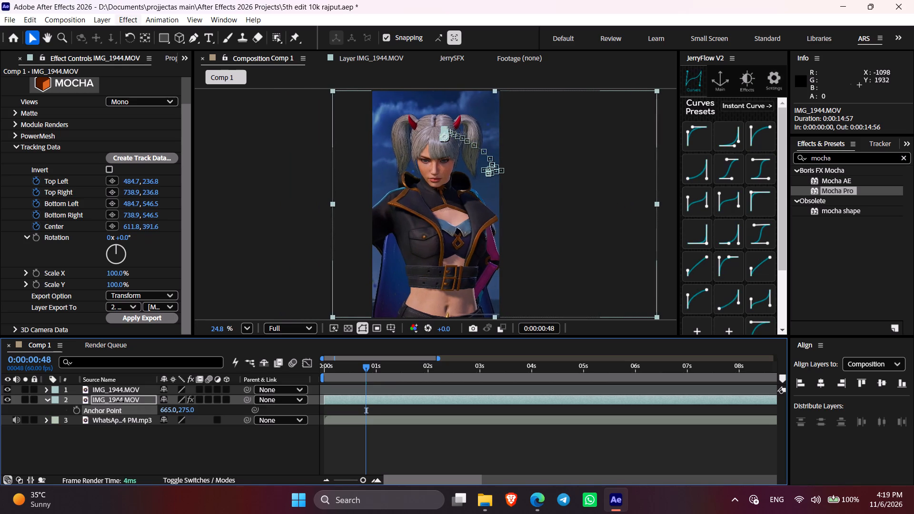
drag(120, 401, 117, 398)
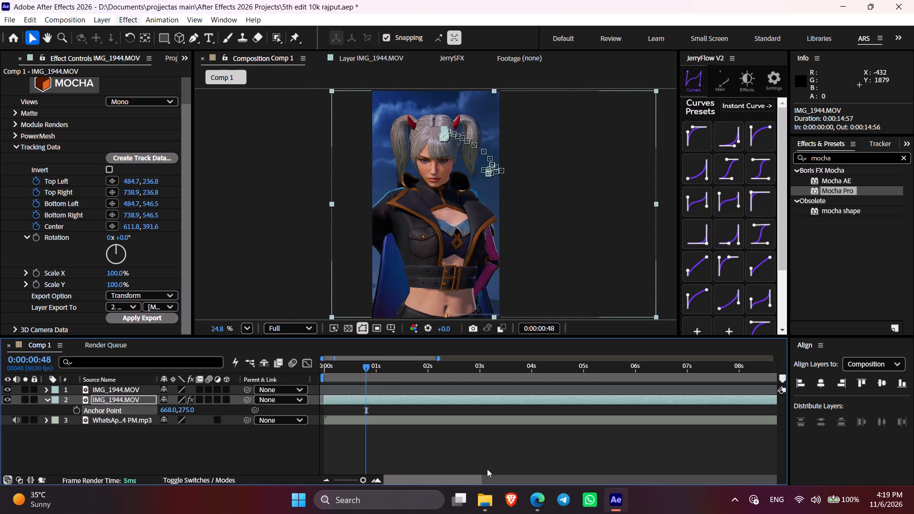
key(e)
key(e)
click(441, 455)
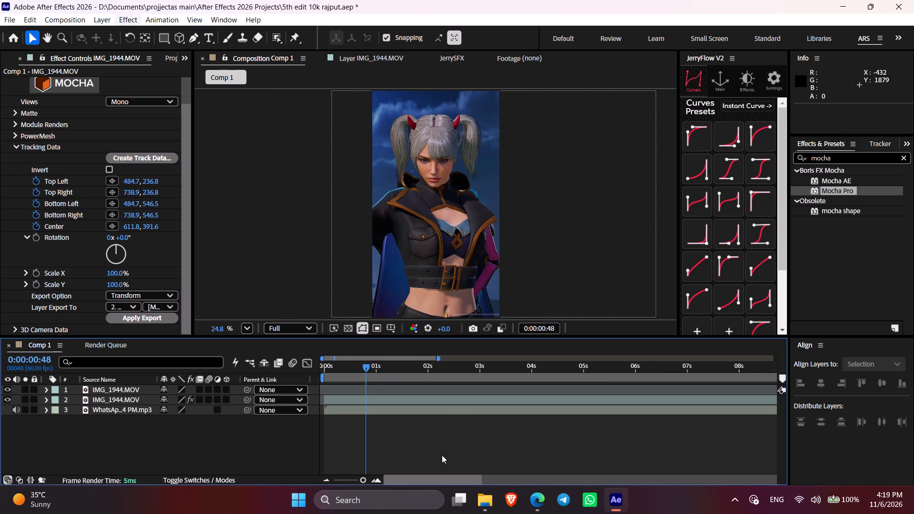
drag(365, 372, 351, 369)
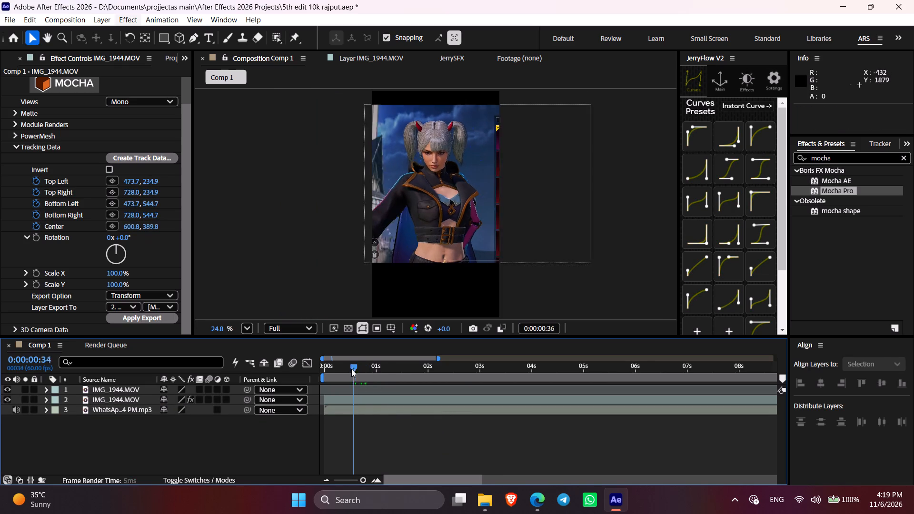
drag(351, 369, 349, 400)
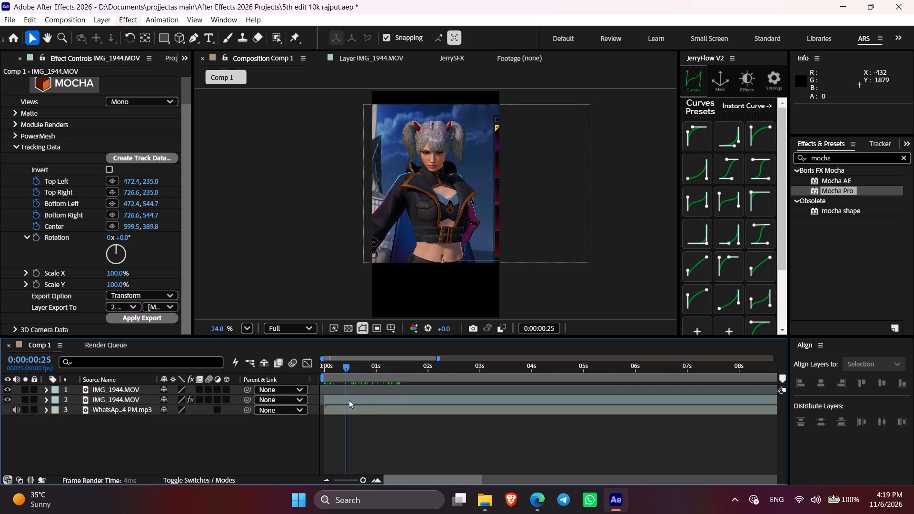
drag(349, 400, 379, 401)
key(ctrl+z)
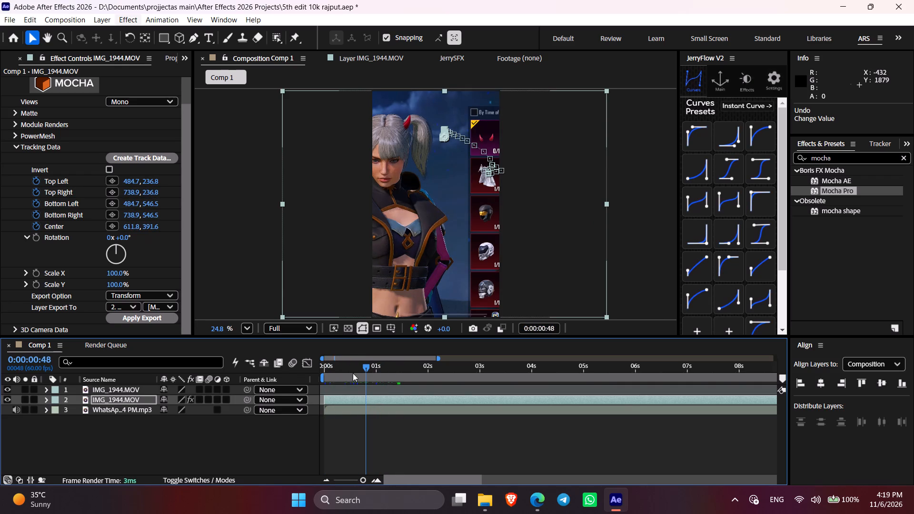
Scrub Comp 1 between its start and about 0:00:02:50 to check the tracked layer's framing.
drag(352, 372, 403, 401)
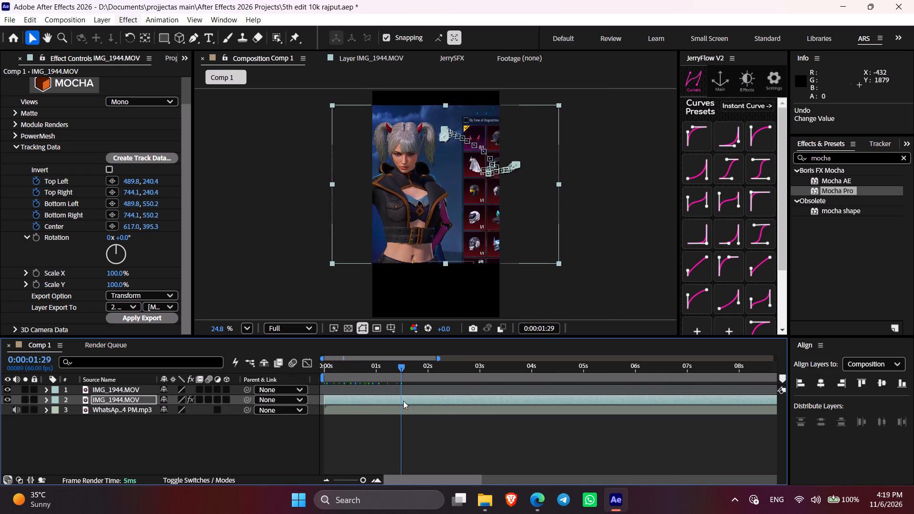
drag(403, 401, 374, 400)
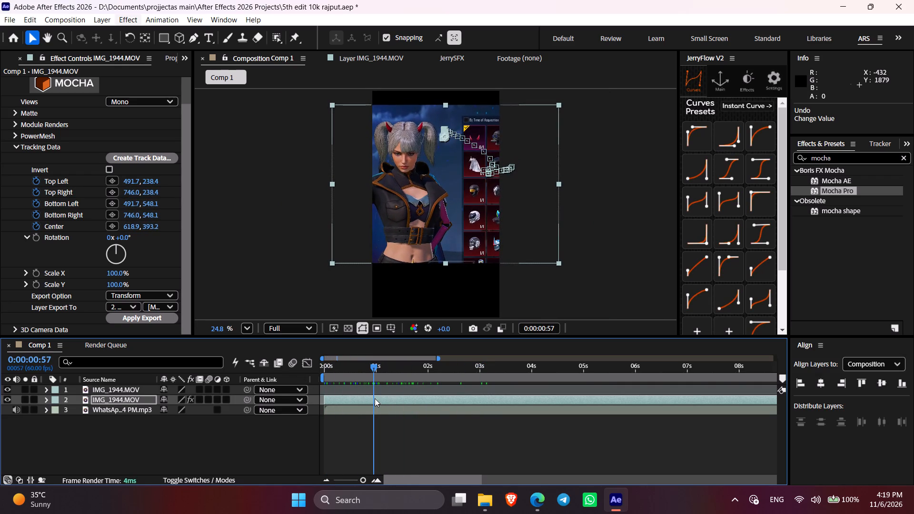
key(ctrl+shift+z)
drag(372, 366, 519, 397)
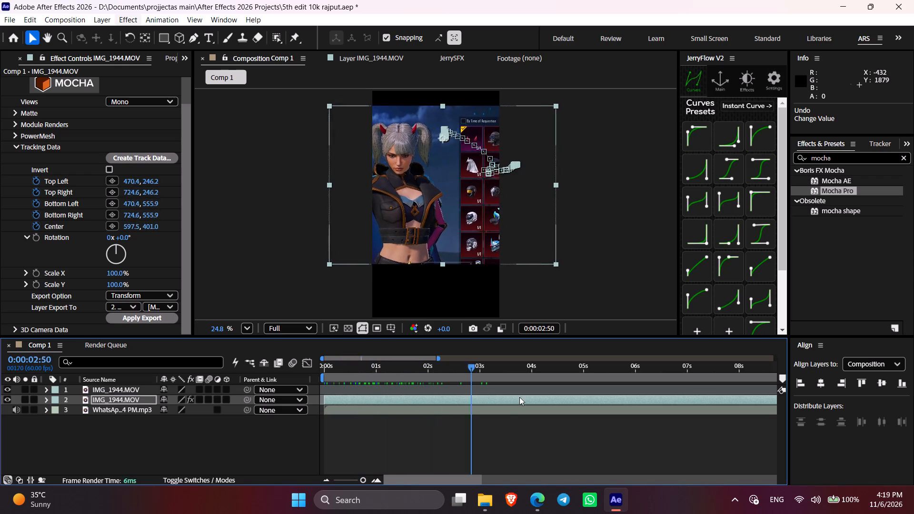
drag(519, 397, 294, 397)
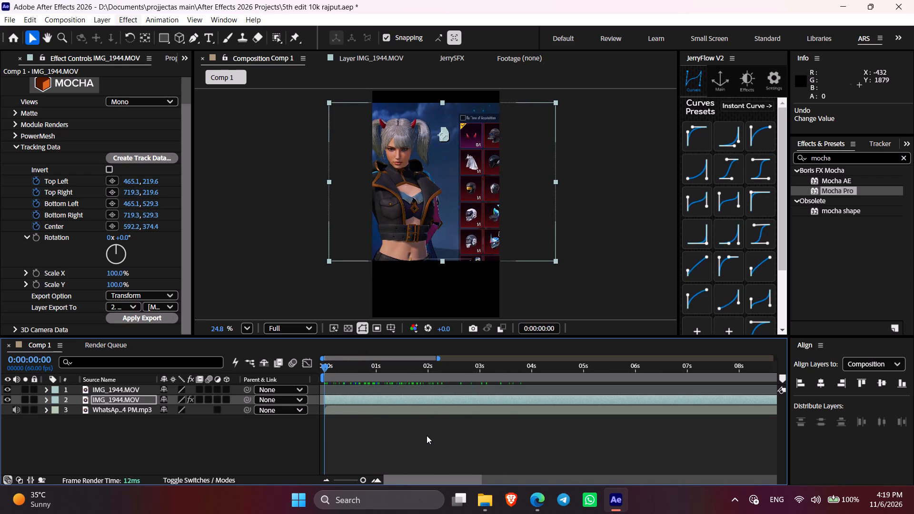
Undo the Anchor Point Y change on the tracked IMG_1944.MOV layer.
key(ctrl+z)
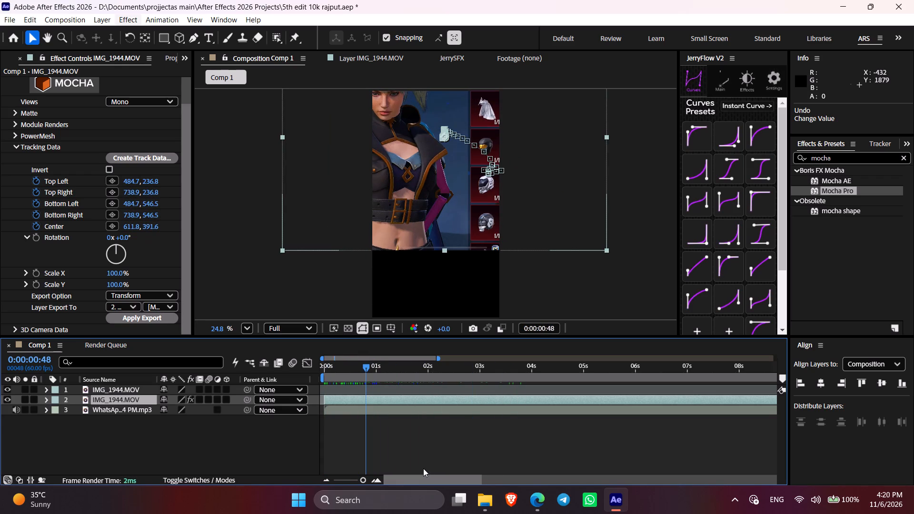
Examine the tracked layer's Anchor Point, Scale and keyframed properties at 0:00:00:48.
key(a)
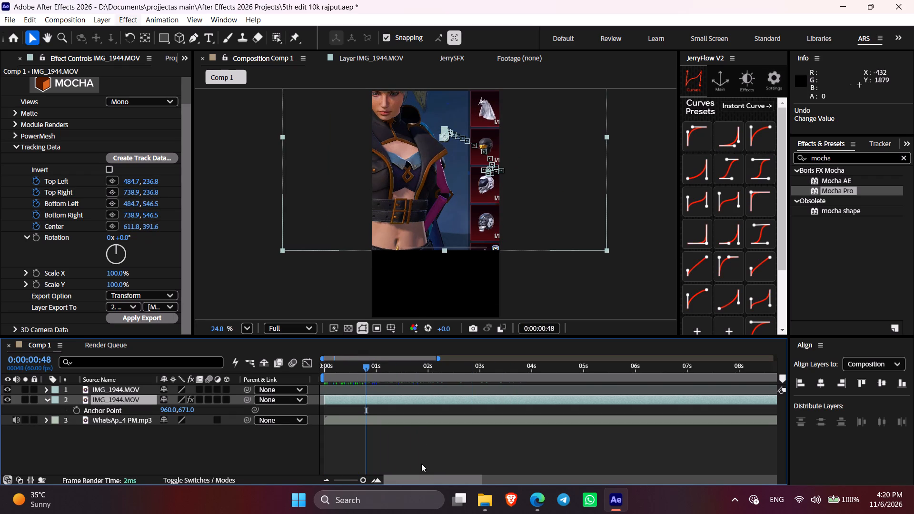
key(s)
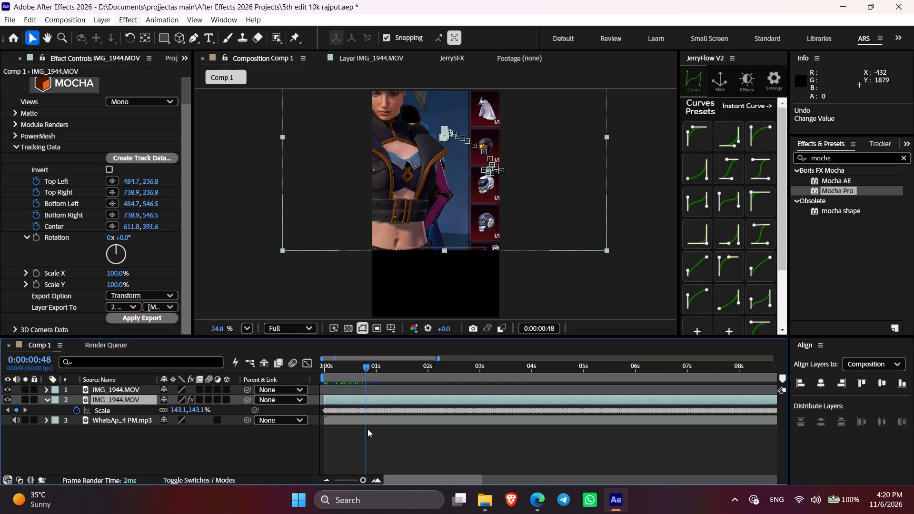
key(a)
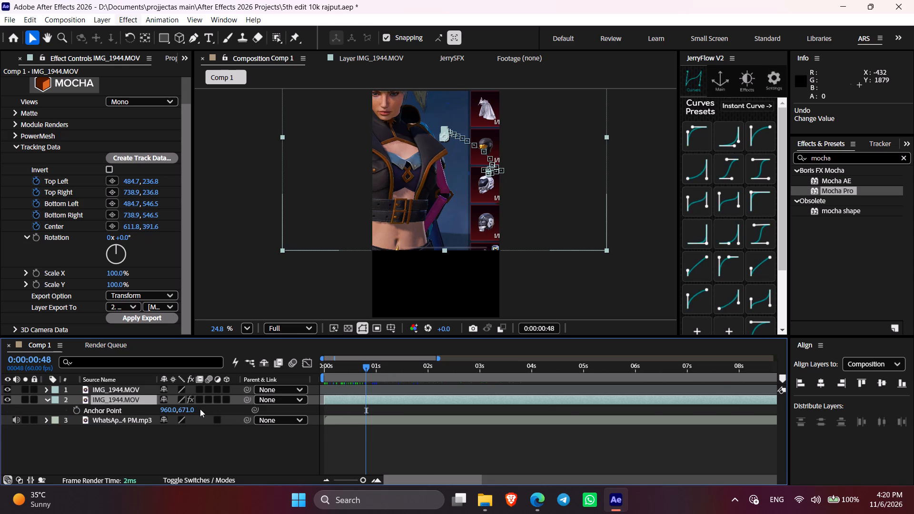
key(u)
scroll(287, 438, up, 3)
scroll(287, 438, down, 1)
scroll(287, 441, up, 1)
scroll(287, 441, down, 2)
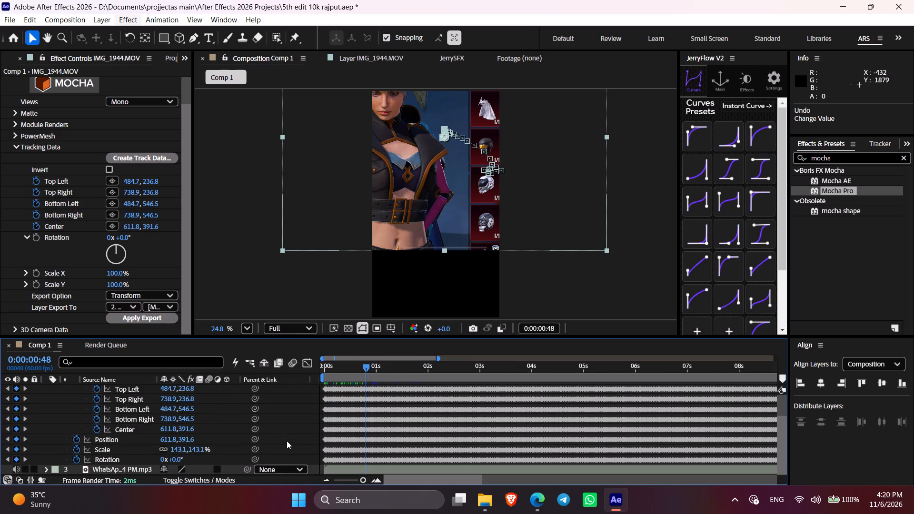
scroll(394, 436, up, 4)
scroll(394, 435, down, 1)
scroll(394, 435, up, 1)
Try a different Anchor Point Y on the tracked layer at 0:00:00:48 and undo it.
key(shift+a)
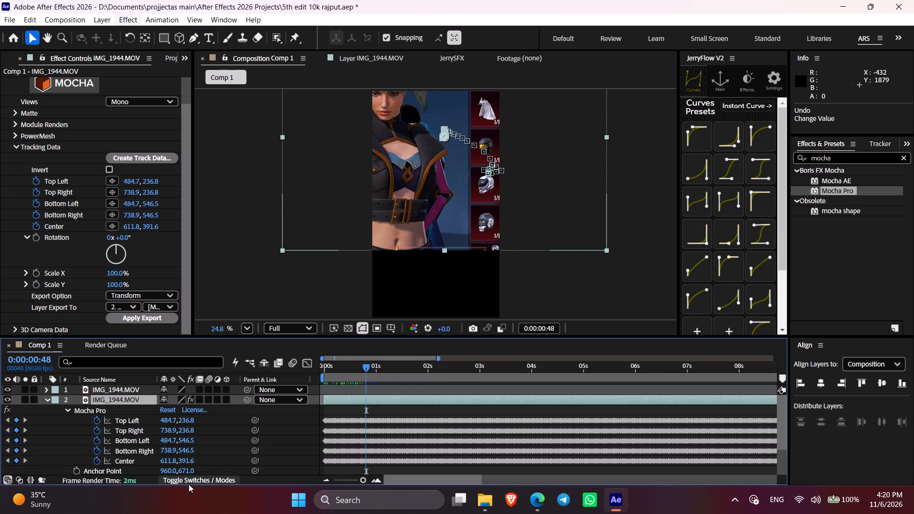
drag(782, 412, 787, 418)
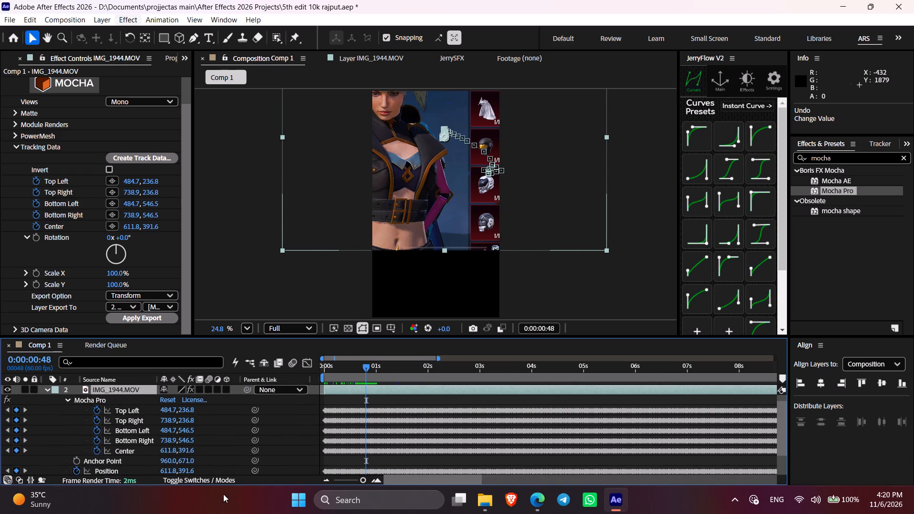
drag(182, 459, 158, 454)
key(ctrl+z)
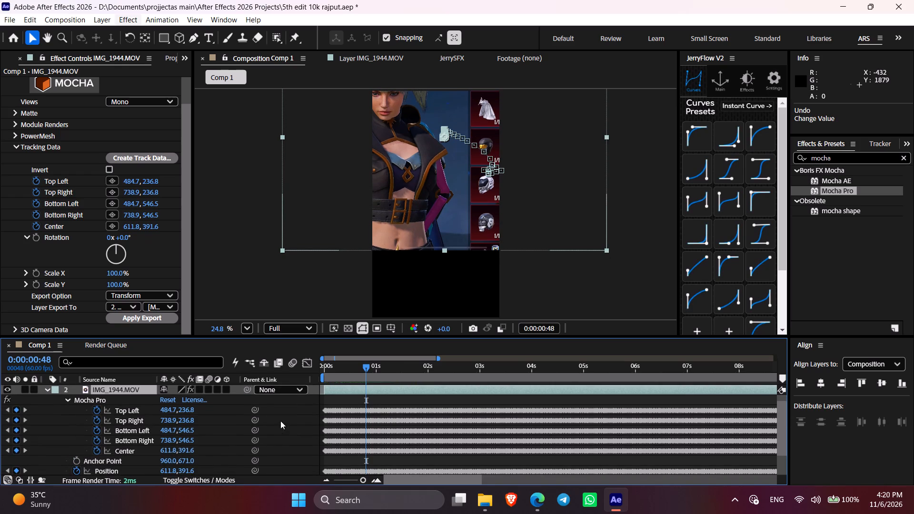
Recheck the framing up to 0:00:00:48, and undo the Scale change and the applied Mocha Pro tracking export.
key(s)
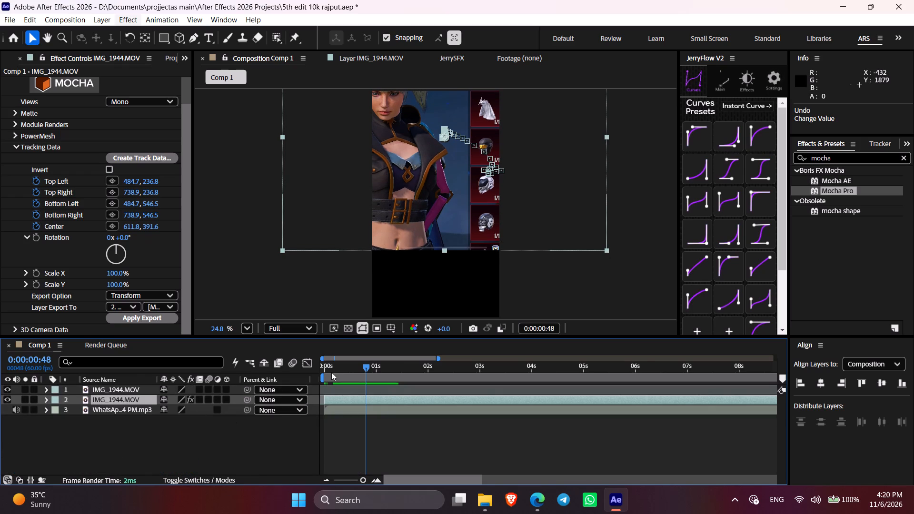
drag(332, 372, 363, 382)
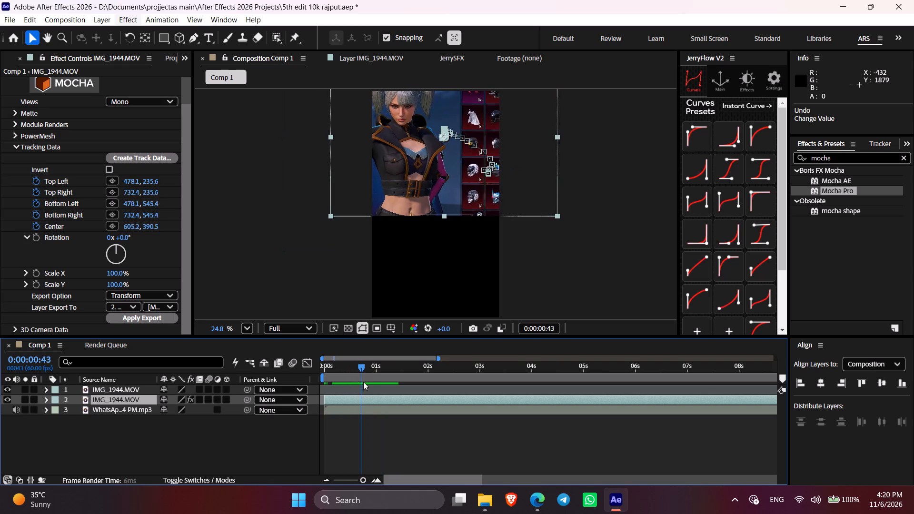
drag(363, 382, 366, 384)
key(u)
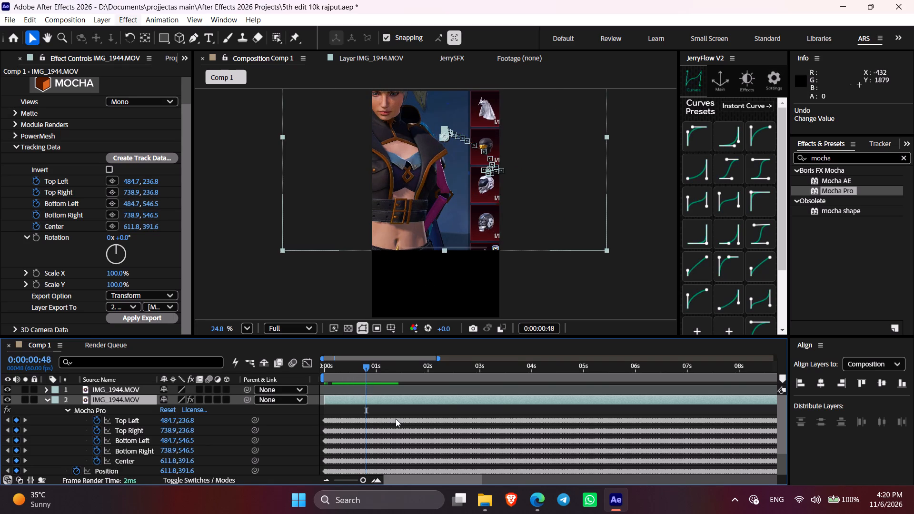
key(ctrl+z)
key(ctrl+z)
key(ctrl+z)
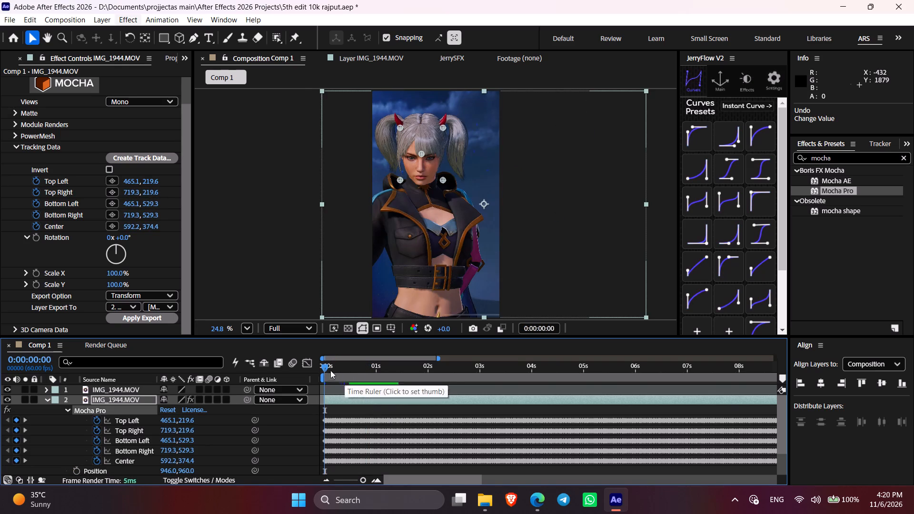
Remove the Mocha Pro tracking keyframes from Bottom Right, Bottom Left, Top Right and Top Left, keeping only Center animated.
drag(325, 367, 219, 373)
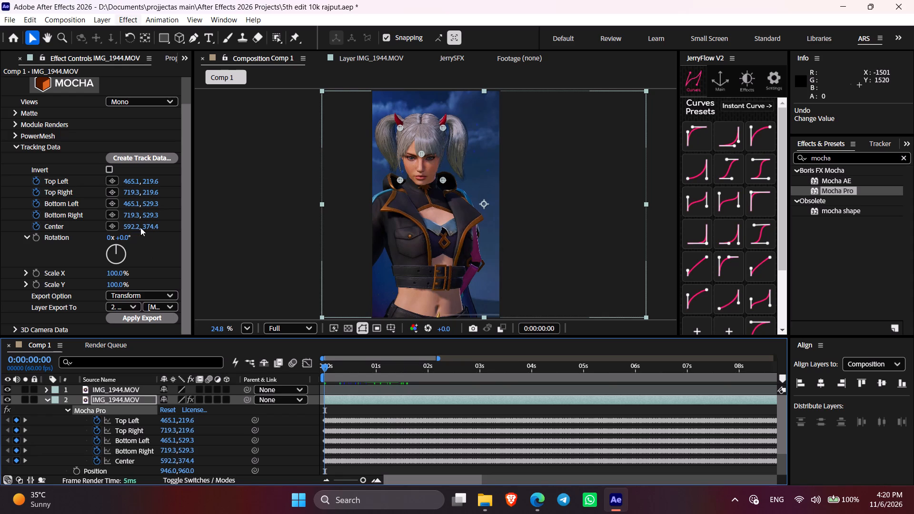
click(48, 398)
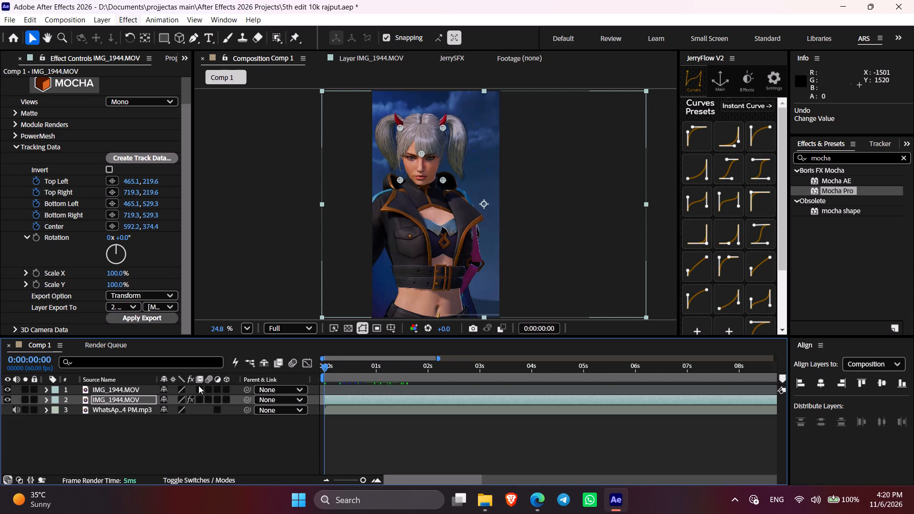
click(198, 450)
click(37, 216)
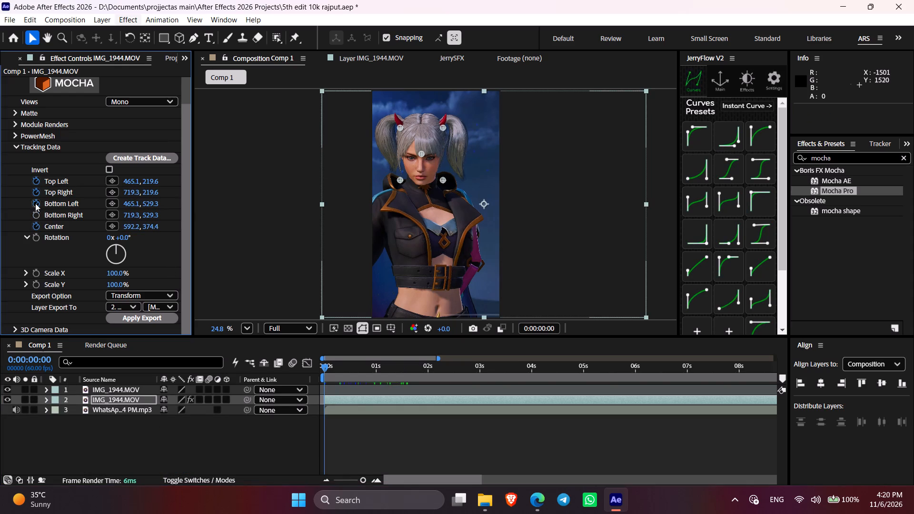
click(35, 204)
click(34, 193)
click(36, 182)
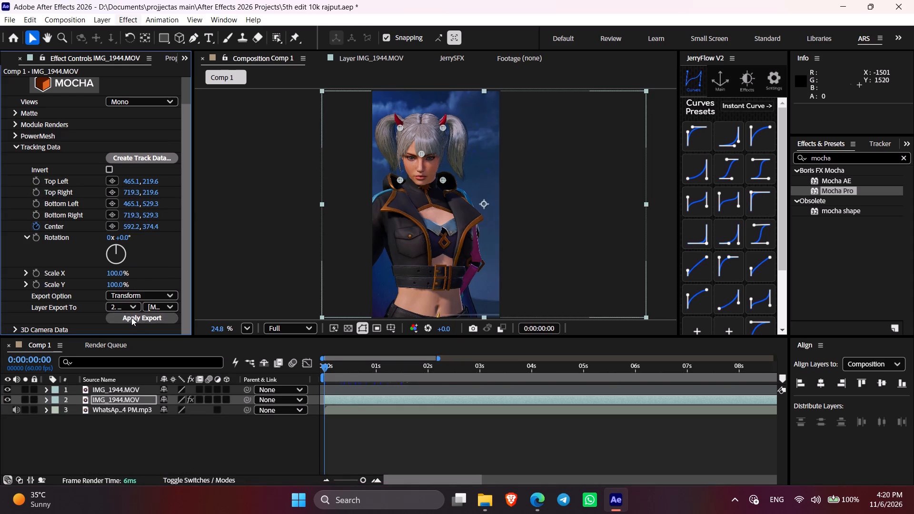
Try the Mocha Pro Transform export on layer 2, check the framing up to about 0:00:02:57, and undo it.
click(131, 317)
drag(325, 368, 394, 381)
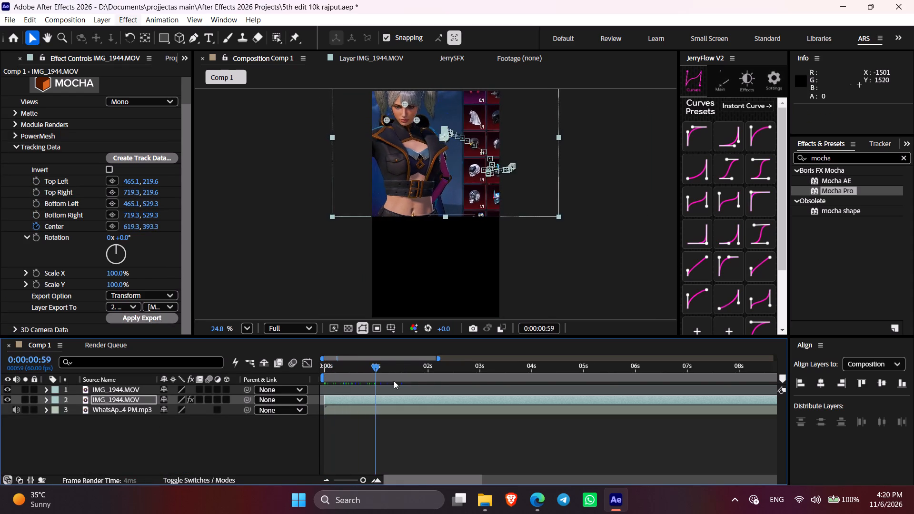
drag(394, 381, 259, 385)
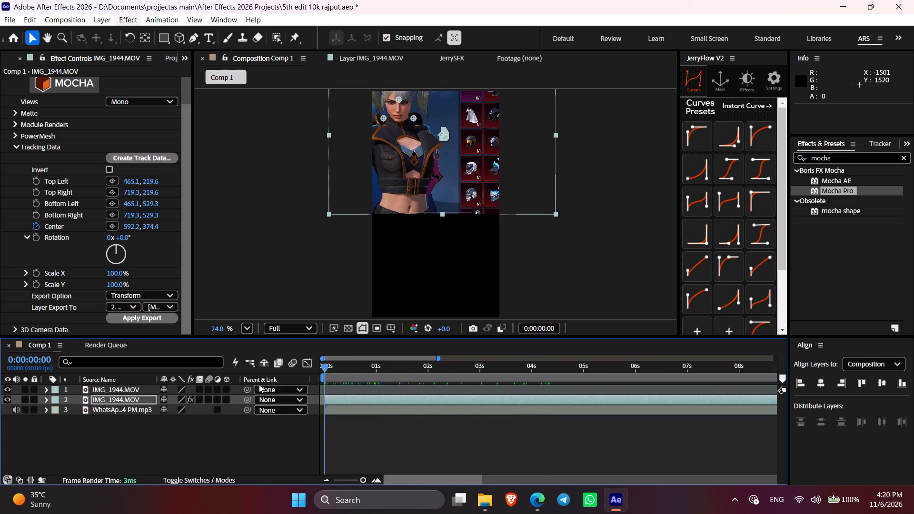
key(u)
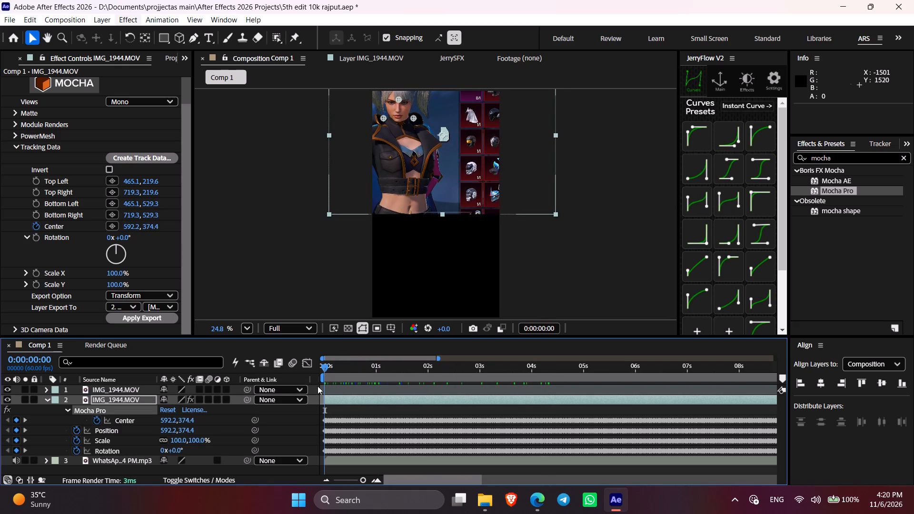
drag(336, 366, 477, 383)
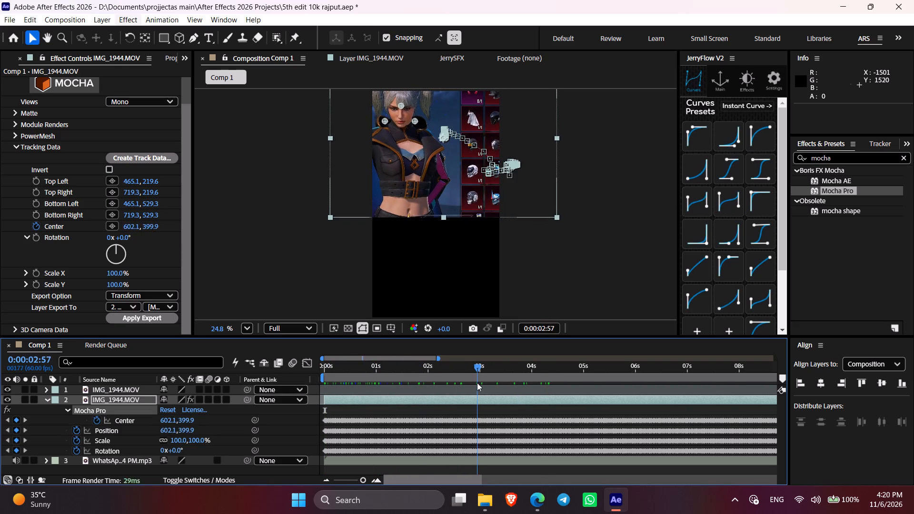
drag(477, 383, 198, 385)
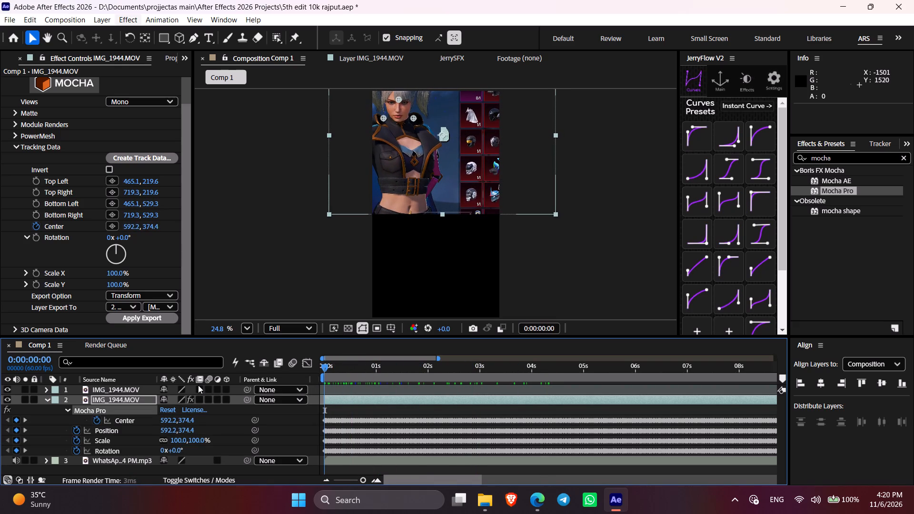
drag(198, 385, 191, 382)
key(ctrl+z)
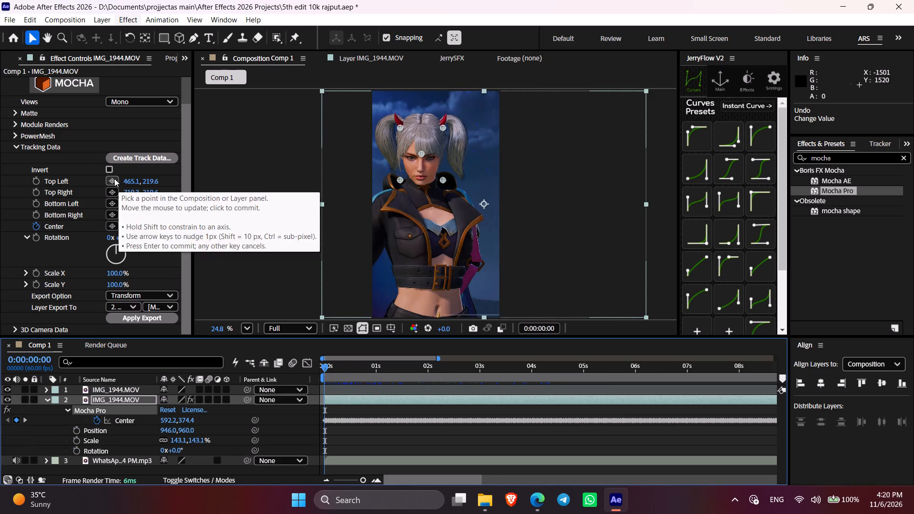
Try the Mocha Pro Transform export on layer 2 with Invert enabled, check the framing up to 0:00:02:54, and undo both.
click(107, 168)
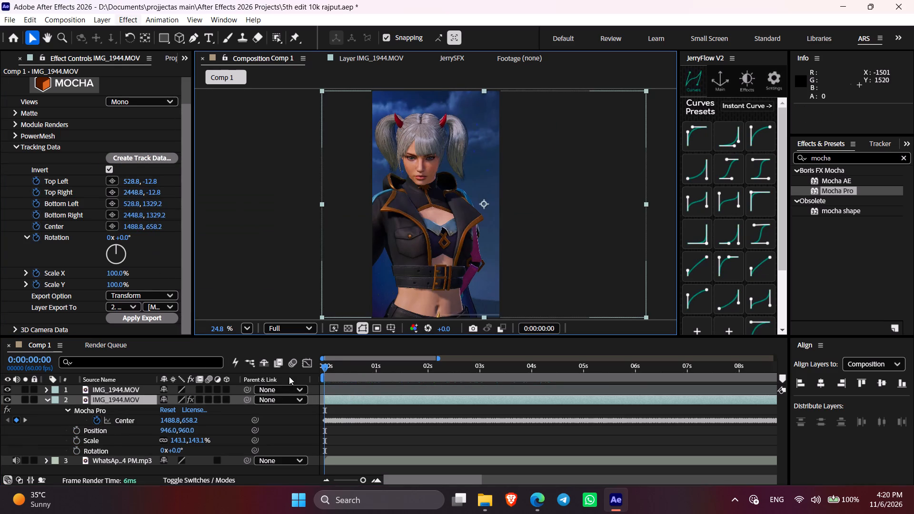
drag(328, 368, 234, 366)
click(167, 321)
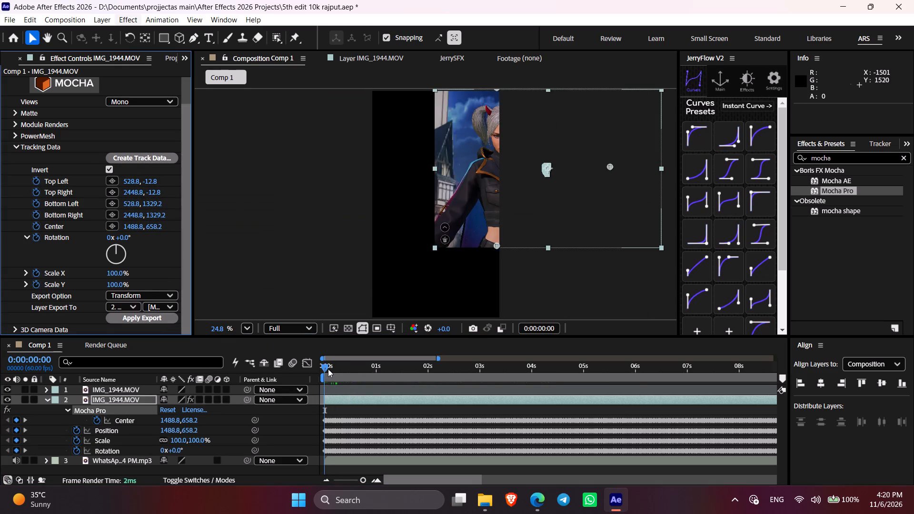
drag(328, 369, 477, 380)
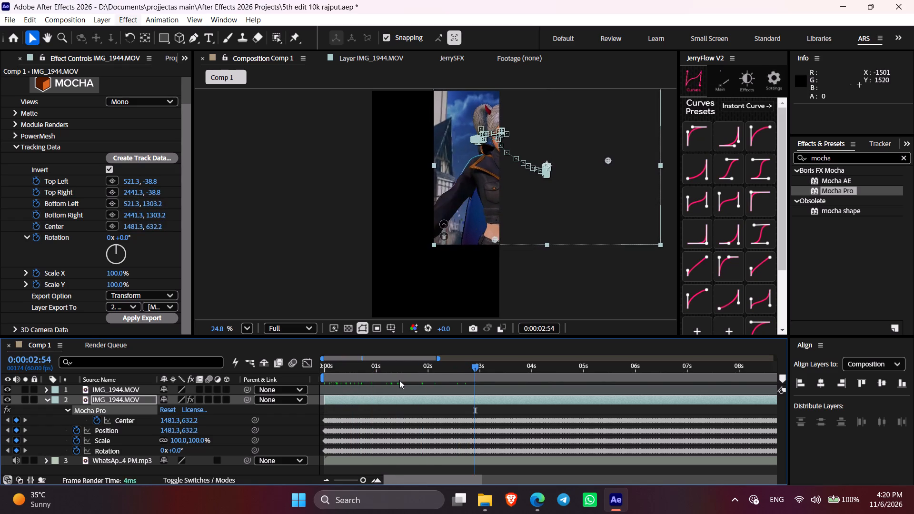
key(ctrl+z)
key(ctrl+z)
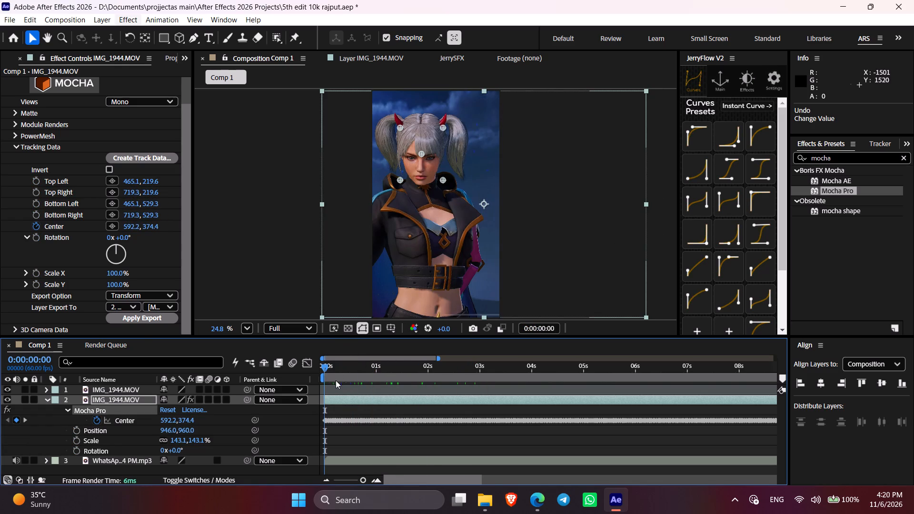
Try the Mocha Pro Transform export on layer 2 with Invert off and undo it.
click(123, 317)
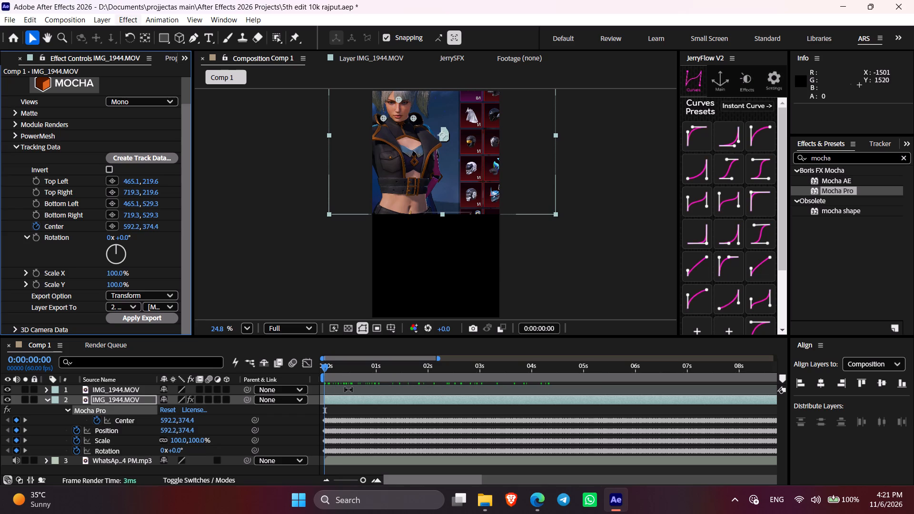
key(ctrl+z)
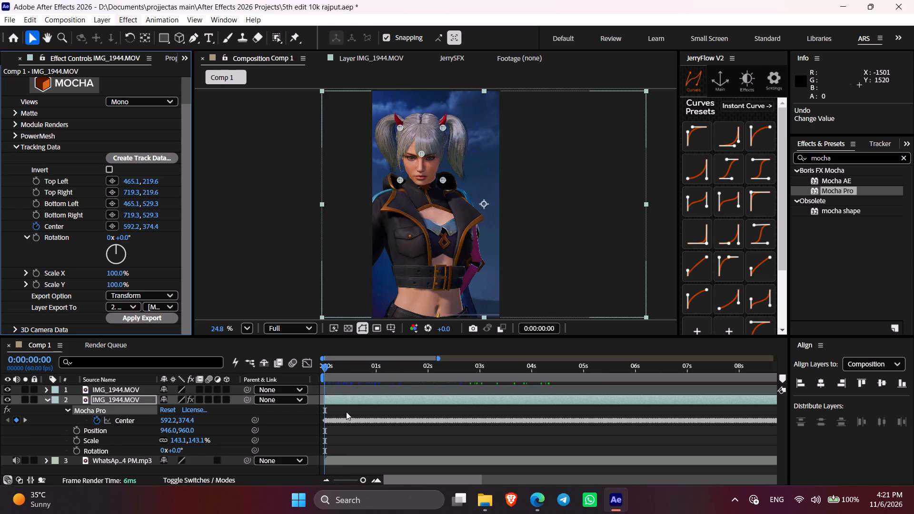
Reveal only the Position property of the tracked IMG_1944.MOV on layer 2 and reselect that layer.
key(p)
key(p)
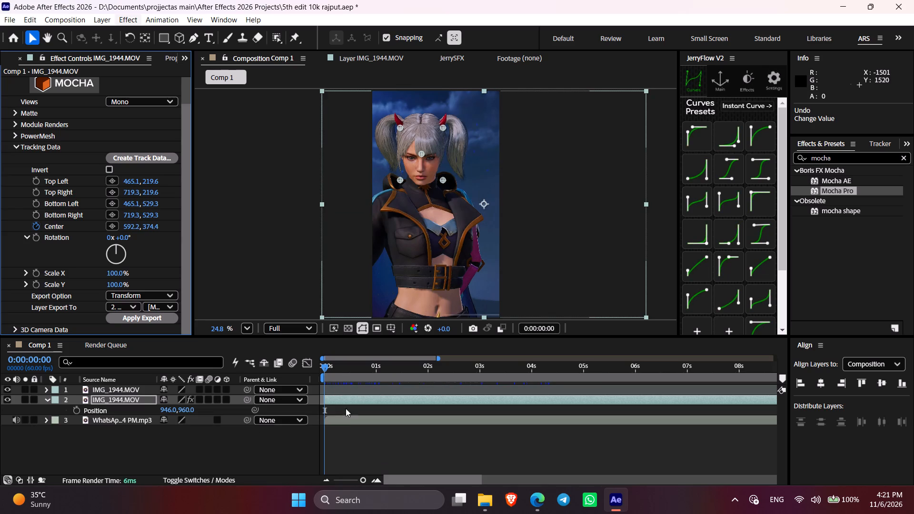
click(355, 454)
click(350, 401)
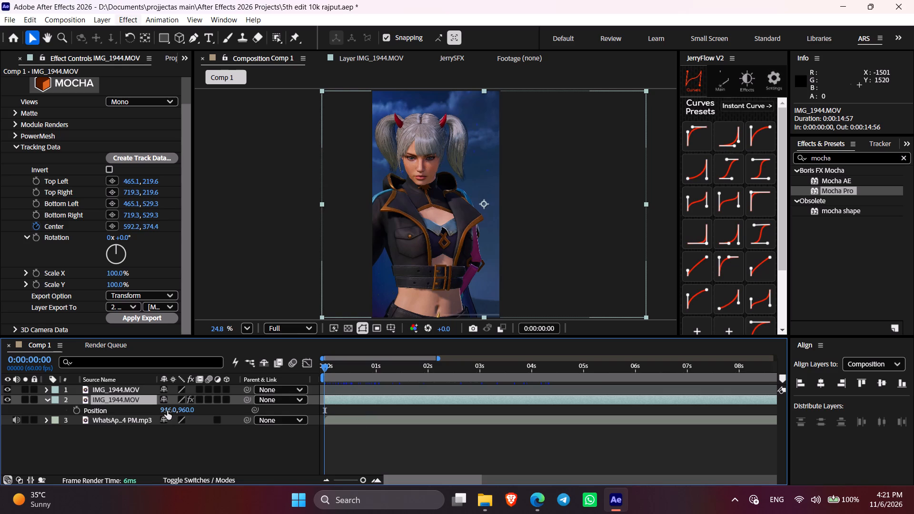
click(343, 402)
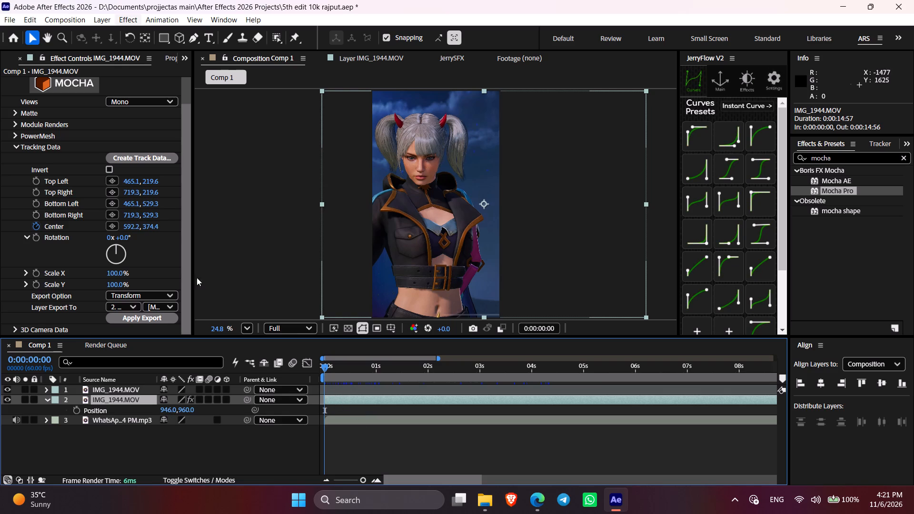
click(184, 249)
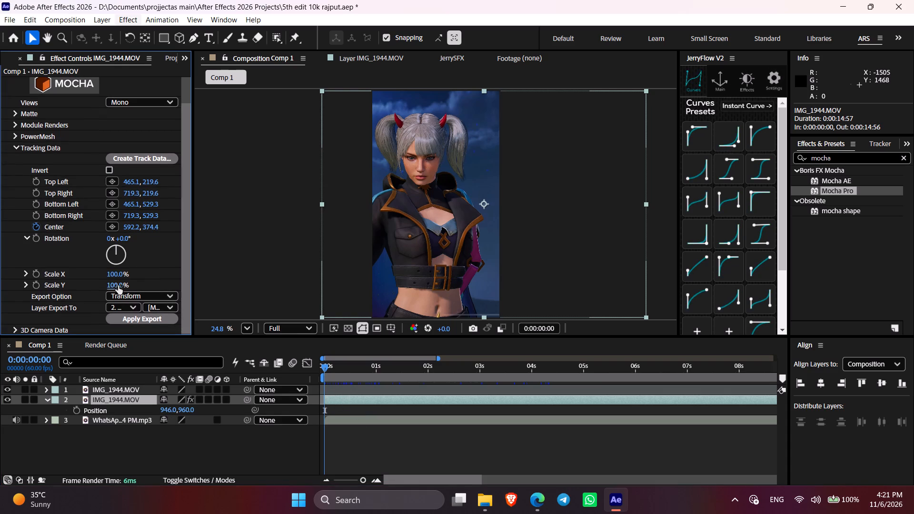
Apply the Mocha Pro Transform export to layer 2, IMG_1944.MOV.
click(135, 320)
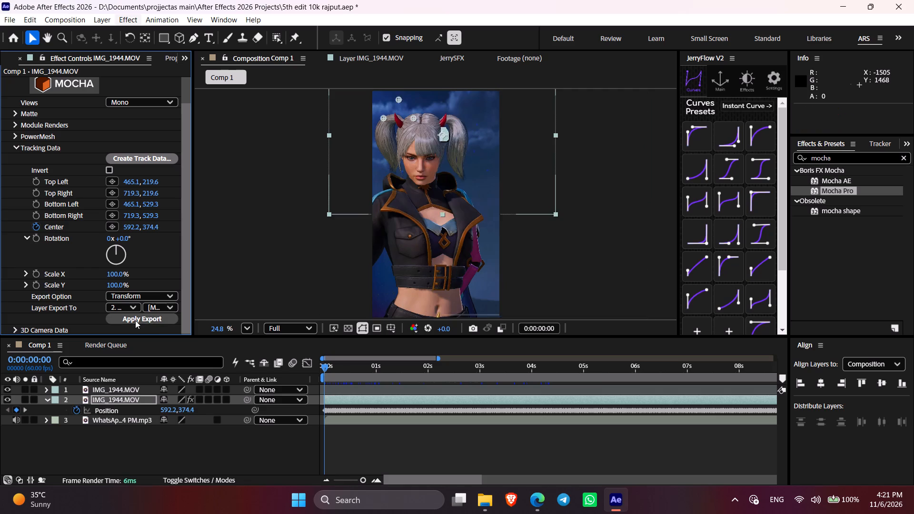
Remove all Scale keyframes from layer 2 at 0:00:00:00.
key(s)
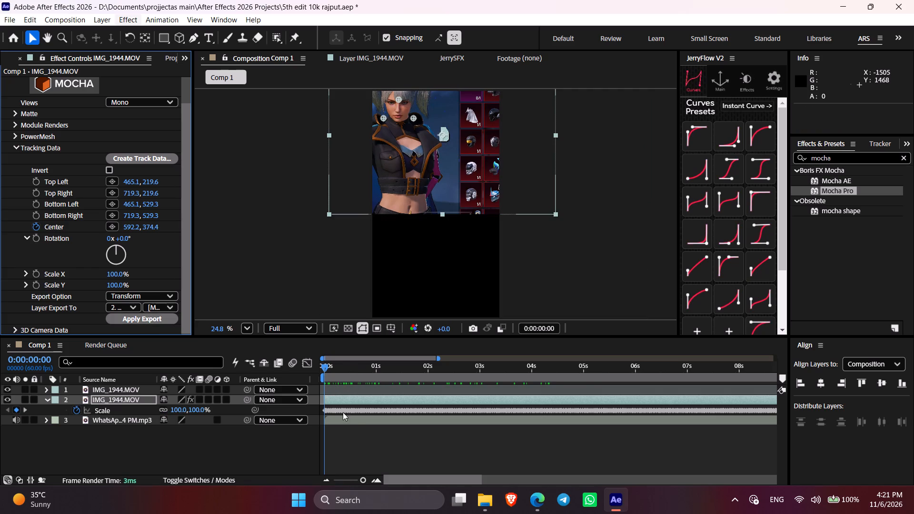
drag(328, 363, 242, 375)
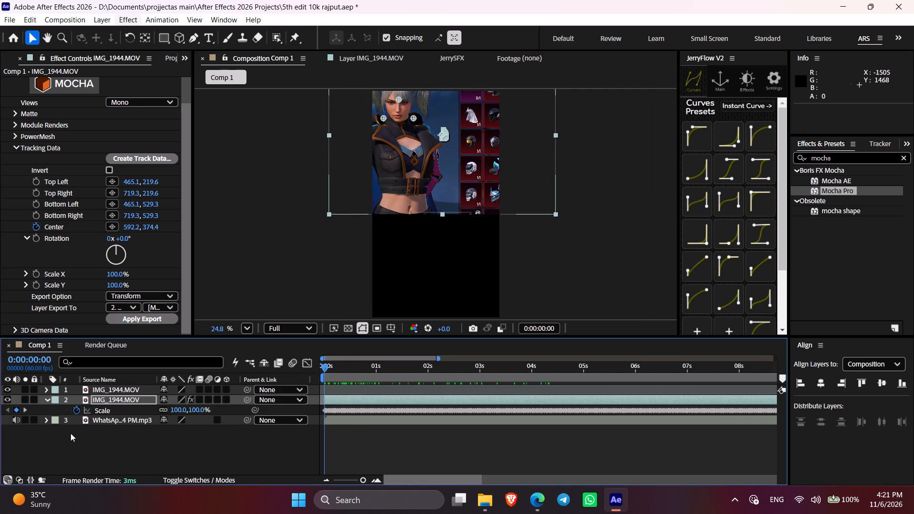
click(78, 409)
Check layer 2's tracked Position motion near the start and review its Anchor Point and Scale values.
key(p)
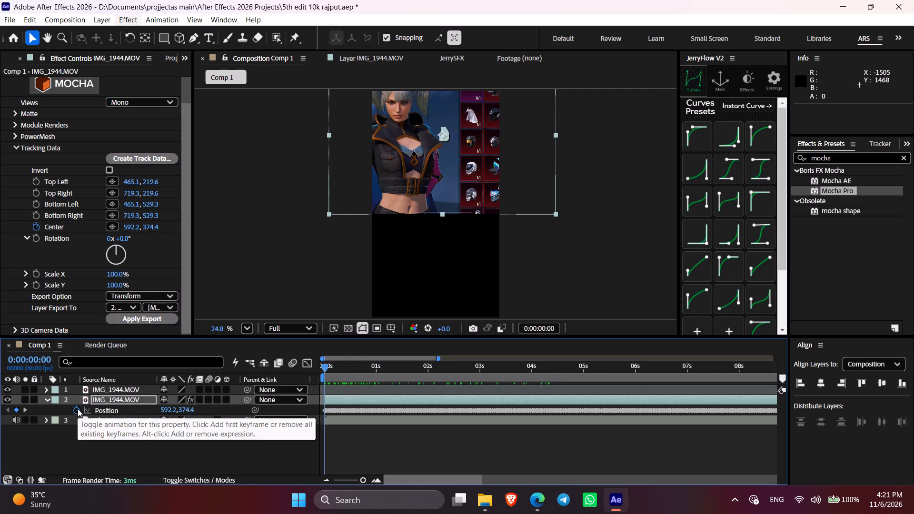
drag(328, 370, 265, 373)
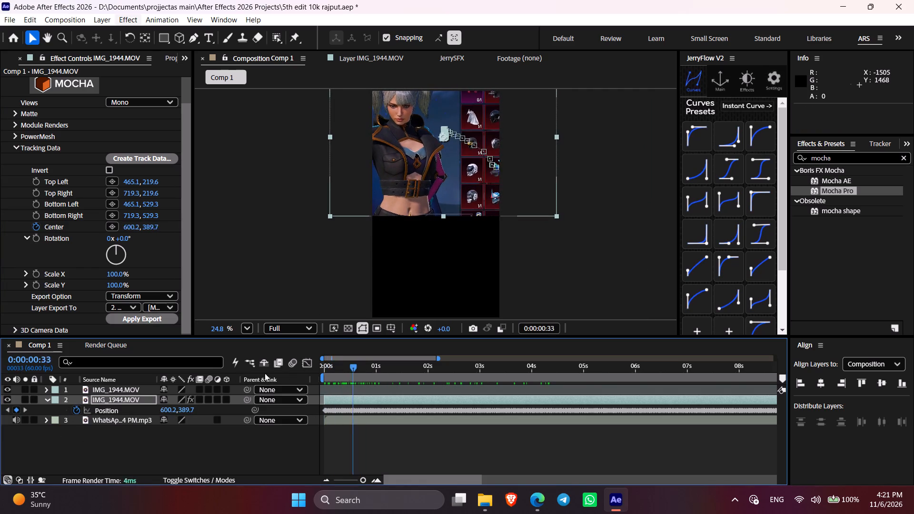
drag(265, 373, 215, 391)
key(s)
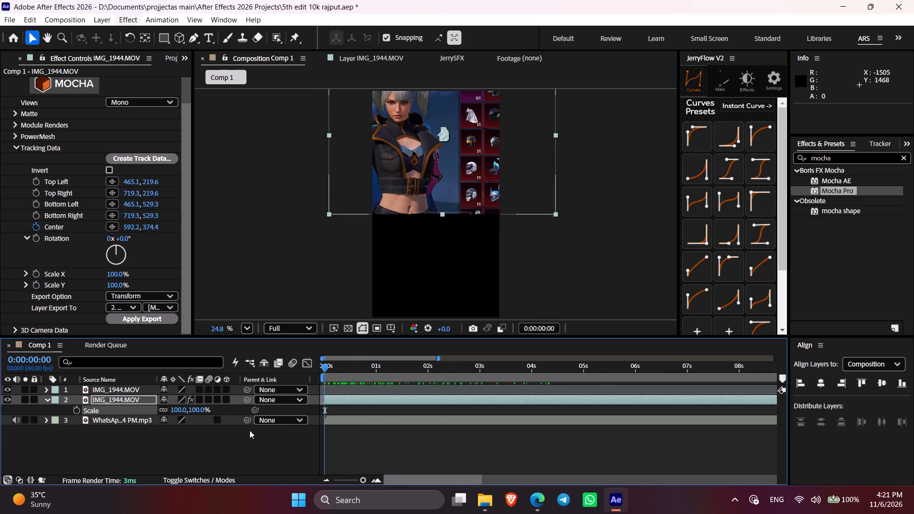
key(a)
click(363, 401)
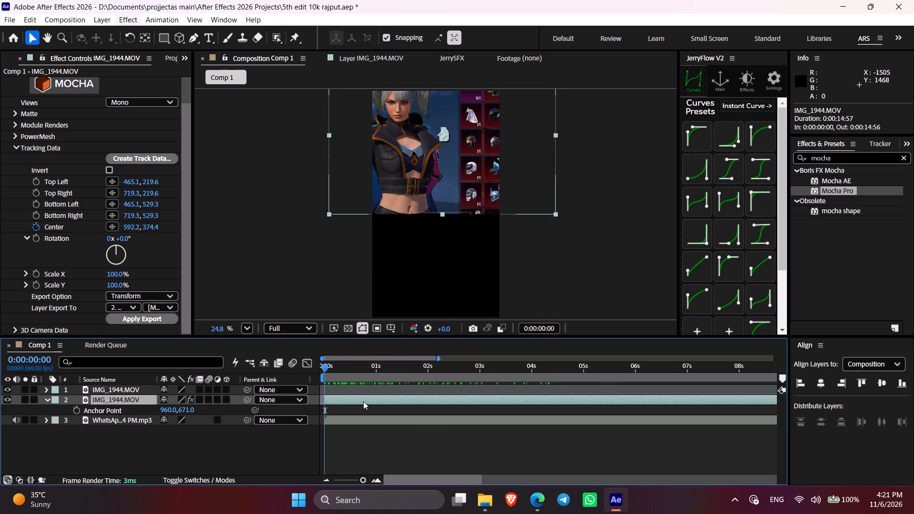
key(p)
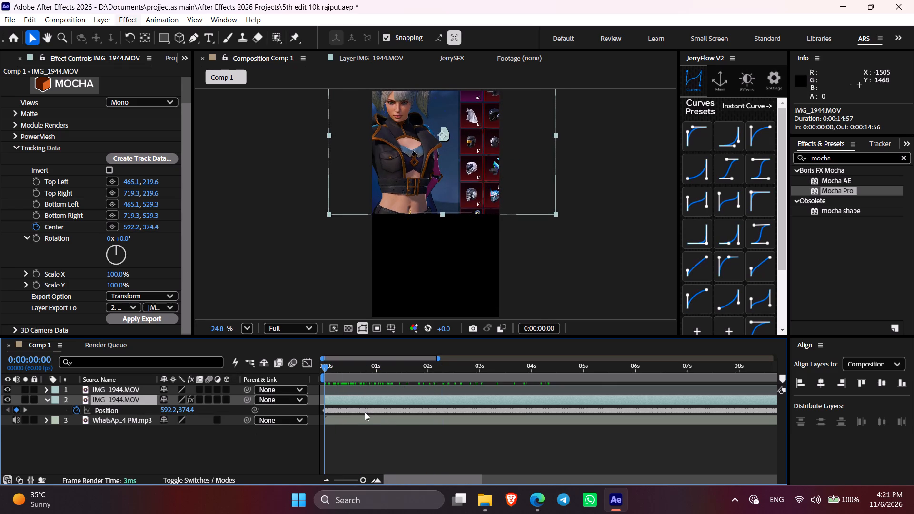
key(s)
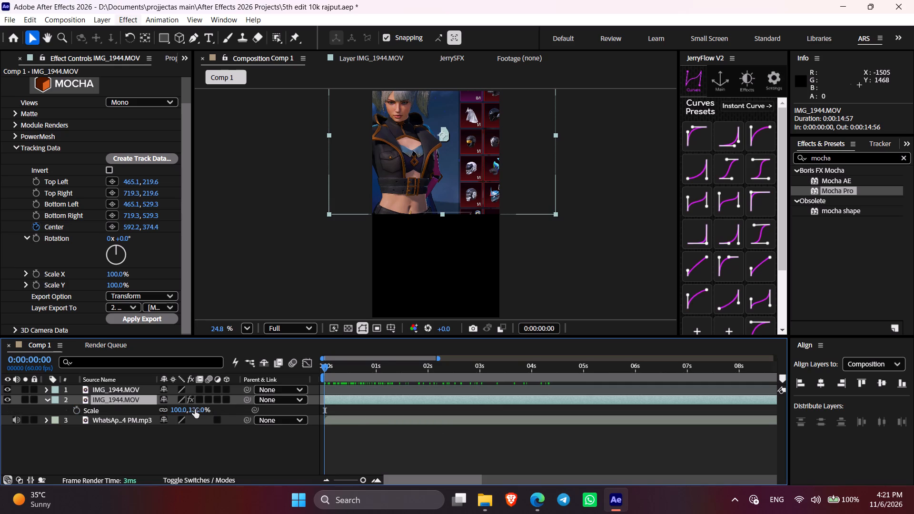
Set the Scale of layer 2, IMG_1944.MOV, to 143.1% at 0:00:00:00.
drag(198, 409, 219, 410)
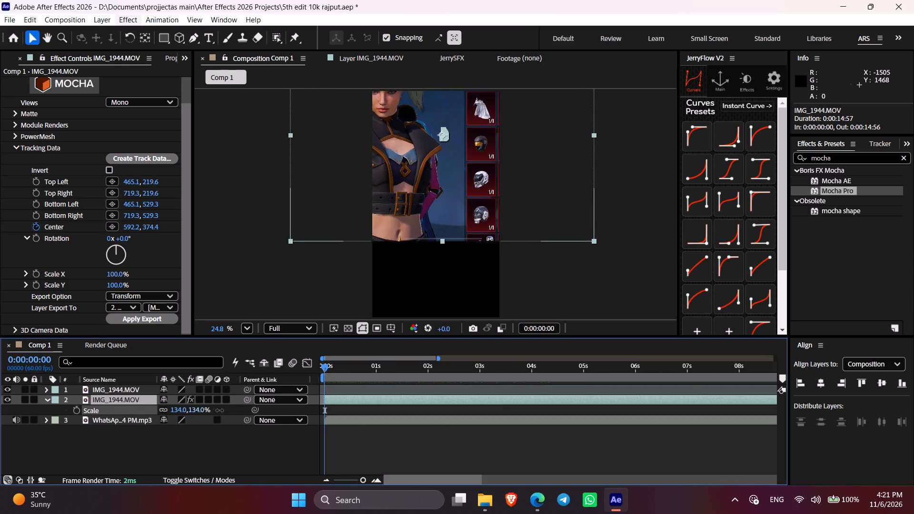
drag(219, 410, 220, 410)
click(198, 413)
key(ctrl+v)
click(214, 442)
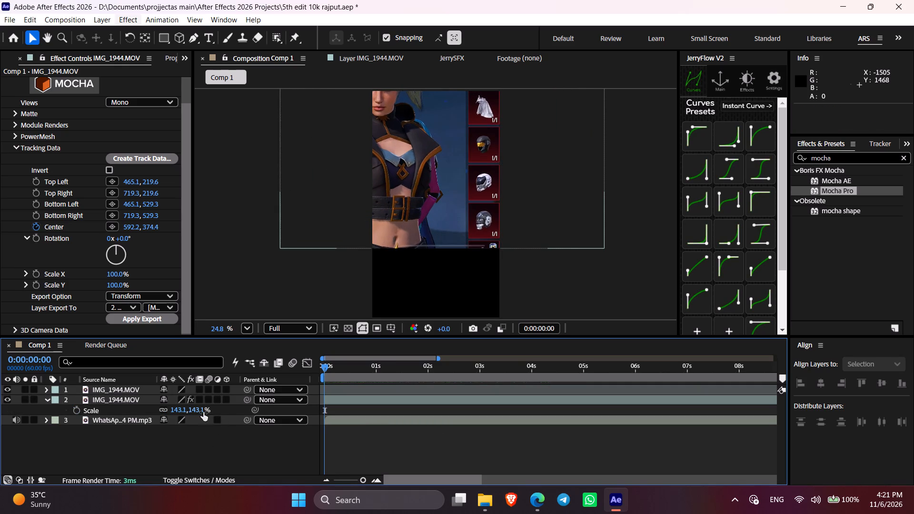
Set layer 2's Anchor Point to 629, 264 so the character fills and centres in the vertical frame.
click(128, 401)
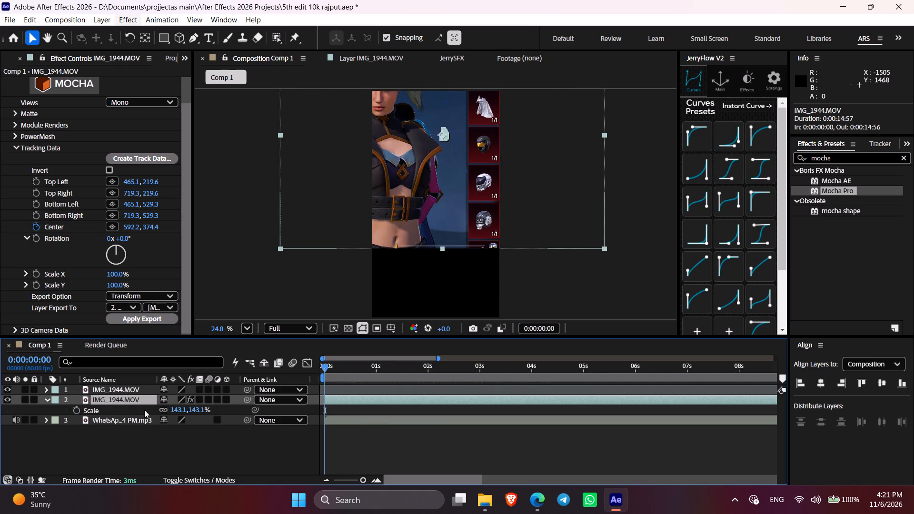
key(a)
drag(184, 409, 164, 409)
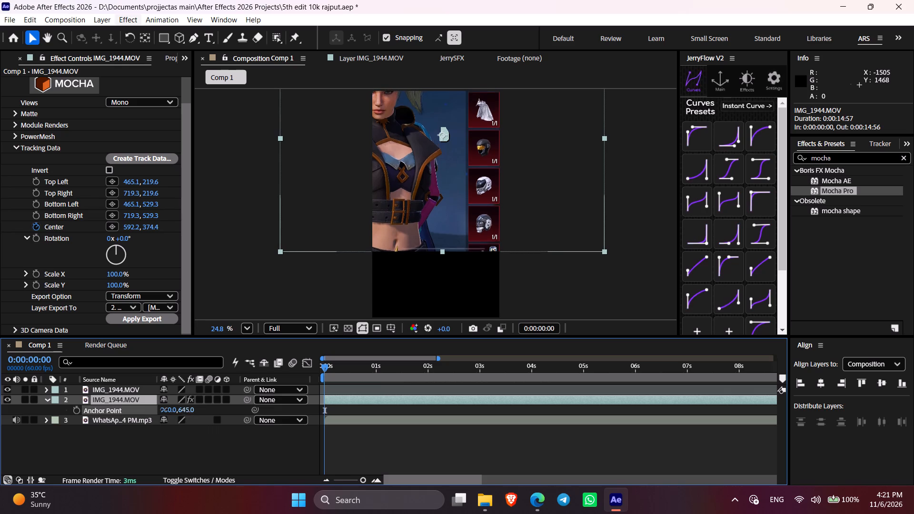
drag(164, 409, 185, 418)
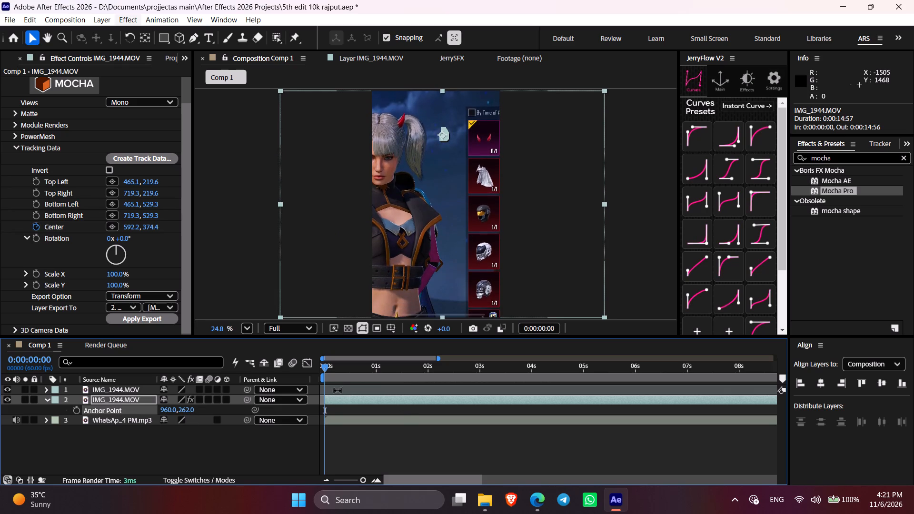
drag(325, 367, 218, 387)
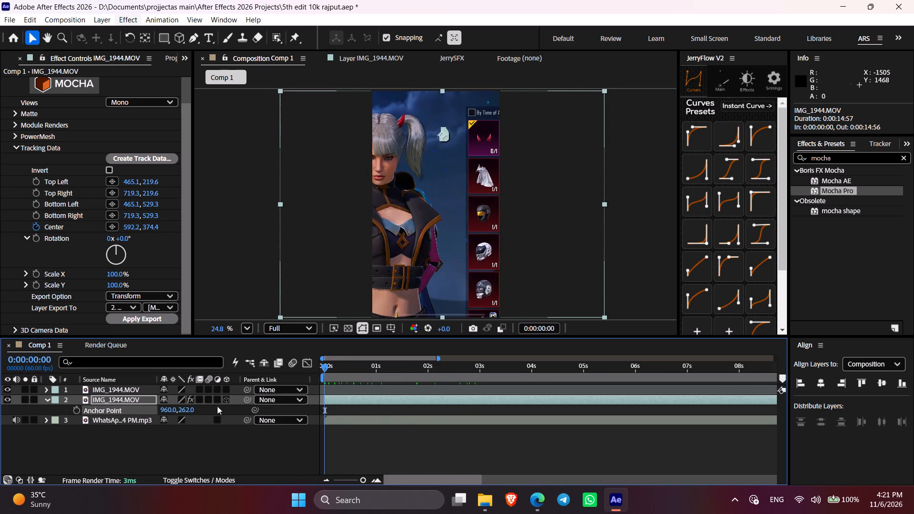
click(185, 411)
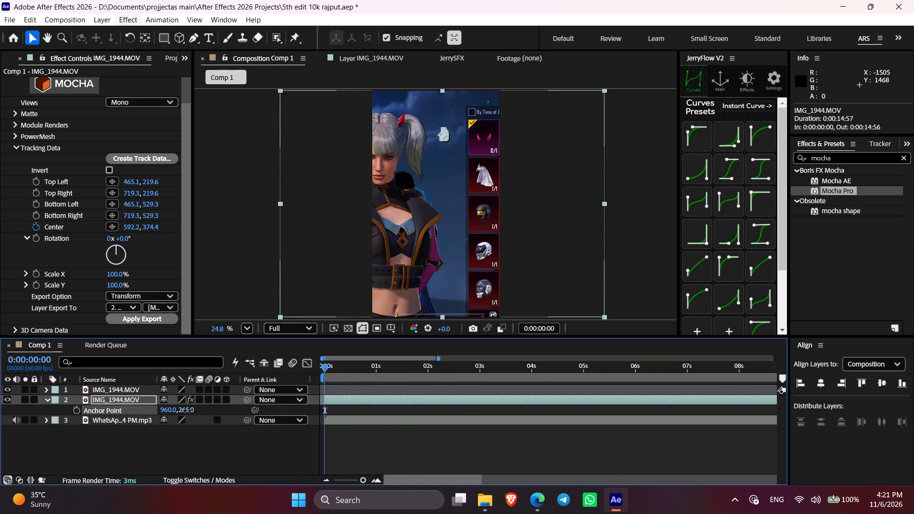
drag(164, 412, 169, 412)
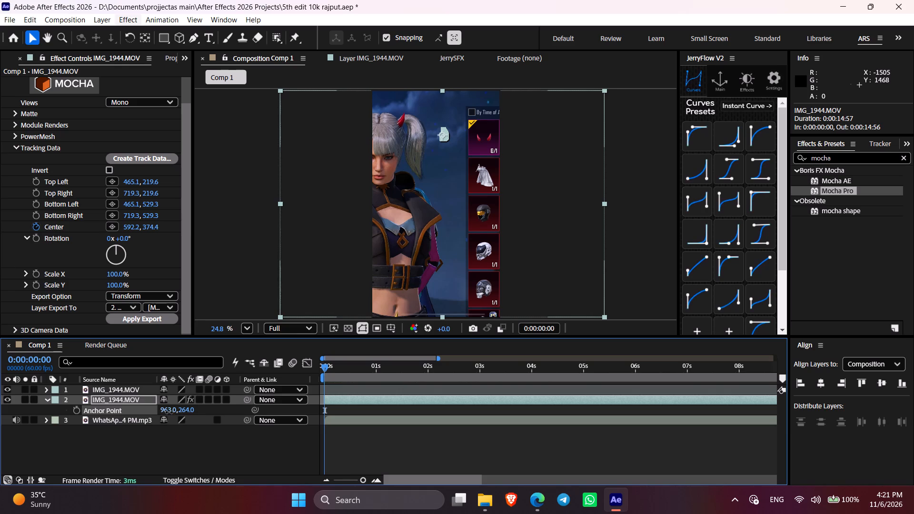
drag(169, 412, 108, 404)
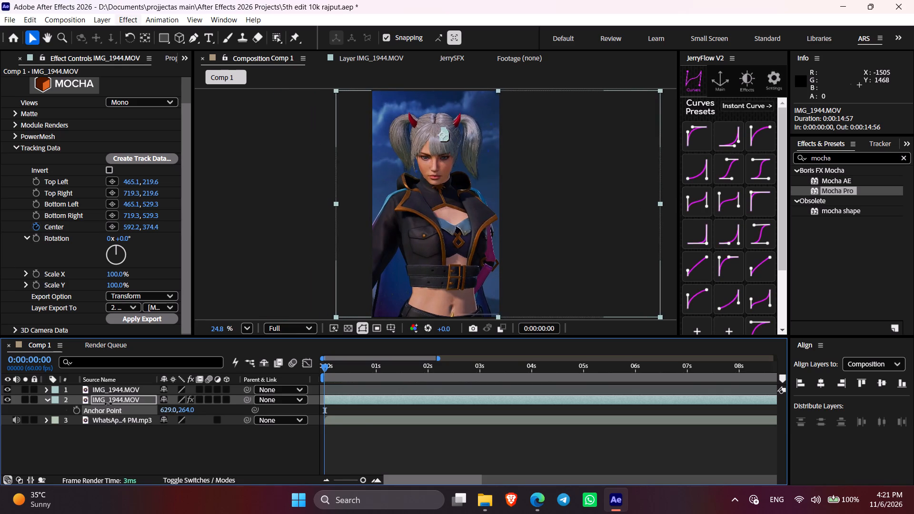
drag(108, 404, 108, 404)
key(e)
key(e)
click(374, 449)
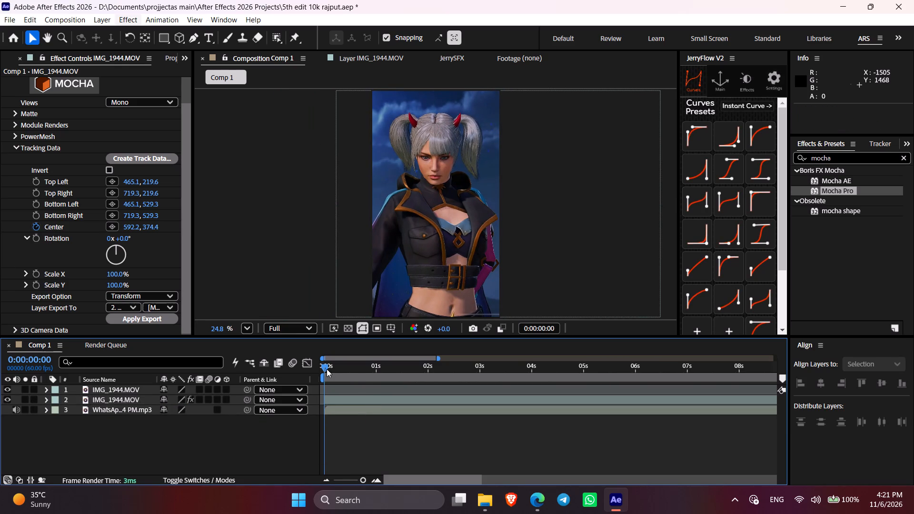
Check the tracked framing of the character from the start to about 0:00:14:12, examining closely the section around 0:00:07:44.
drag(327, 369, 540, 411)
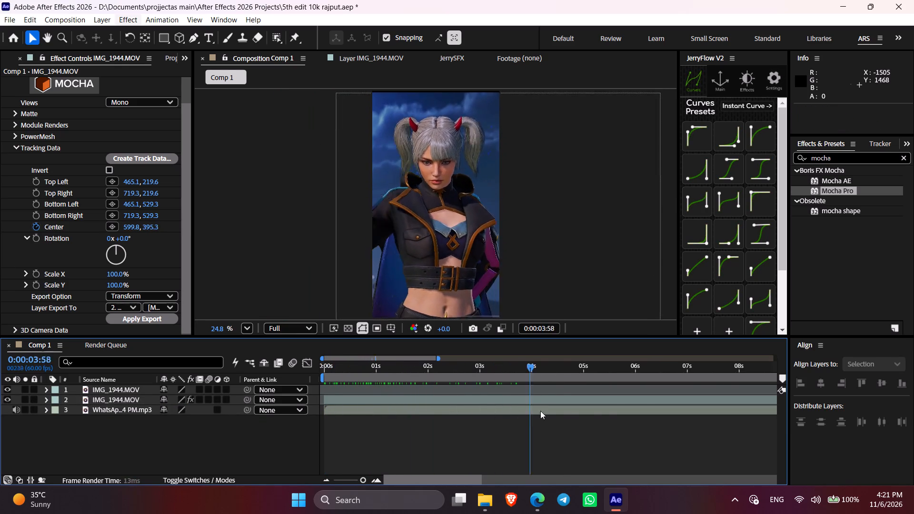
drag(540, 411, 654, 402)
drag(461, 477, 487, 477)
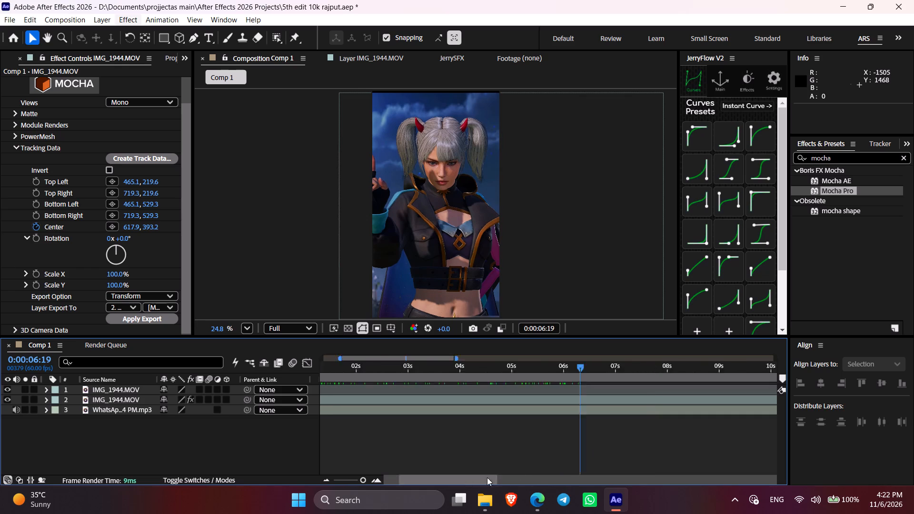
drag(487, 477, 521, 478)
drag(379, 366, 499, 393)
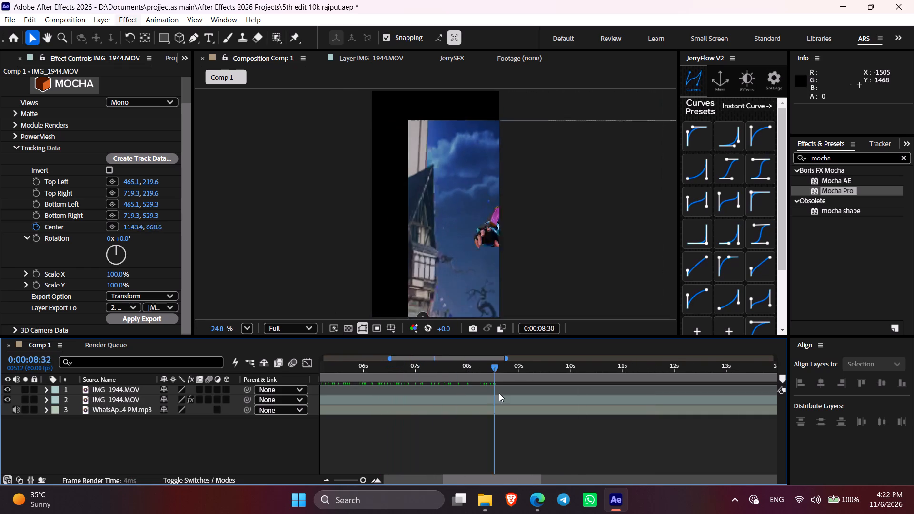
drag(499, 393, 517, 412)
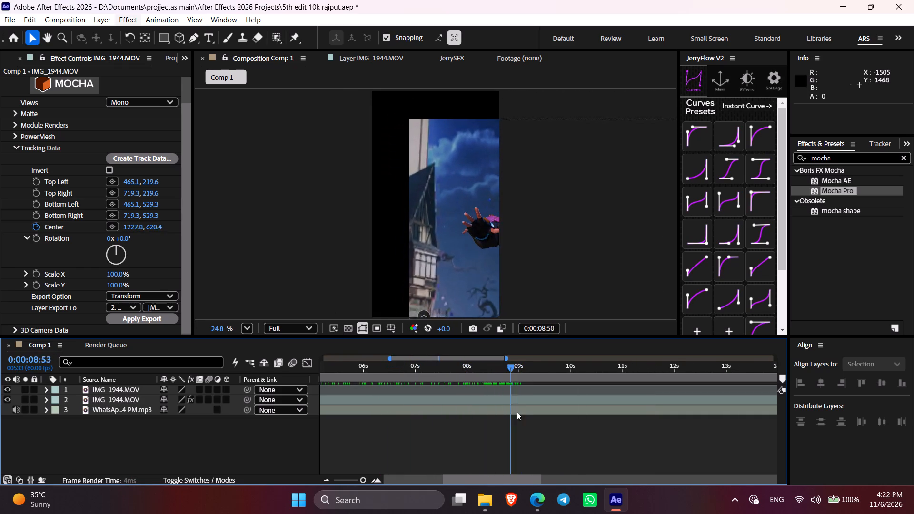
drag(517, 412, 571, 417)
drag(485, 475, 507, 477)
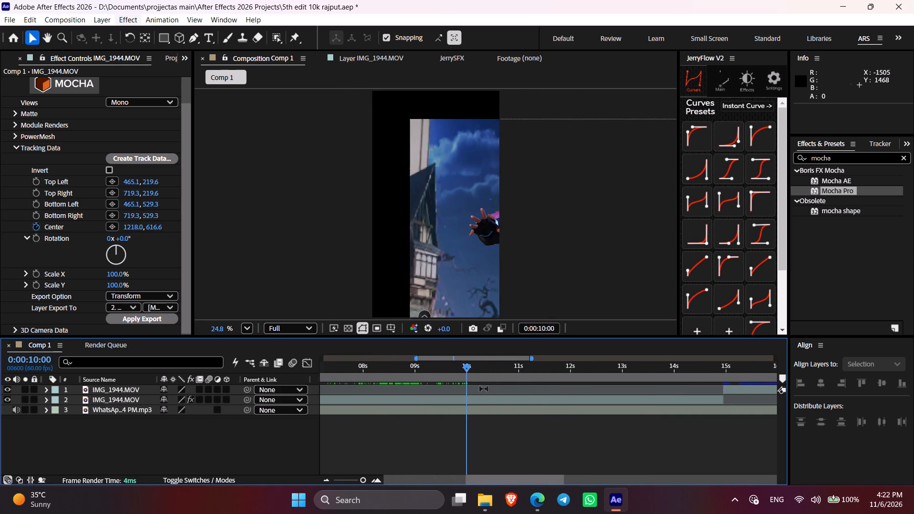
drag(468, 371, 579, 401)
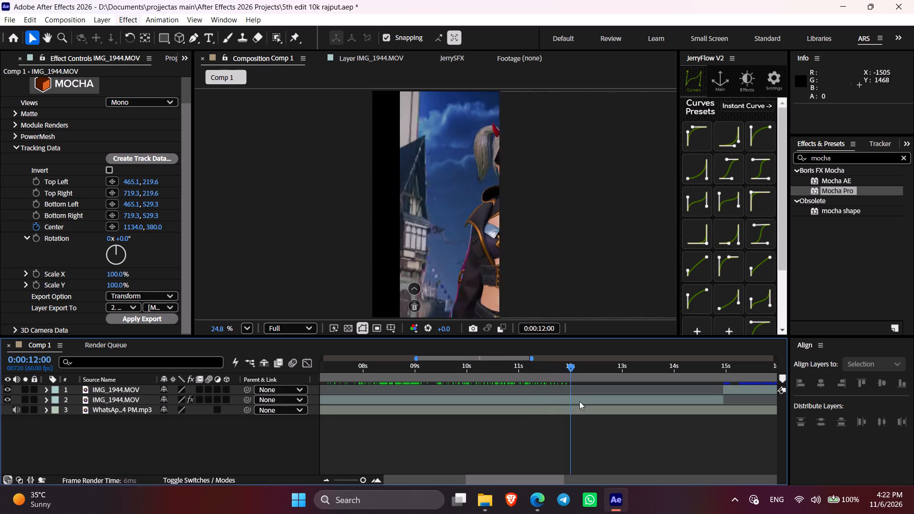
drag(579, 401, 686, 415)
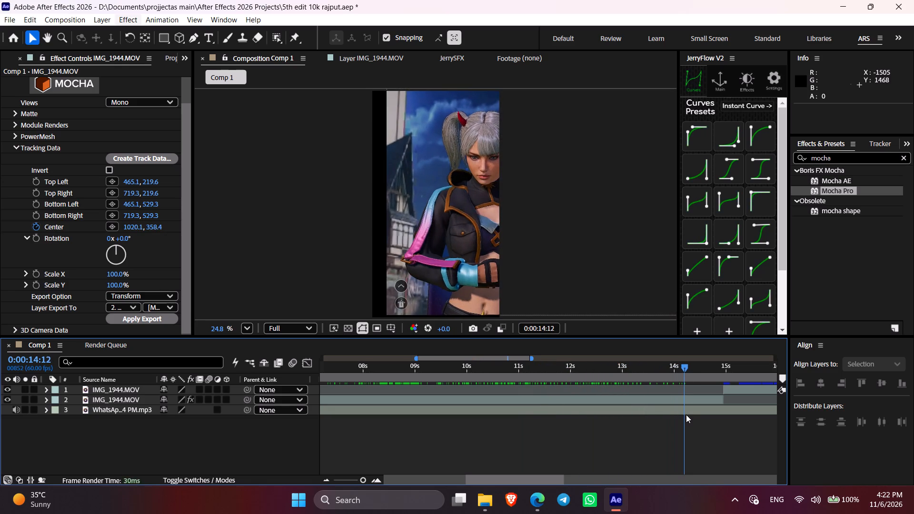
drag(686, 415, 400, 416)
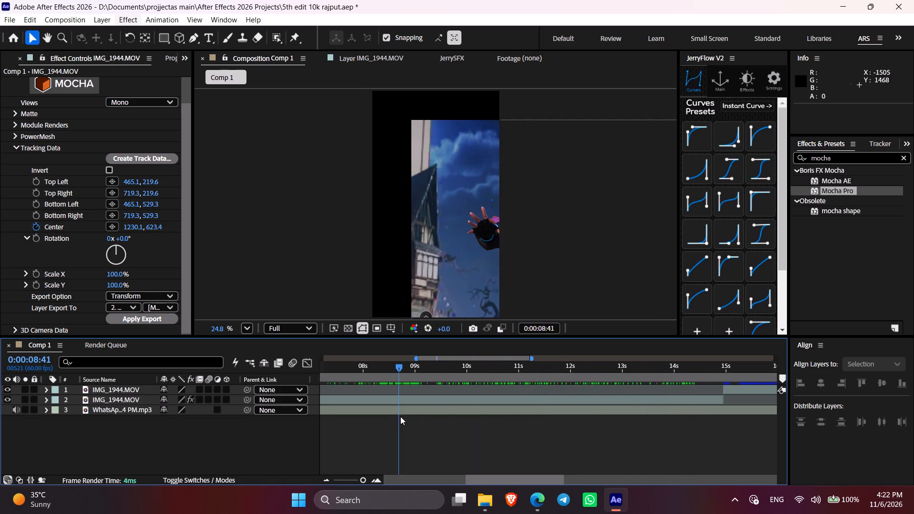
drag(400, 416, 365, 409)
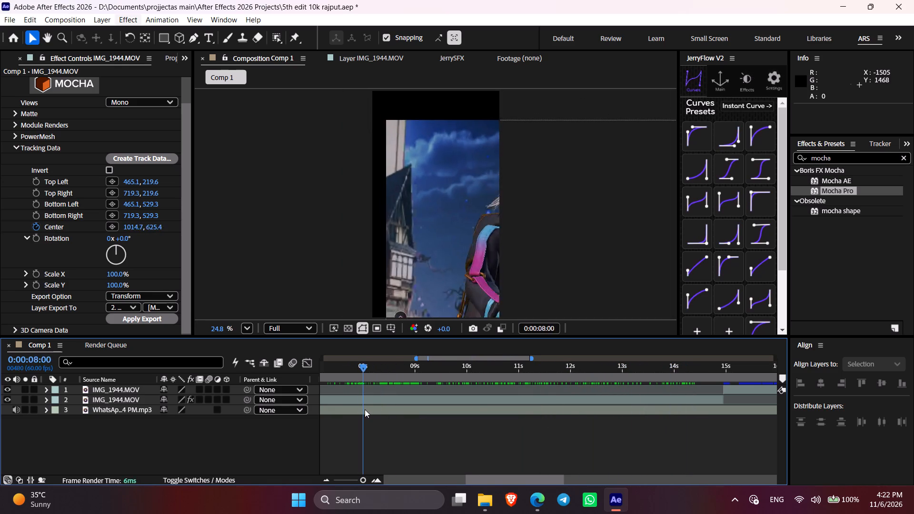
drag(365, 409, 352, 407)
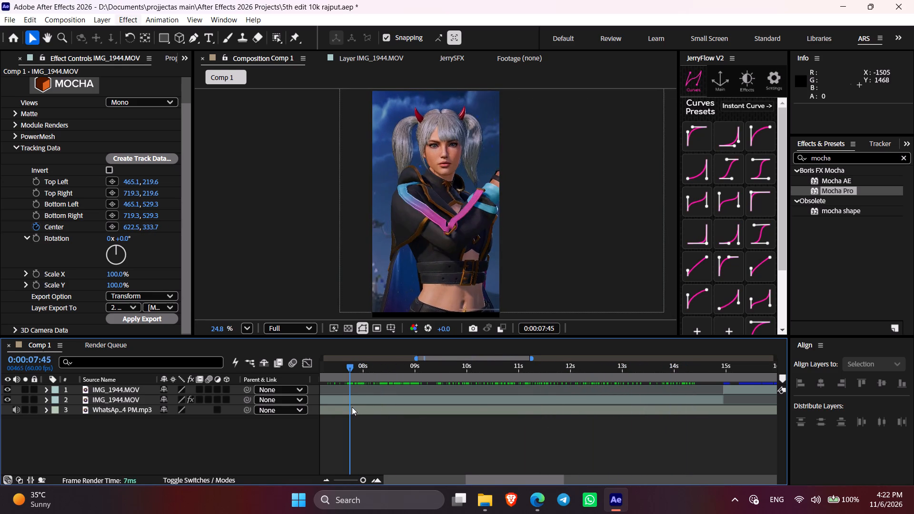
drag(352, 407, 352, 404)
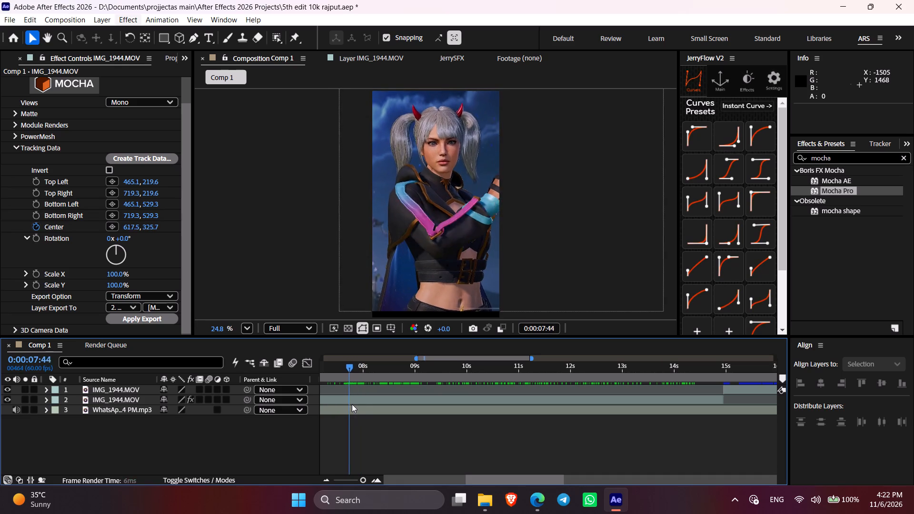
drag(352, 404, 353, 404)
drag(508, 477, 492, 476)
click(415, 375)
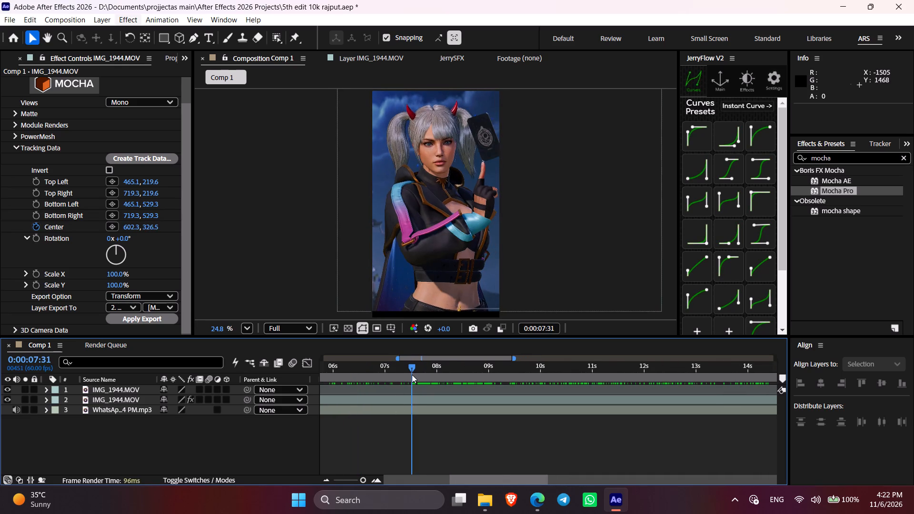
Search the effects for "transf" and apply the Distort Transform effect to layer 2, IMG_1944.MOV.
drag(847, 160, 785, 164)
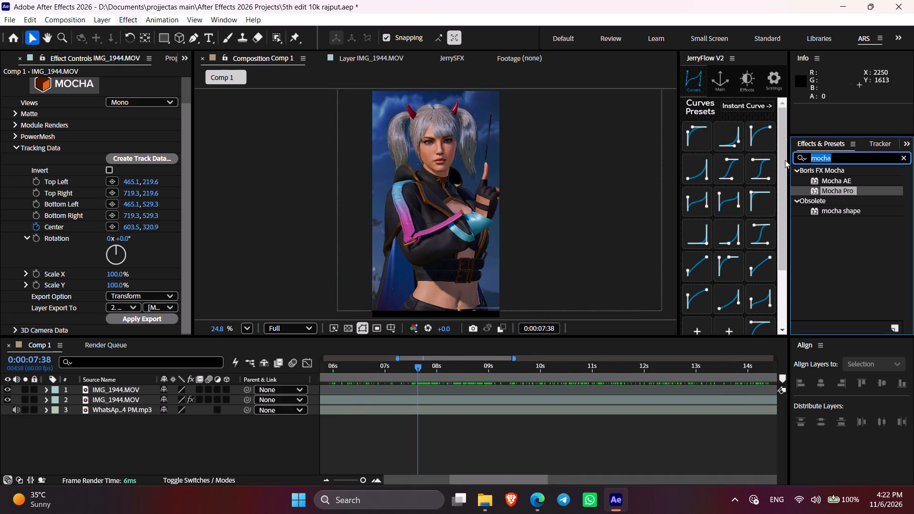
key(t)
text(rans)
key(f)
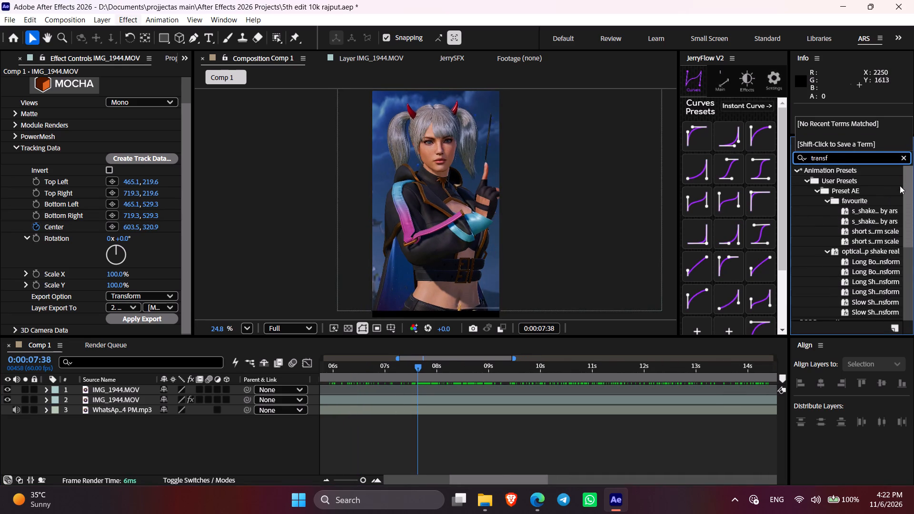
drag(913, 190, 911, 287)
drag(836, 272, 610, 397)
Start keyframing the Transform effect's Position on layer 2 at 0:00:07:48.
drag(416, 370, 383, 374)
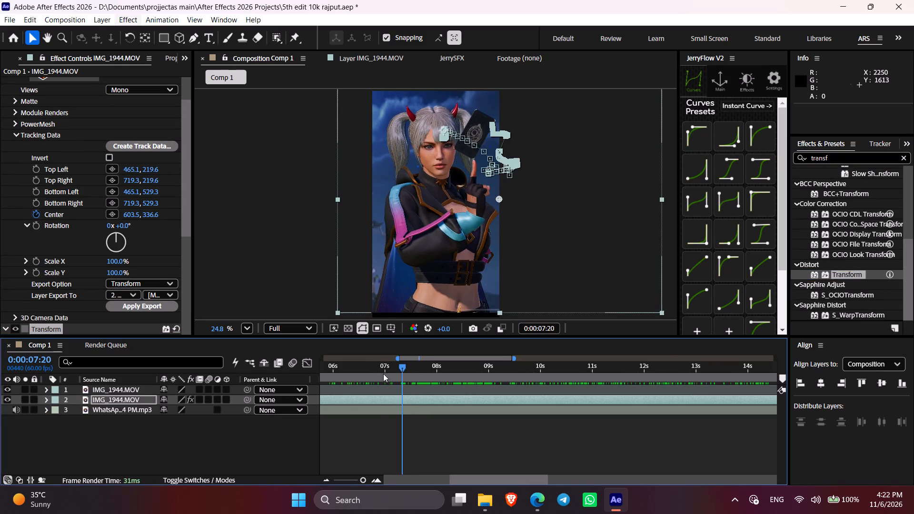
drag(383, 374, 434, 384)
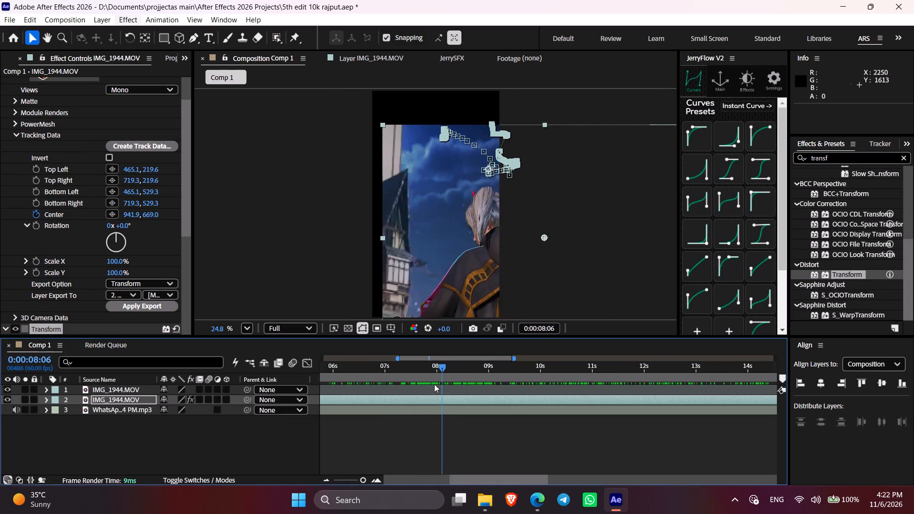
drag(434, 384, 425, 382)
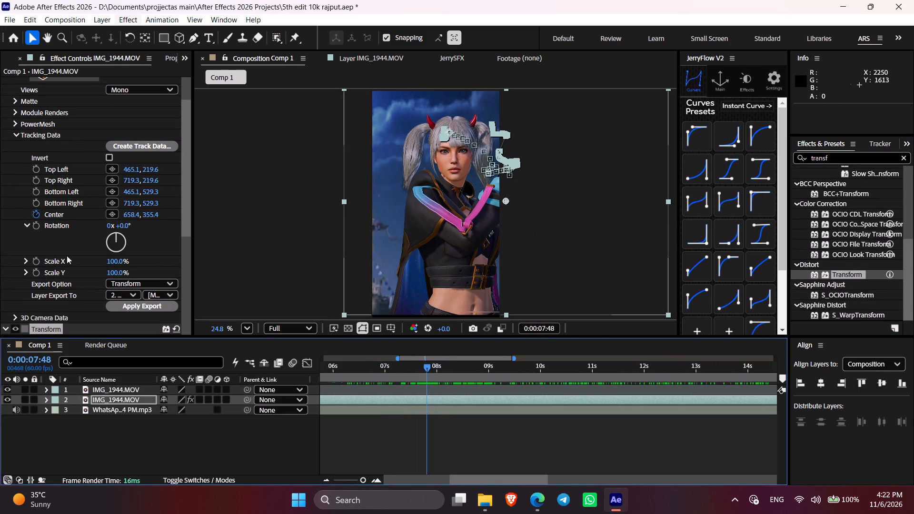
drag(189, 197, 184, 296)
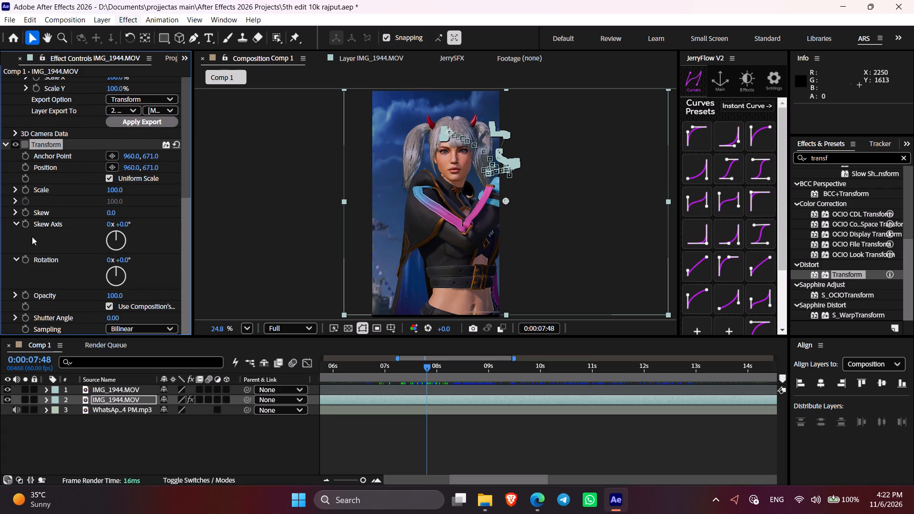
click(26, 168)
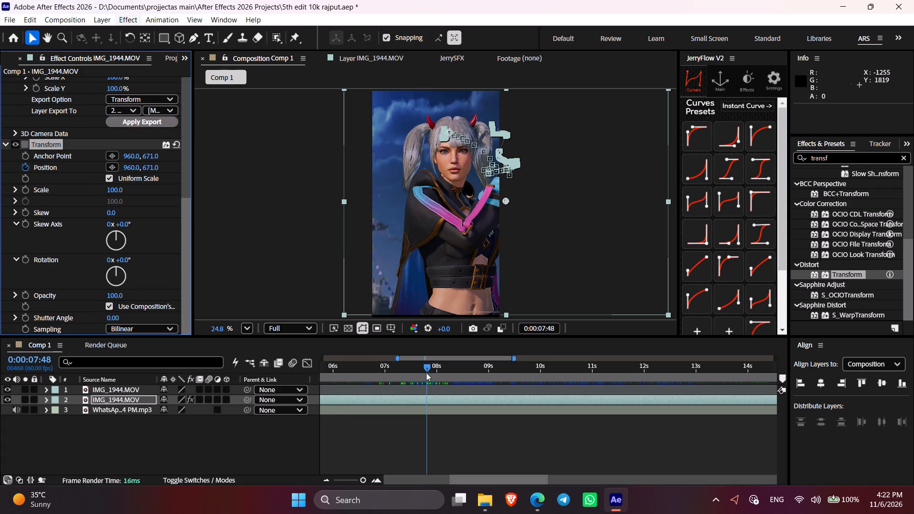
Keyframe the Transform effect's Position on layer 2 at 0:00:08:26 to 384, 471, bringing the character back into frame.
drag(429, 368, 438, 373)
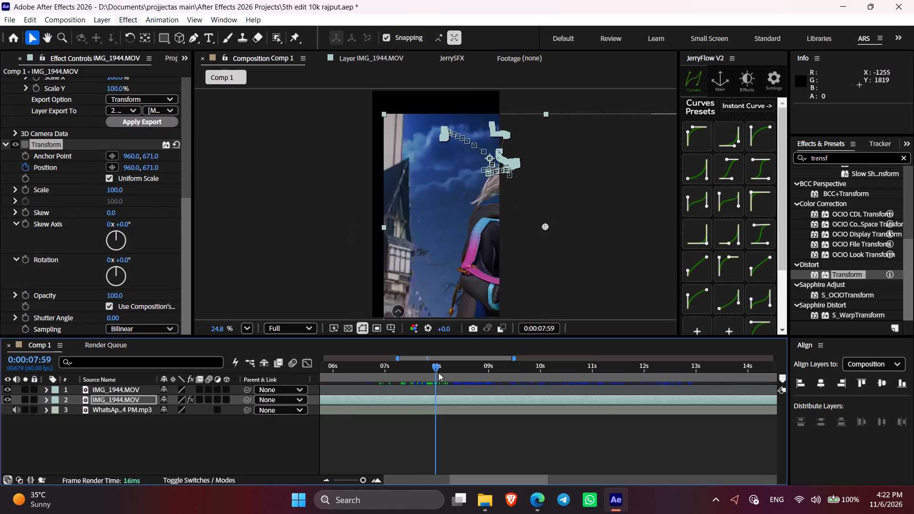
drag(438, 373, 449, 375)
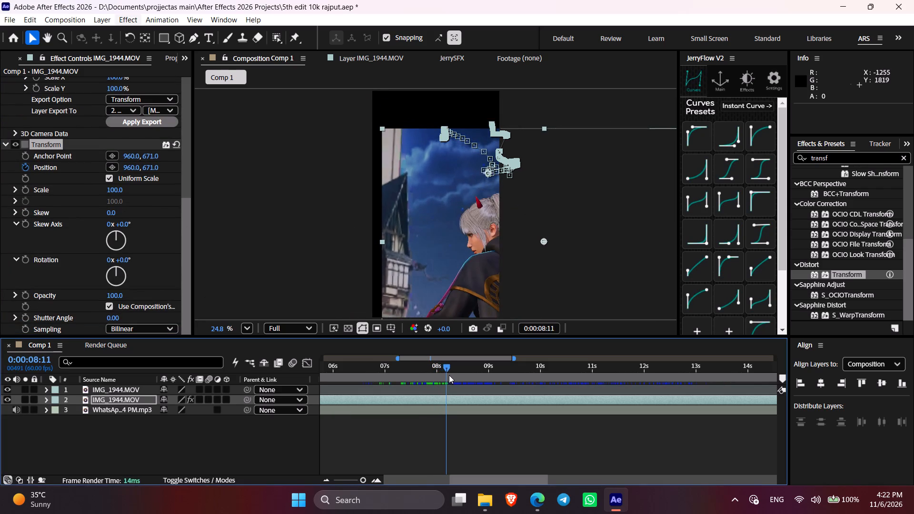
drag(449, 375, 460, 377)
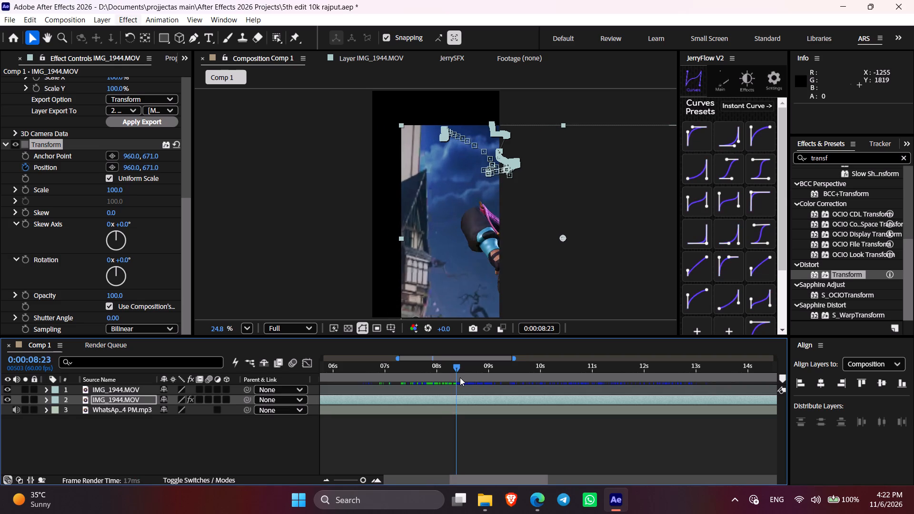
drag(460, 377, 461, 377)
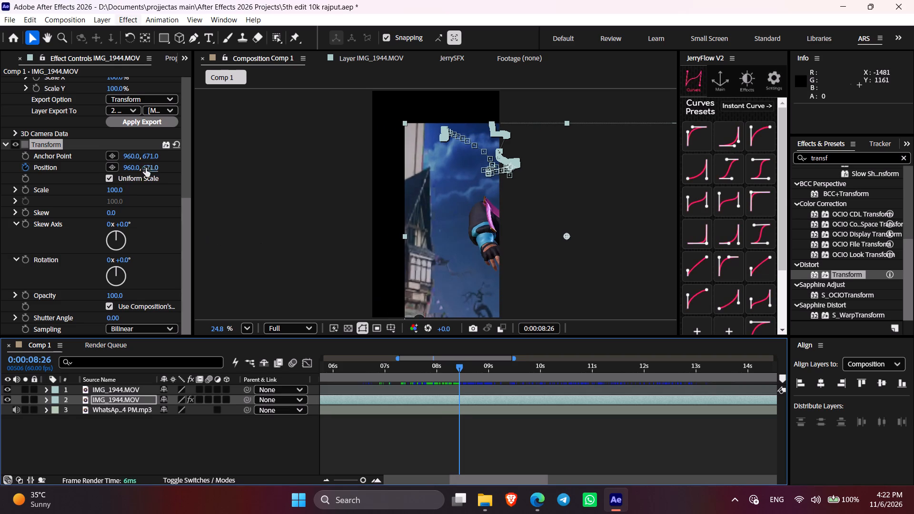
drag(133, 167, 82, 164)
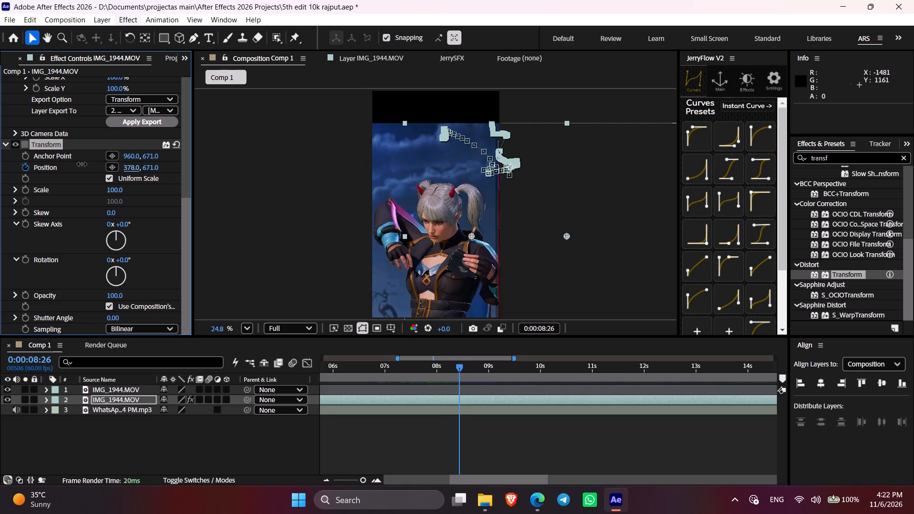
drag(82, 164, 92, 165)
drag(152, 170, 52, 134)
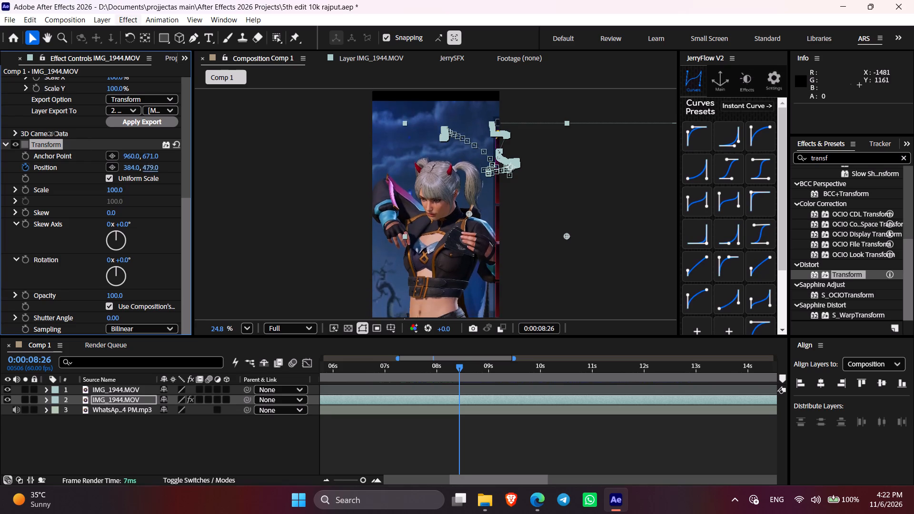
drag(52, 134, 18, 122)
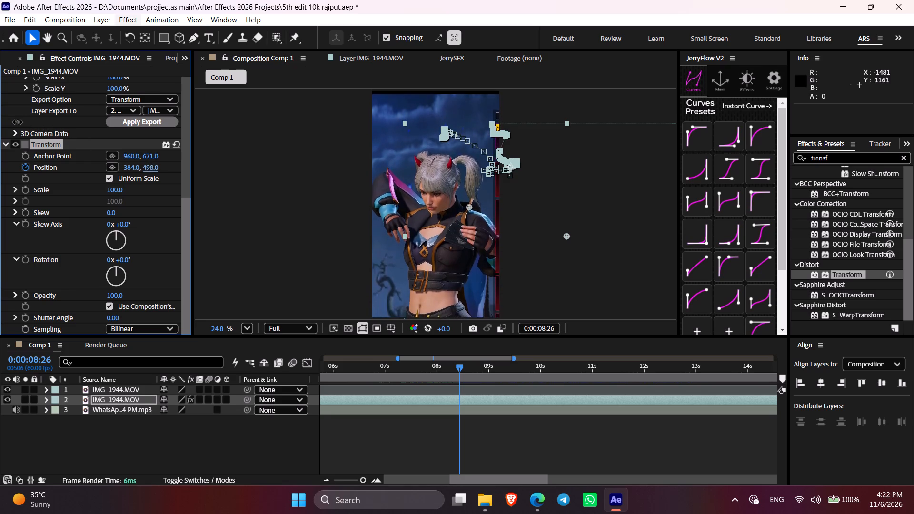
drag(18, 122, 0, 117)
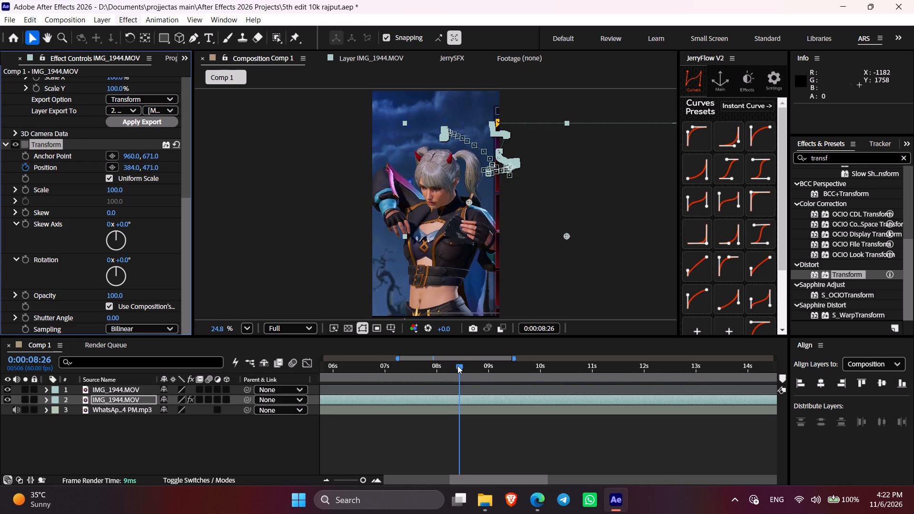
Check the following framing, reveal layer 2's keyframed properties and add a Transform Position keyframe at 0:00:11:22 holding 384, 471.
drag(457, 366, 498, 378)
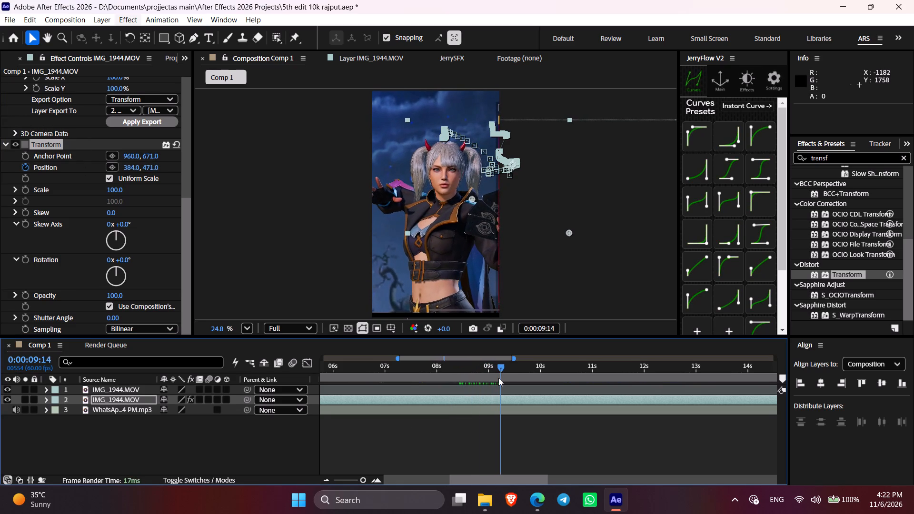
drag(498, 378, 535, 384)
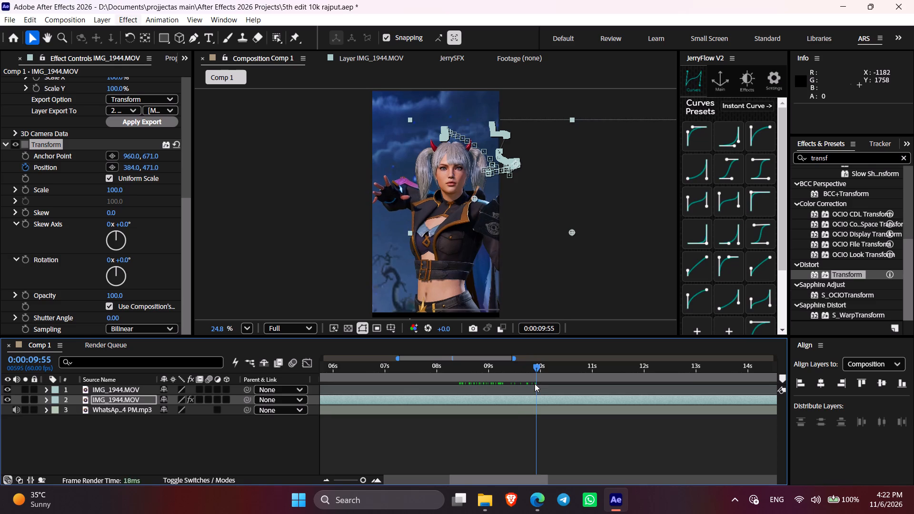
drag(535, 384, 616, 414)
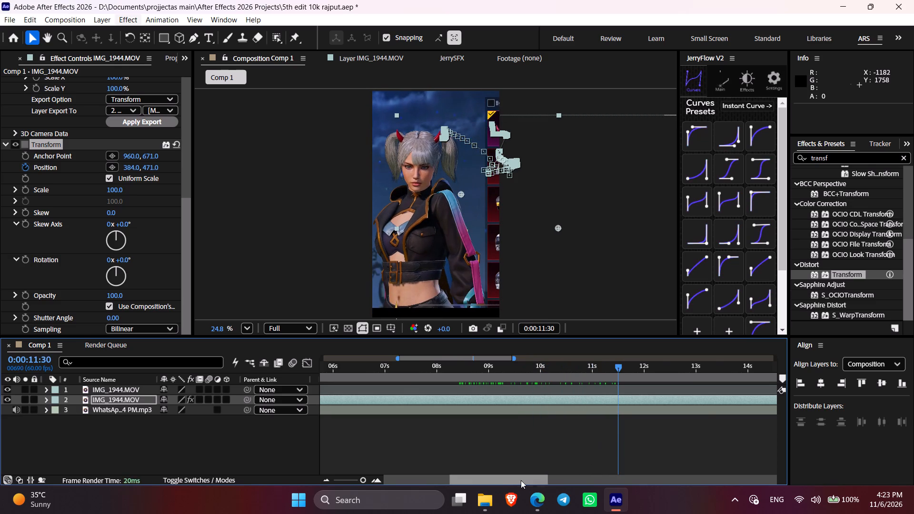
drag(513, 480, 554, 484)
drag(437, 371, 465, 376)
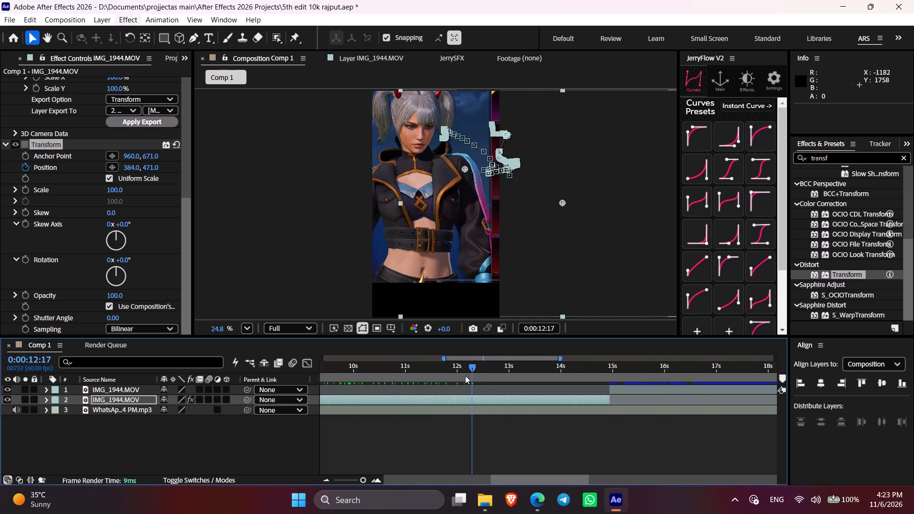
drag(465, 376, 440, 386)
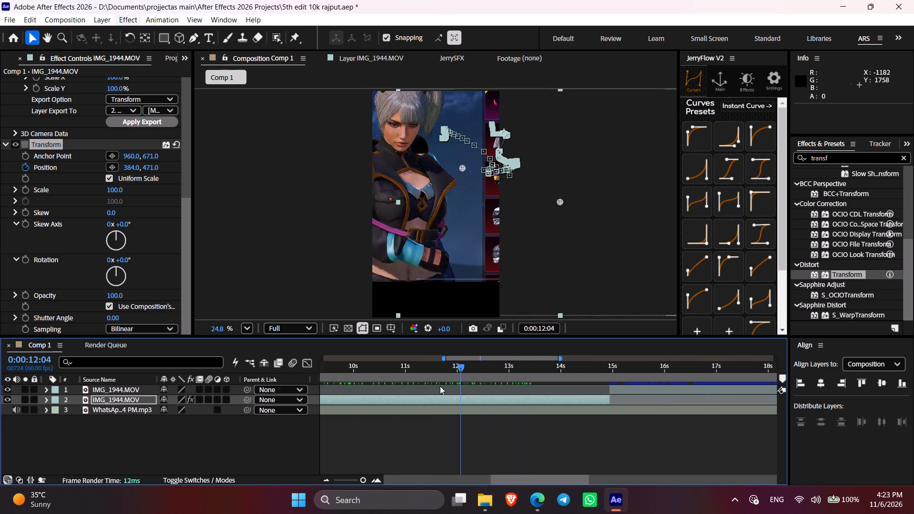
drag(440, 386, 404, 382)
key(u)
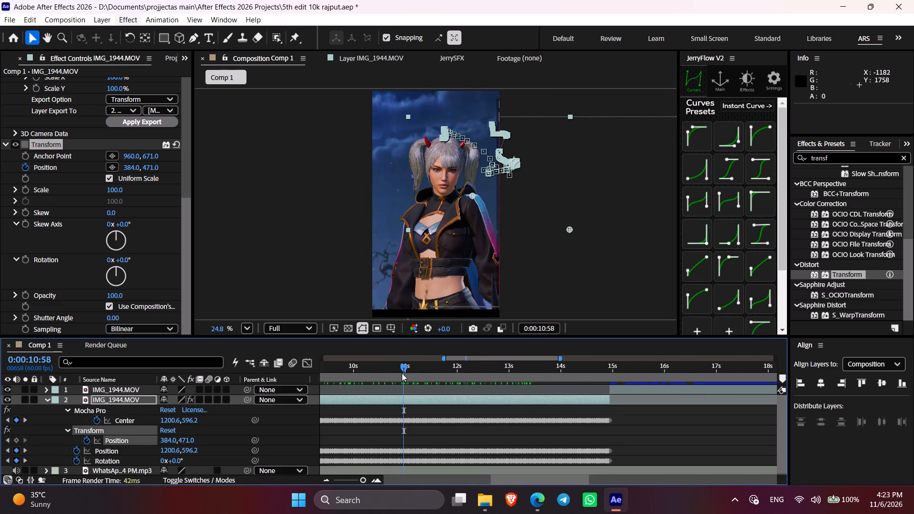
key(u)
key(u)
drag(517, 482, 496, 481)
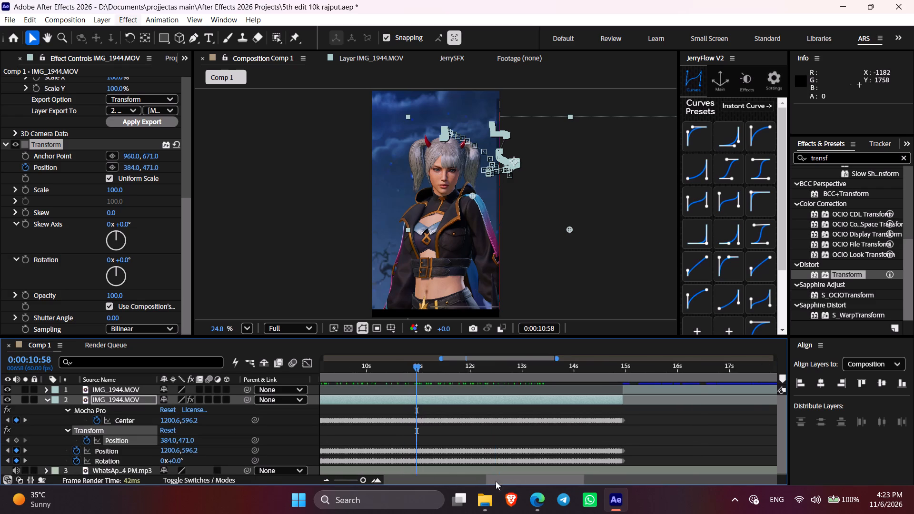
drag(496, 481, 488, 477)
drag(519, 372, 517, 373)
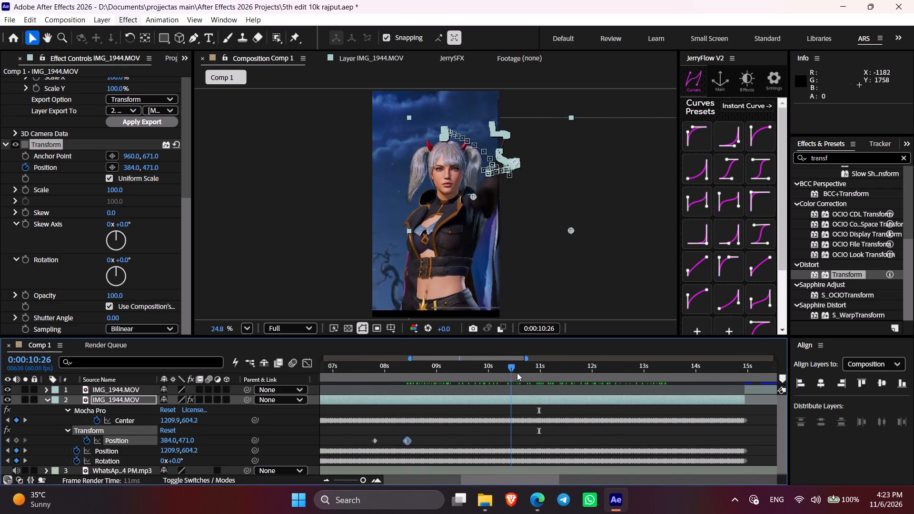
drag(517, 373, 559, 382)
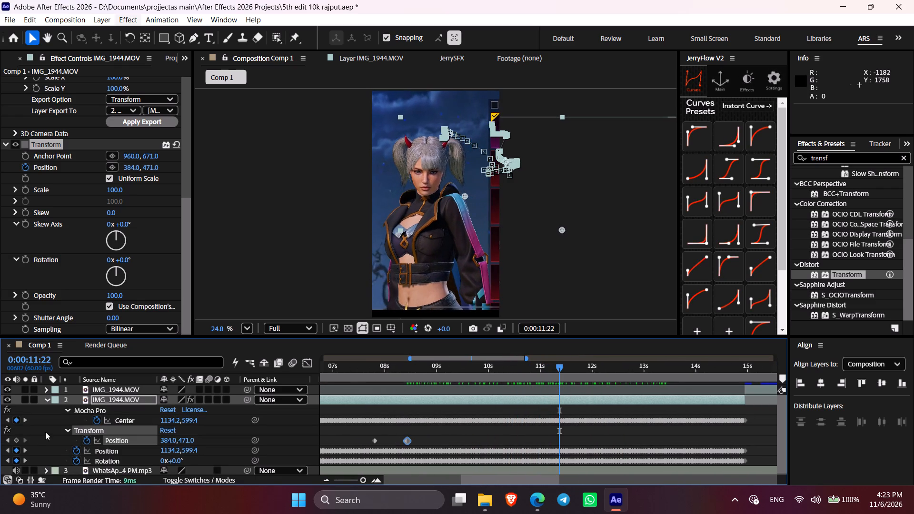
click(14, 442)
Set the Transform effect's Position on layer 2 to 534, 680 at 0:00:12:26, recentring the character.
drag(560, 376, 584, 376)
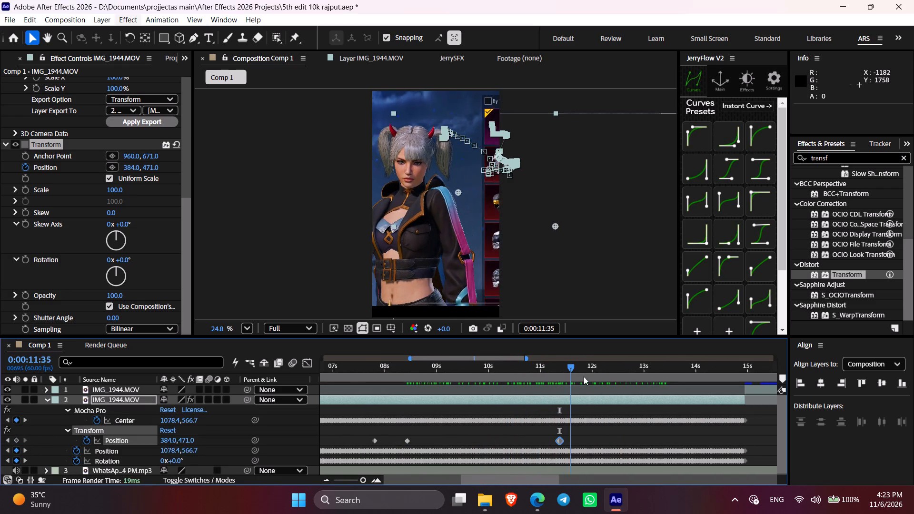
drag(584, 376, 615, 385)
drag(186, 438, 321, 449)
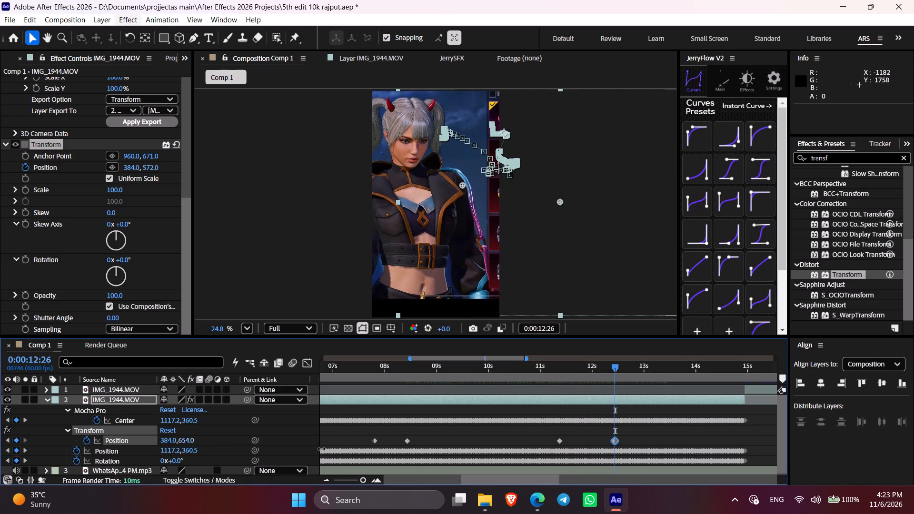
drag(321, 449, 309, 445)
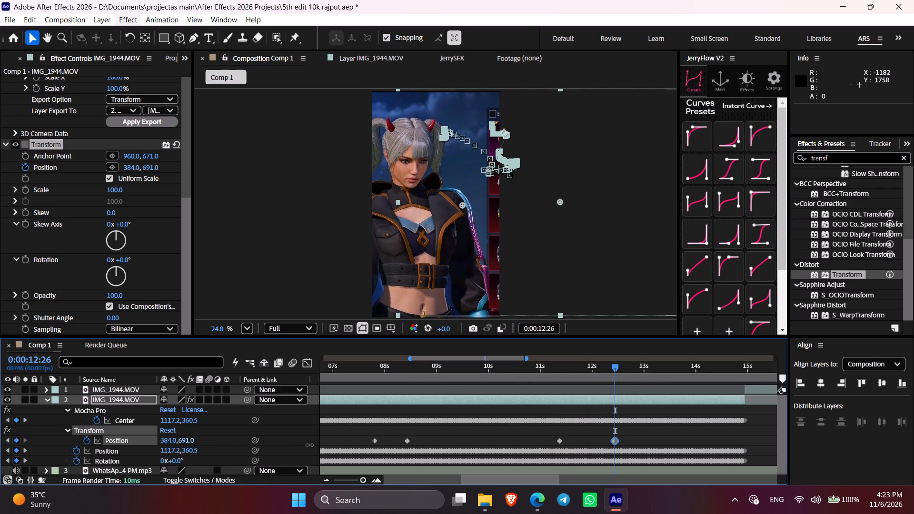
drag(309, 445, 303, 445)
drag(167, 443, 144, 443)
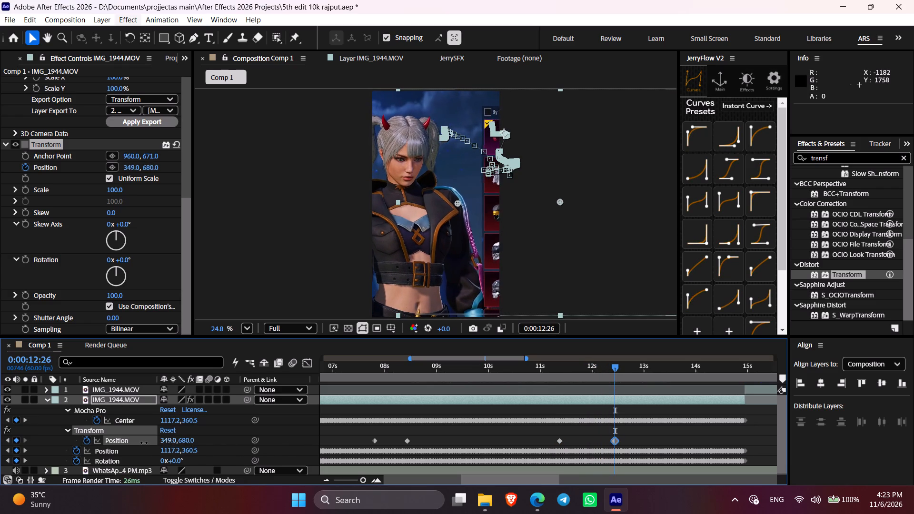
drag(144, 443, 264, 451)
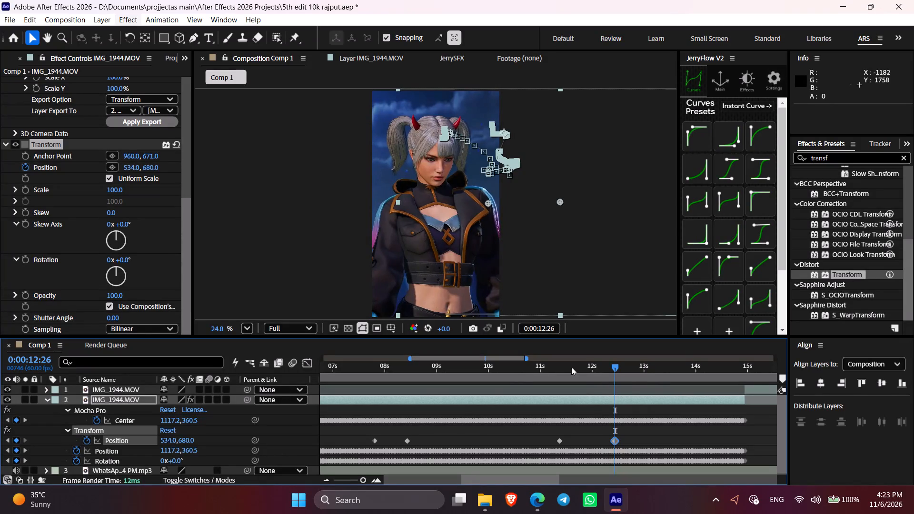
Set the Transform effect's Position on layer 2 to 609, 680 at 0:00:13:03.
drag(597, 367, 702, 397)
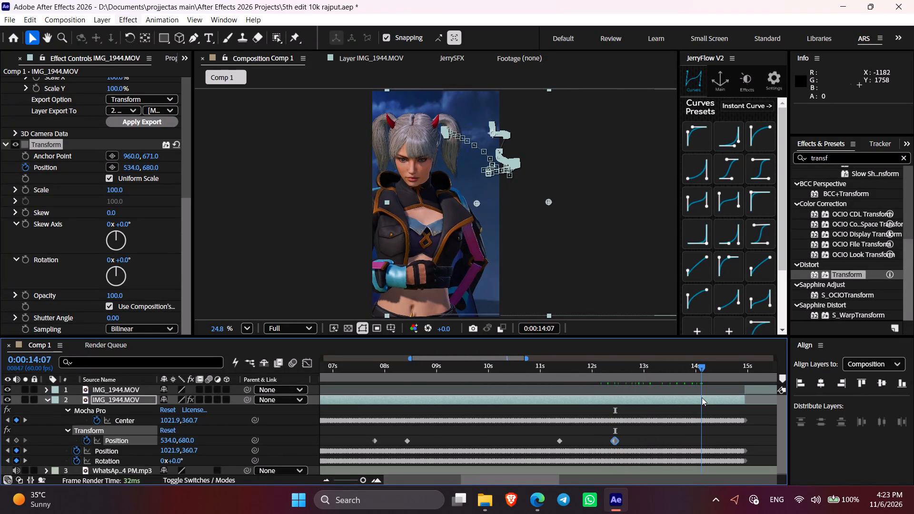
drag(702, 397, 644, 394)
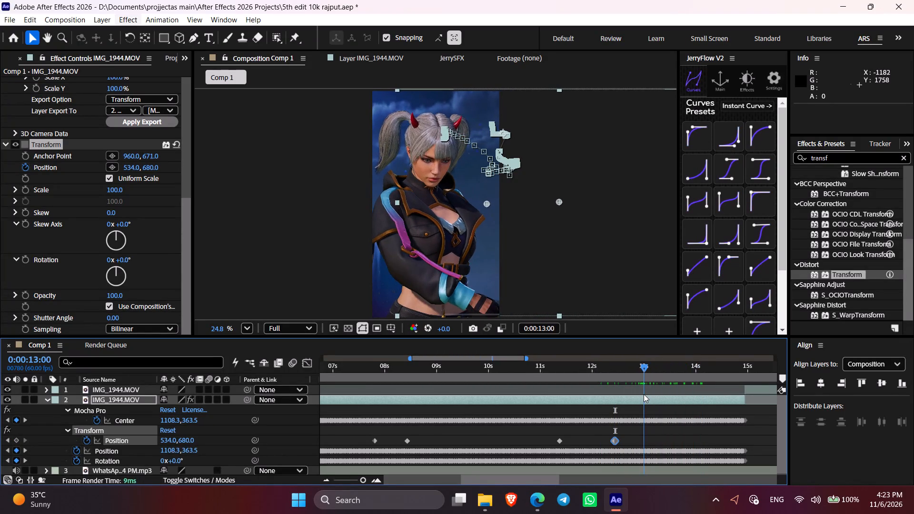
drag(644, 394, 646, 394)
drag(163, 443, 207, 443)
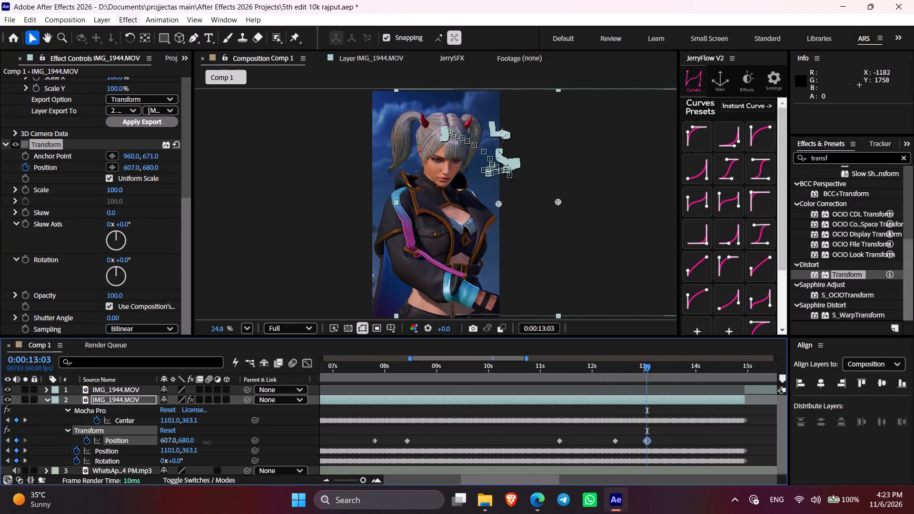
drag(207, 443, 208, 443)
Keyframe layer 2's Transform Position to 677, 680 at 0:00:14:00 and 677, 740 at 0:00:14:50.
drag(645, 368, 694, 384)
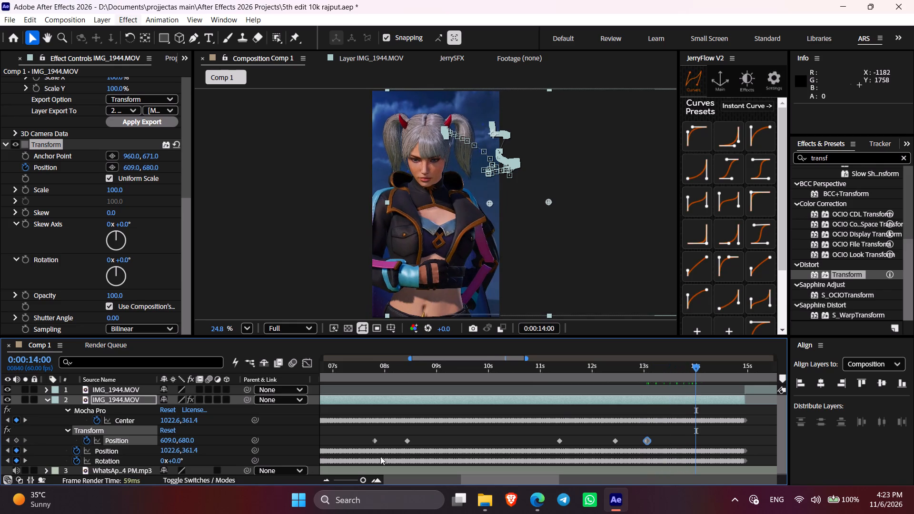
drag(164, 441, 199, 439)
drag(696, 367, 735, 377)
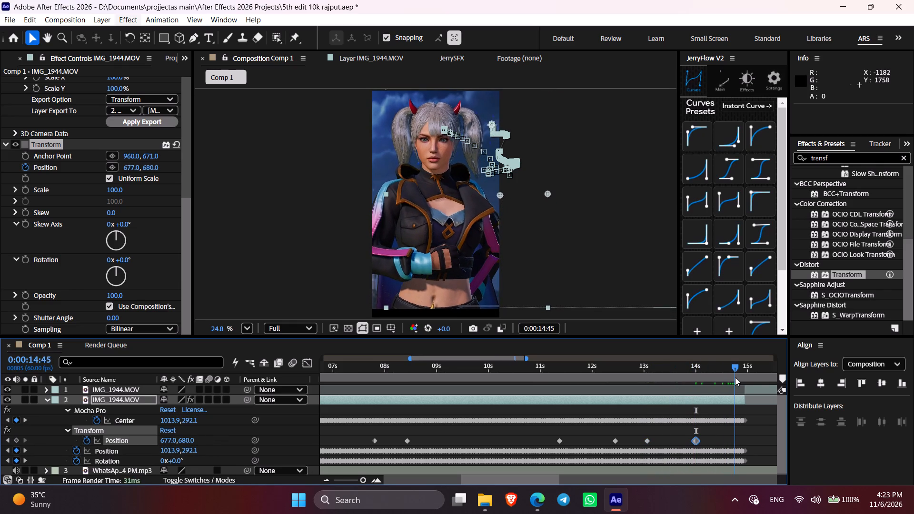
drag(735, 377, 740, 378)
drag(188, 439, 168, 438)
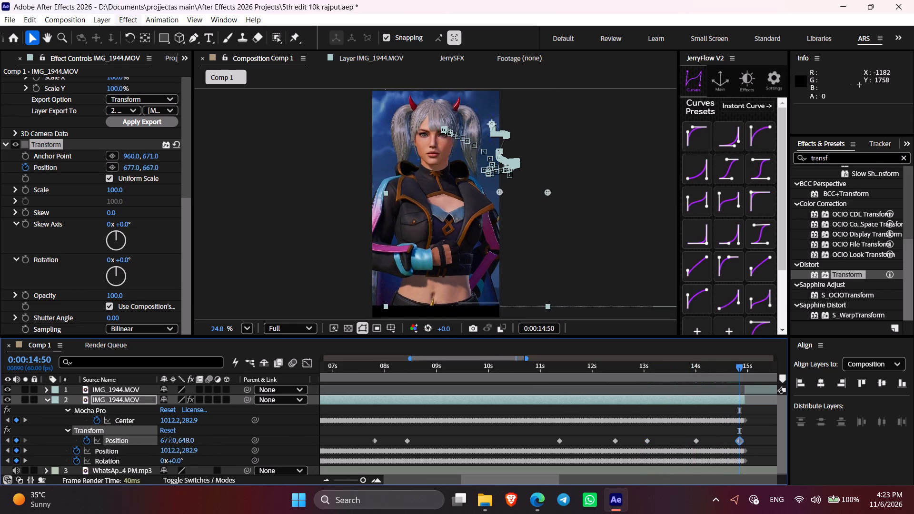
drag(168, 438, 215, 447)
Review the corrected framing at the clip's end and from about 0:00:07:48 to 0:00:11:41, looking for empty edges.
drag(734, 365, 729, 365)
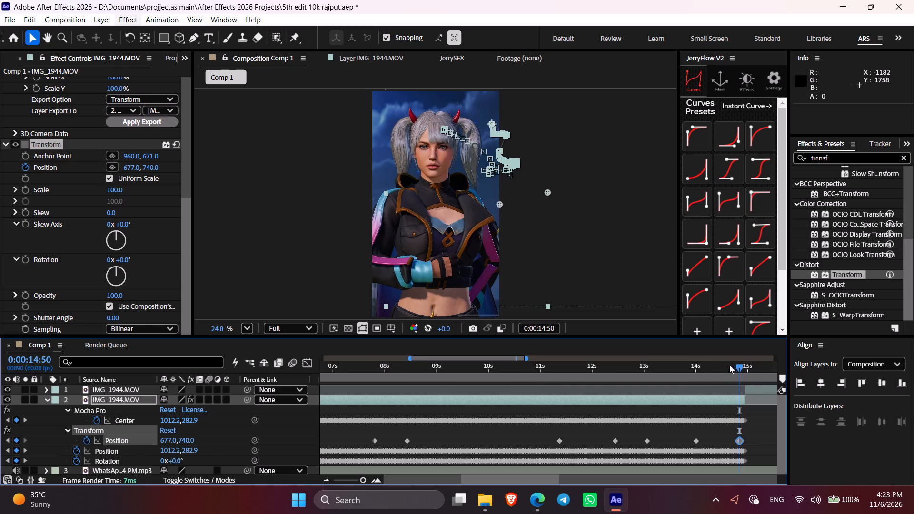
drag(729, 365, 743, 382)
drag(361, 434, 688, 440)
click(436, 435)
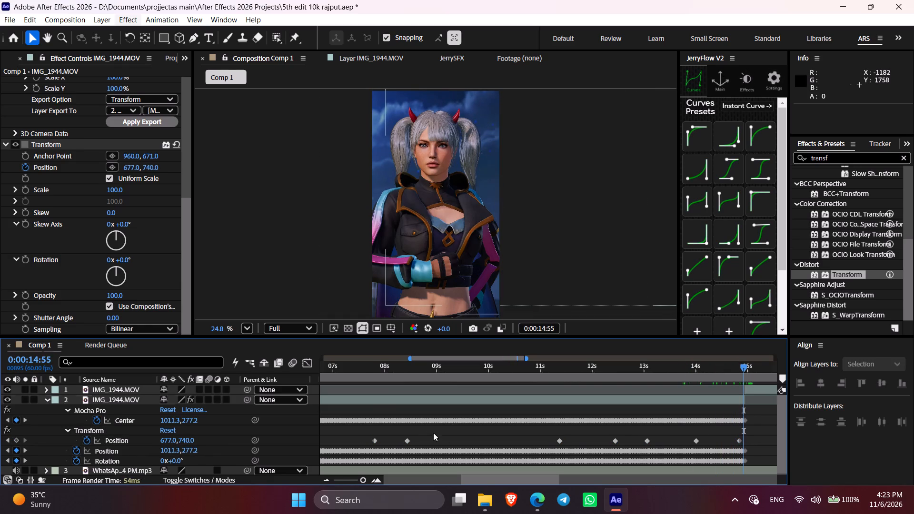
drag(370, 367, 409, 379)
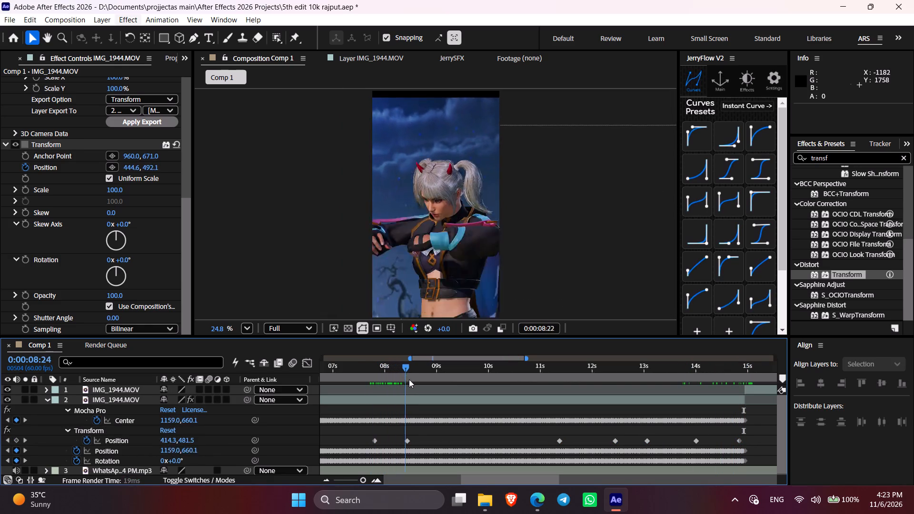
drag(409, 379, 534, 416)
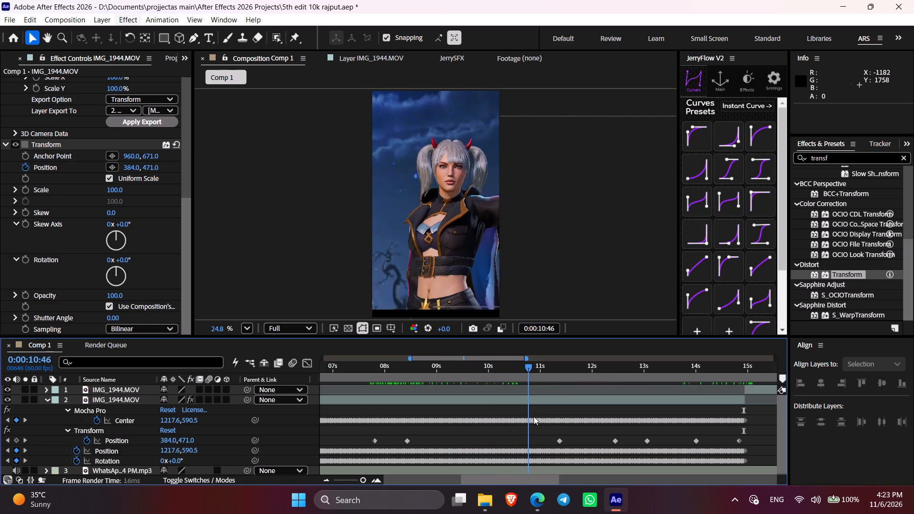
drag(534, 416, 575, 429)
Search the effects for "moti", apply Motion Tile to layer 2, IMG_1944.MOV, and list the layer's effects in the timeline.
click(493, 402)
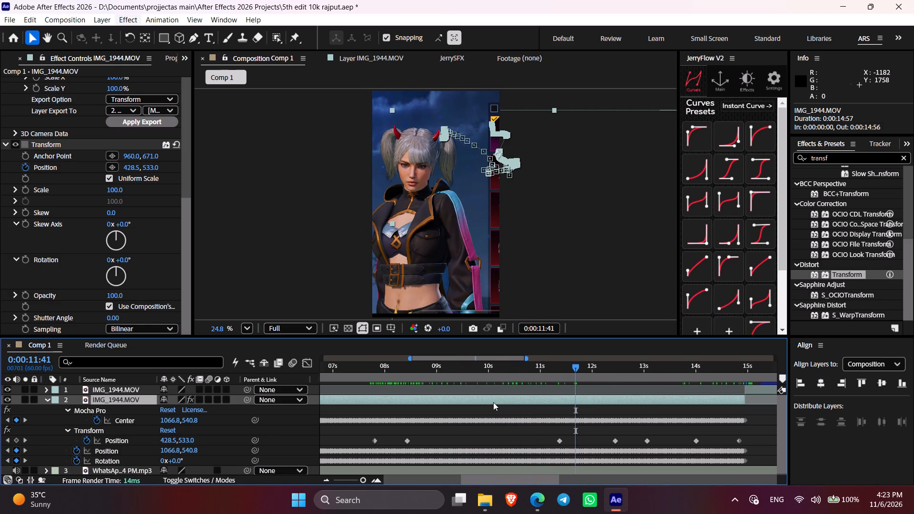
key(ctrl+space)
text(moy)
key(BackSpace)
key(t)
key(i)
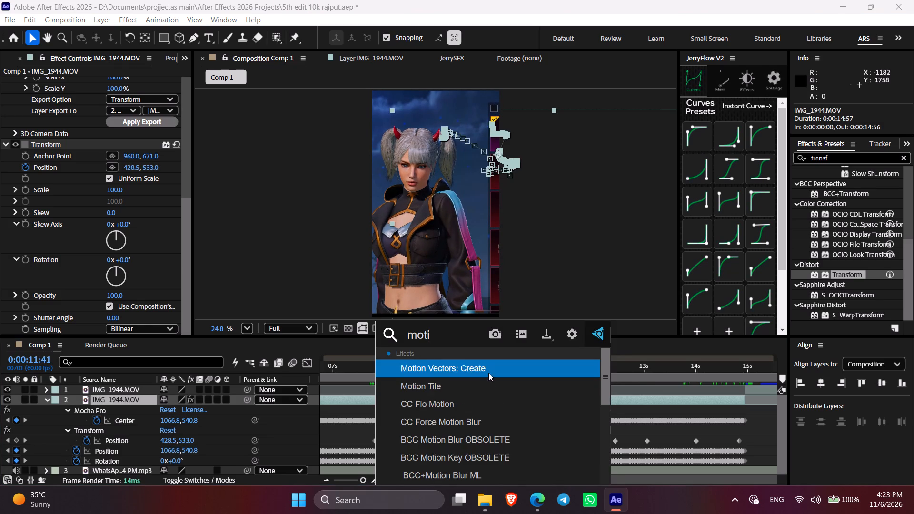
click(488, 389)
key(e)
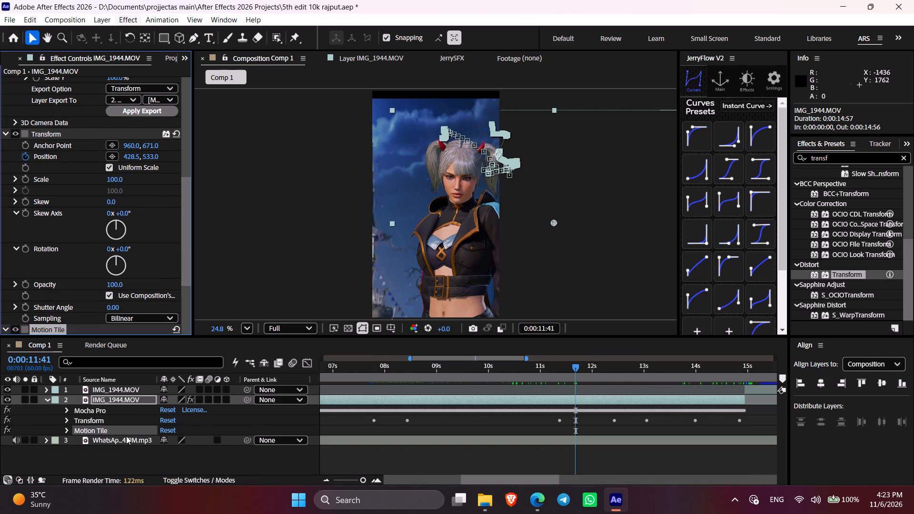
Move the Motion Tile effect above Transform in layer 2's effect order.
drag(119, 429, 108, 414)
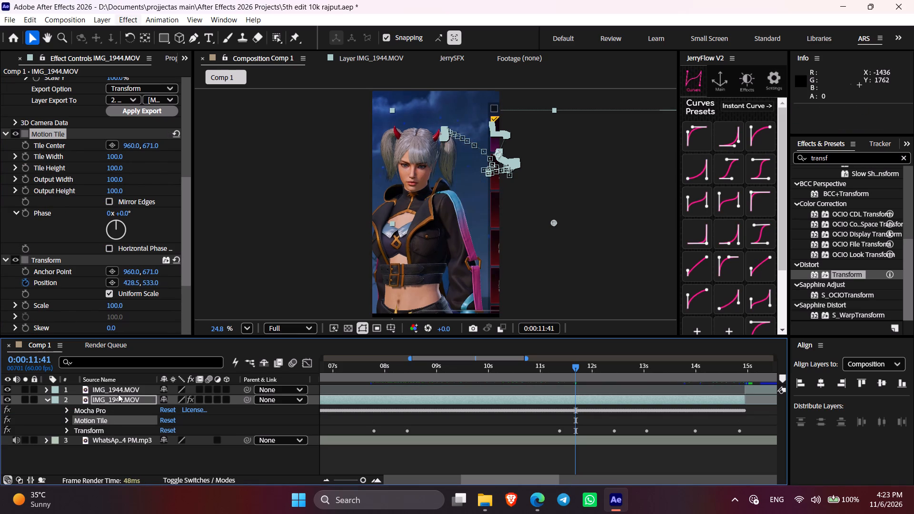
key(e)
Enable Mirror Edges in layer 2's Motion Tile and set Output Width and Output Height to 220.
click(13, 131)
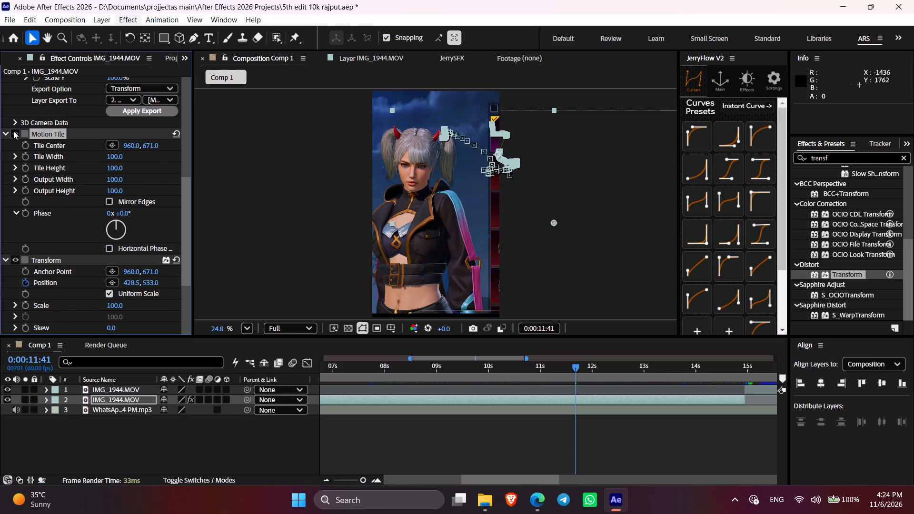
click(17, 134)
click(107, 201)
drag(119, 193, 124, 193)
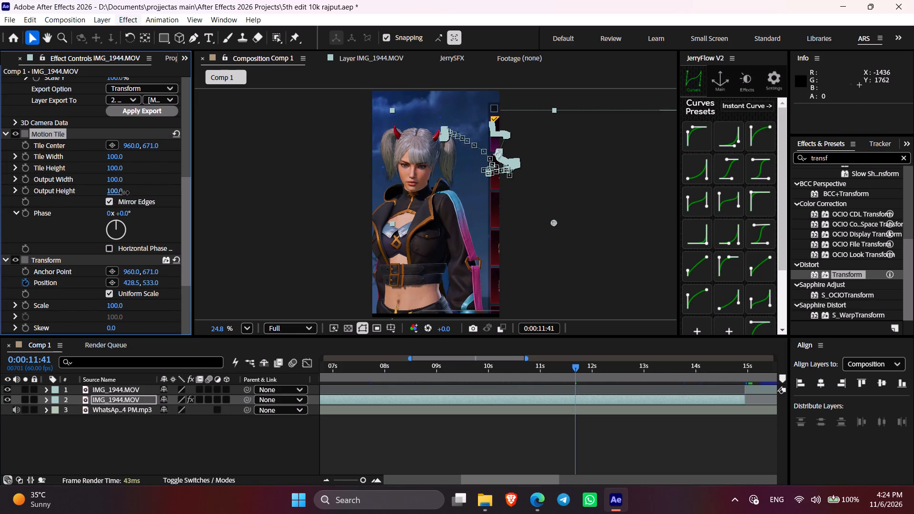
drag(124, 193, 129, 193)
drag(114, 181, 124, 181)
click(117, 191)
Review layer 2's footage between the composition start and about 0:00:14:34 for empty edges around the frame.
drag(486, 376, 455, 379)
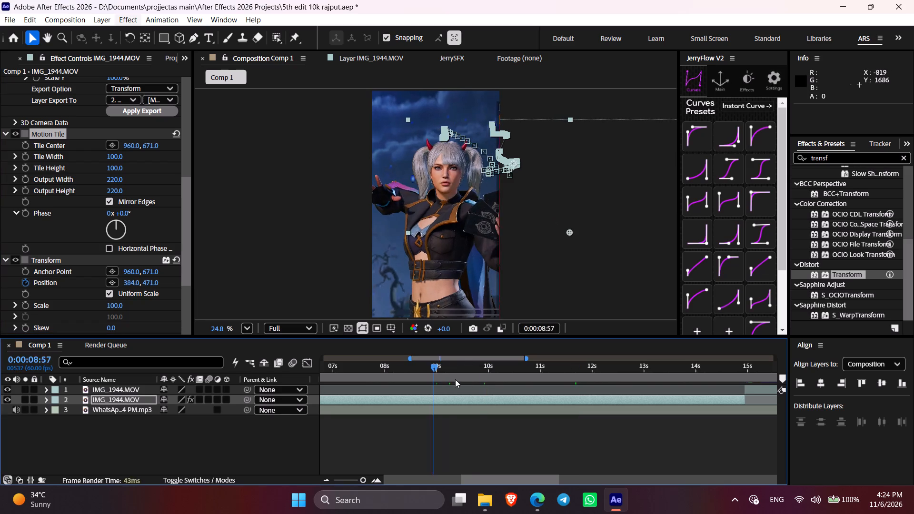
drag(455, 379, 666, 411)
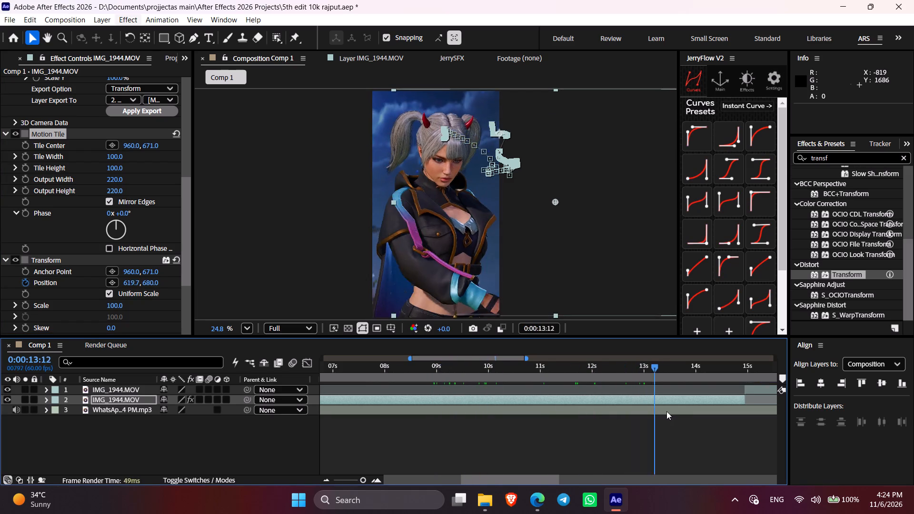
drag(666, 411, 725, 421)
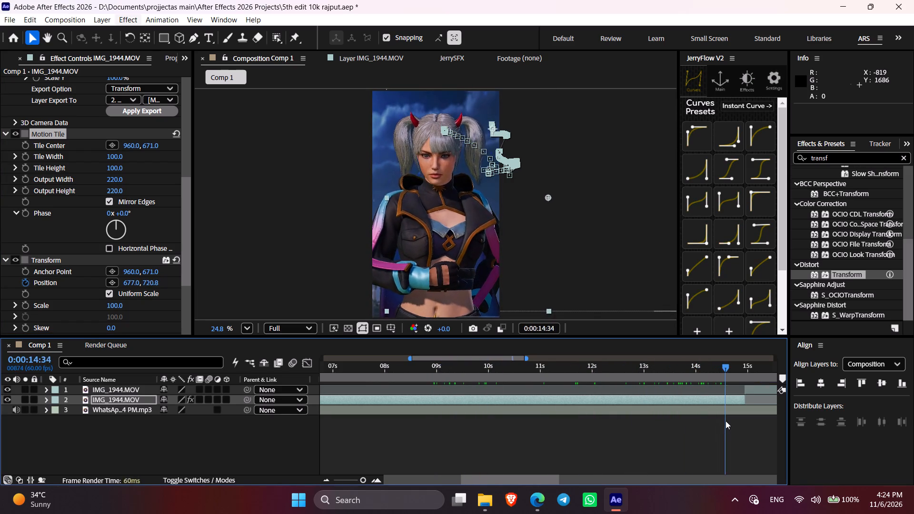
drag(725, 421, 288, 413)
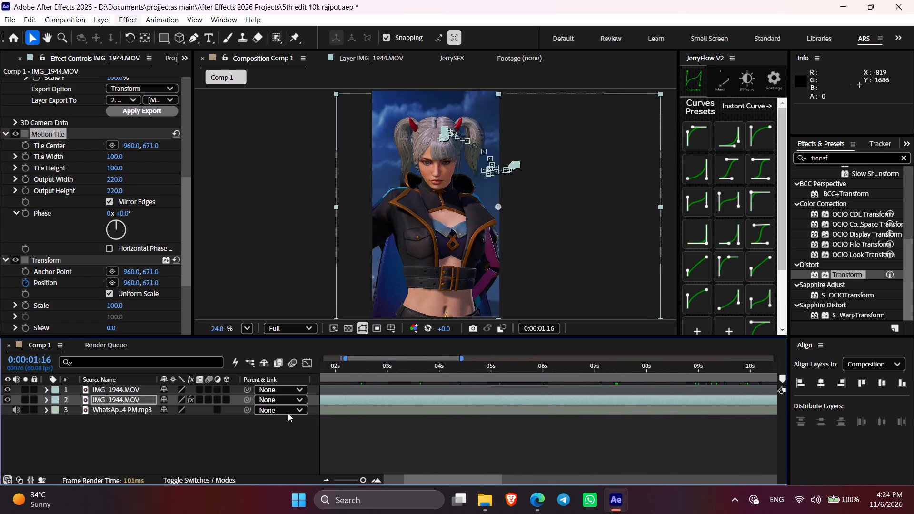
drag(288, 413, 268, 413)
click(417, 452)
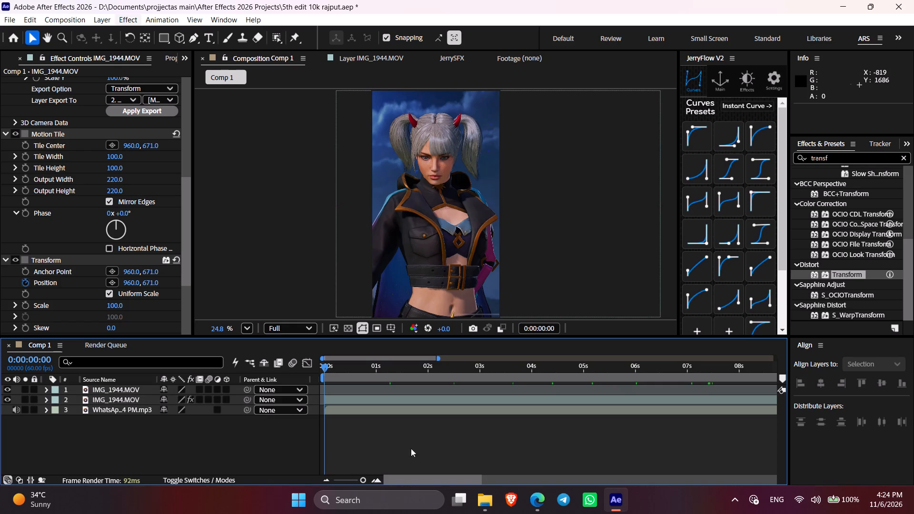
key(v)
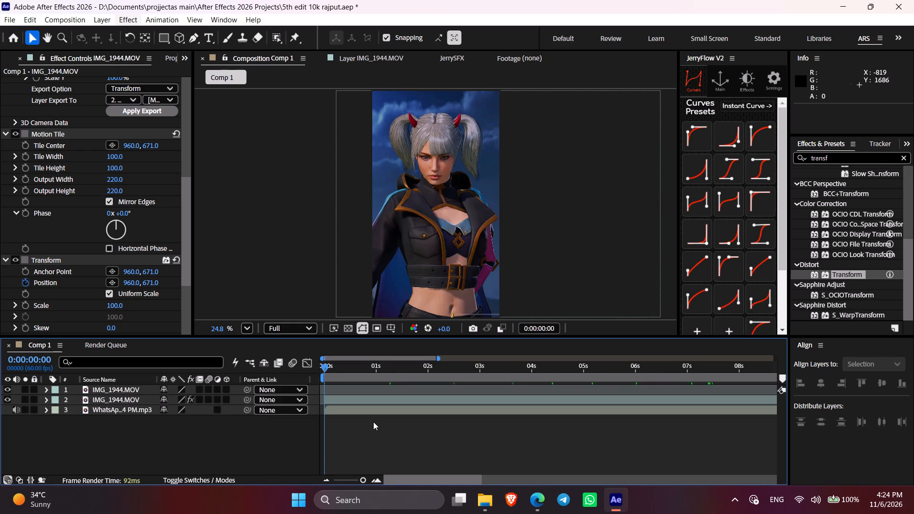
Move the current time to the start of layer 1, IMG_1944.MOV, at 0:00:14:57 and save the project.
drag(429, 477, 497, 474)
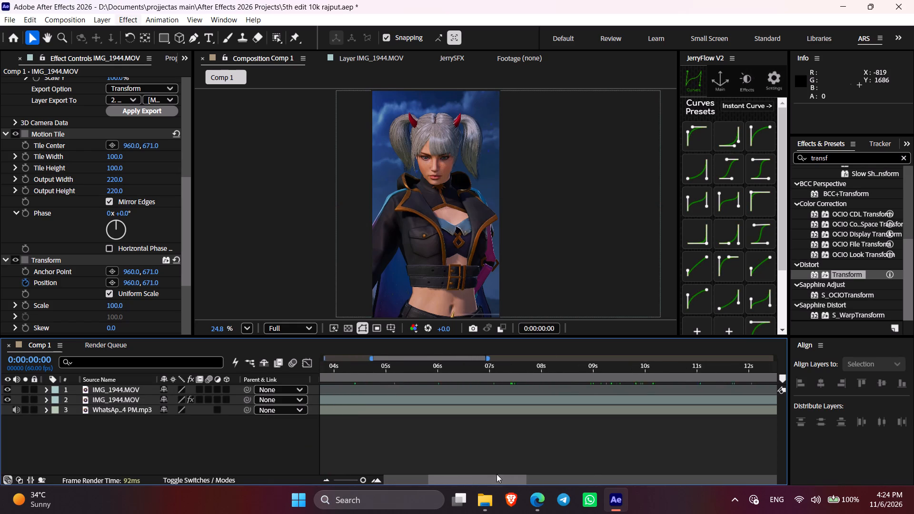
drag(497, 474, 559, 463)
click(536, 393)
key(i)
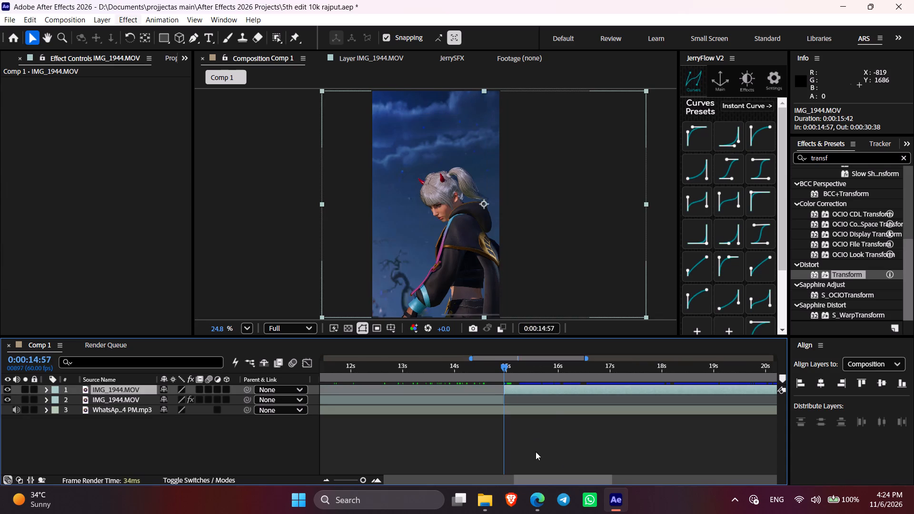
key(ctrl+s)
Preview layer 1's footage from its start to about 0:00:17:47, return to its In point, and save the project.
drag(531, 478, 548, 478)
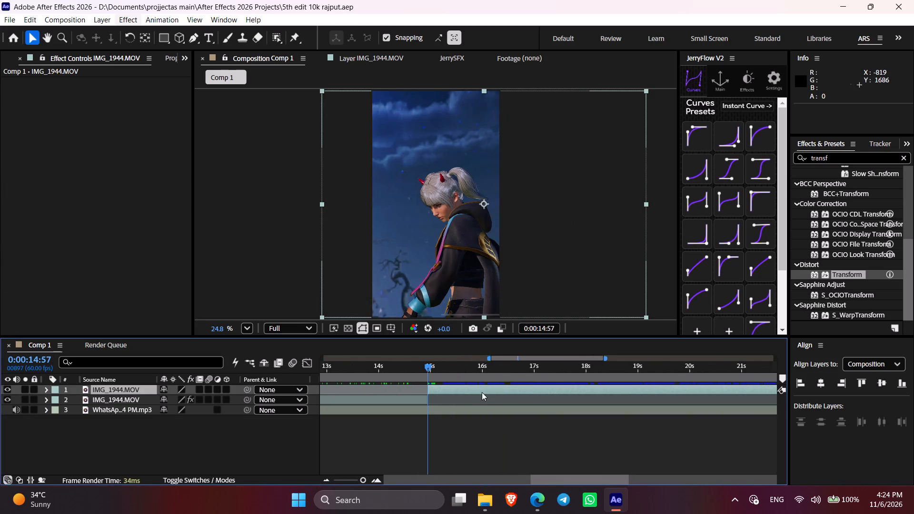
drag(433, 368, 462, 374)
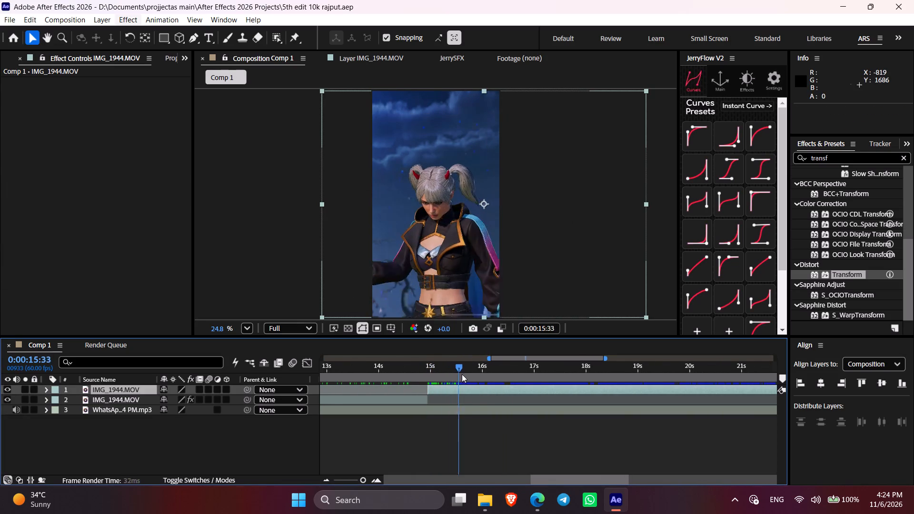
drag(462, 374, 573, 388)
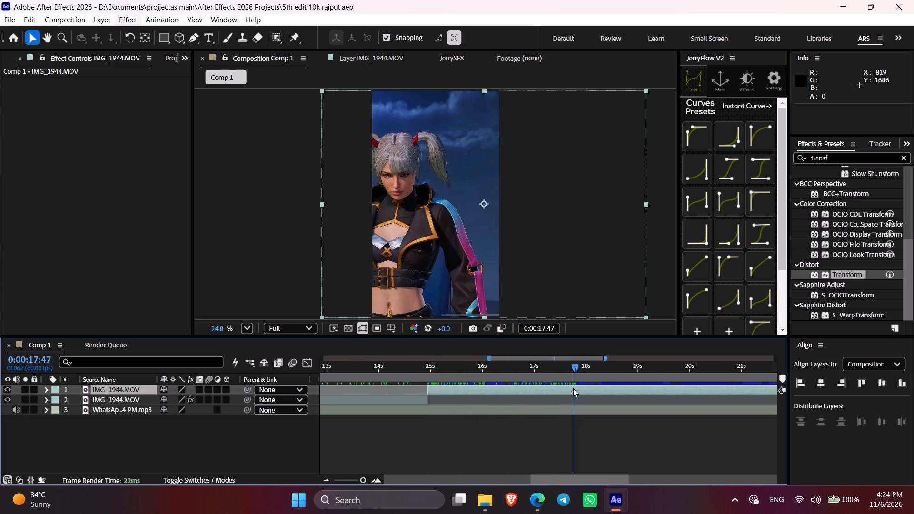
drag(573, 388, 531, 385)
key(i)
key(v)
key(ctrl+s)
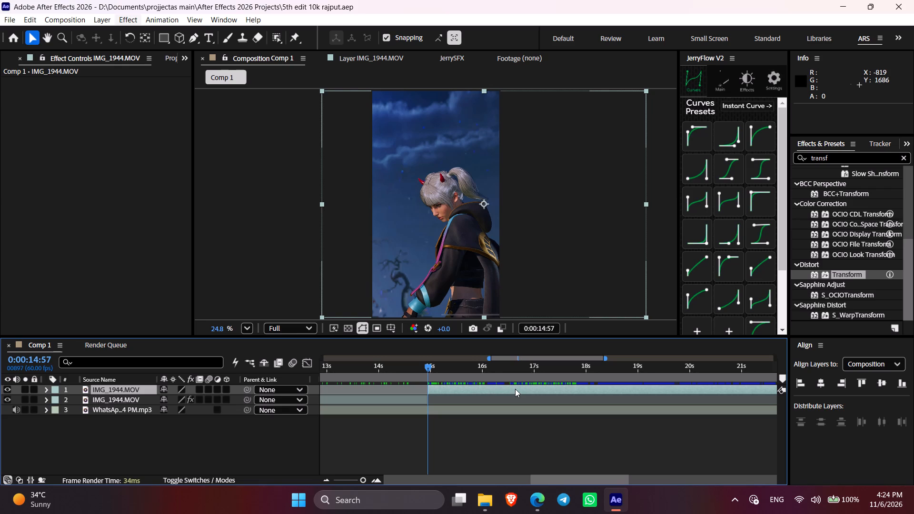
Search the effects for "mocha" and apply Mocha Pro to layer 1, IMG_1944.MOV.
double_click(515, 389)
click(255, 53)
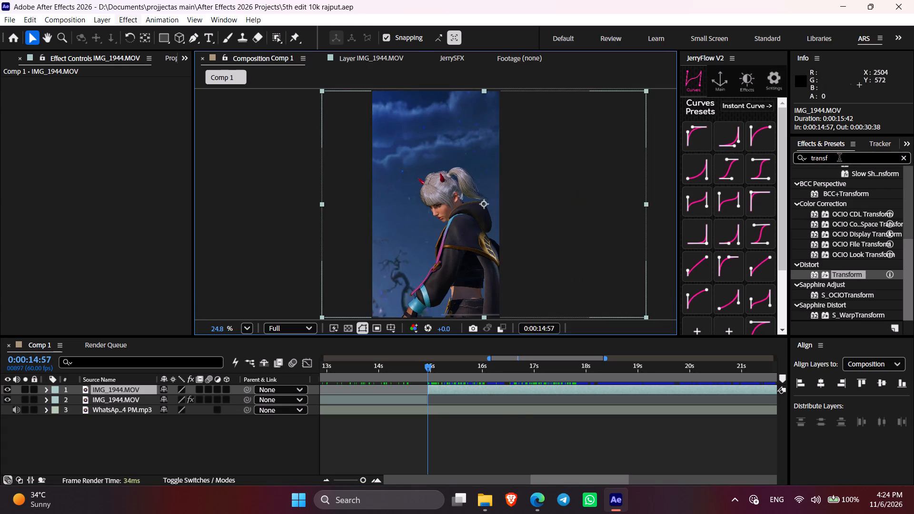
drag(839, 158, 783, 158)
text(mocha)
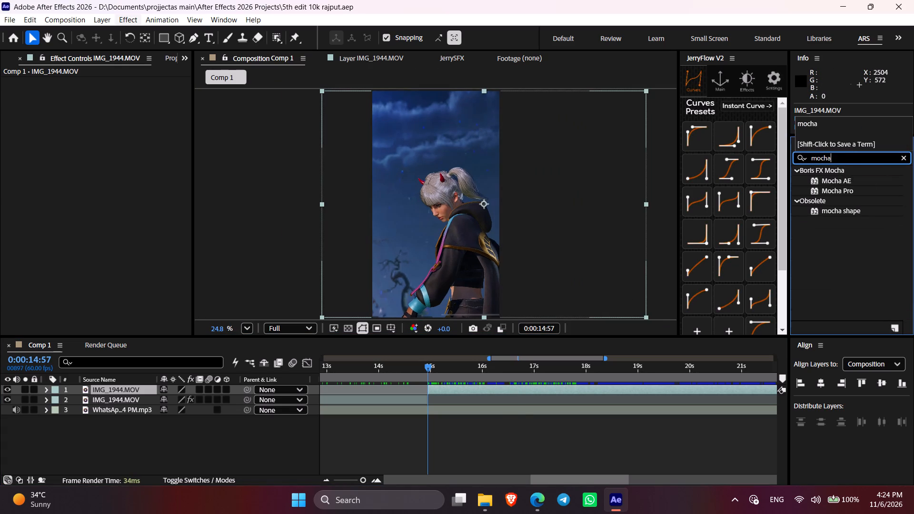
drag(832, 188, 520, 389)
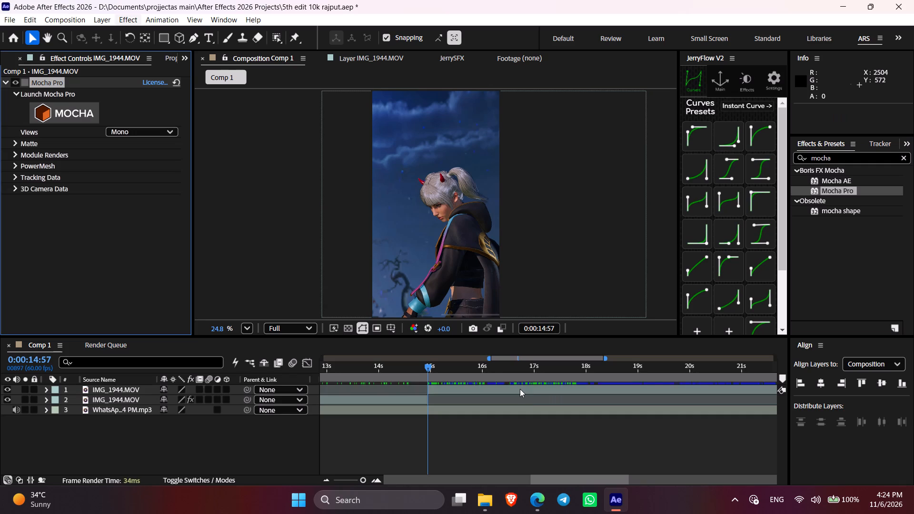
Launch Mocha Pro from layer 1 and draw a rectangular X-spline around the character's head at 0:00:14:57.
click(64, 106)
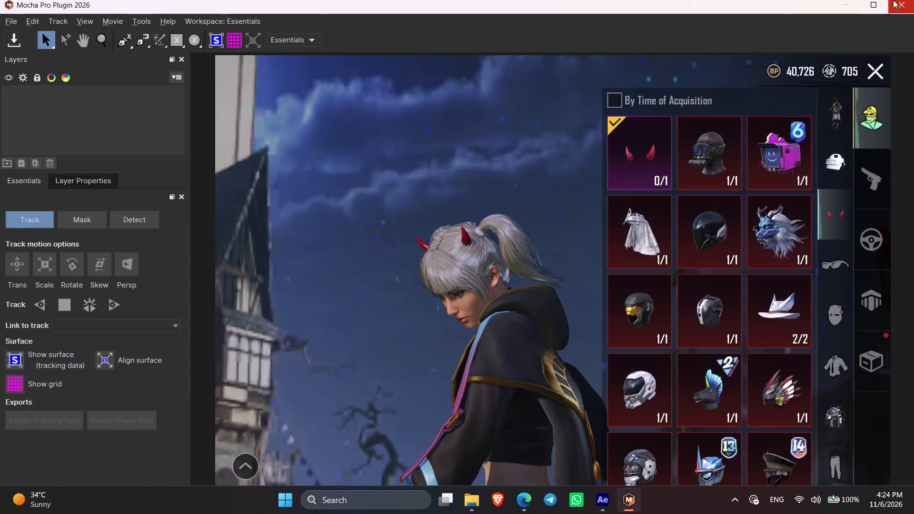
click(872, 8)
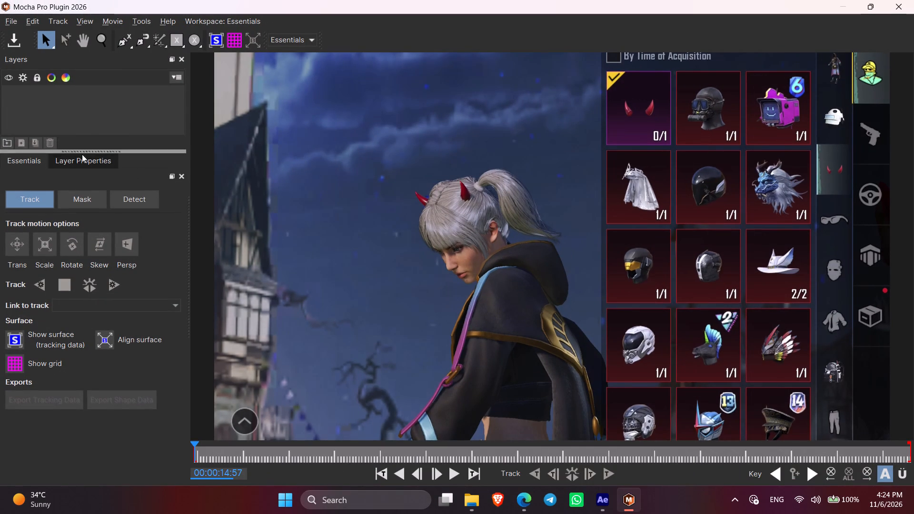
click(16, 245)
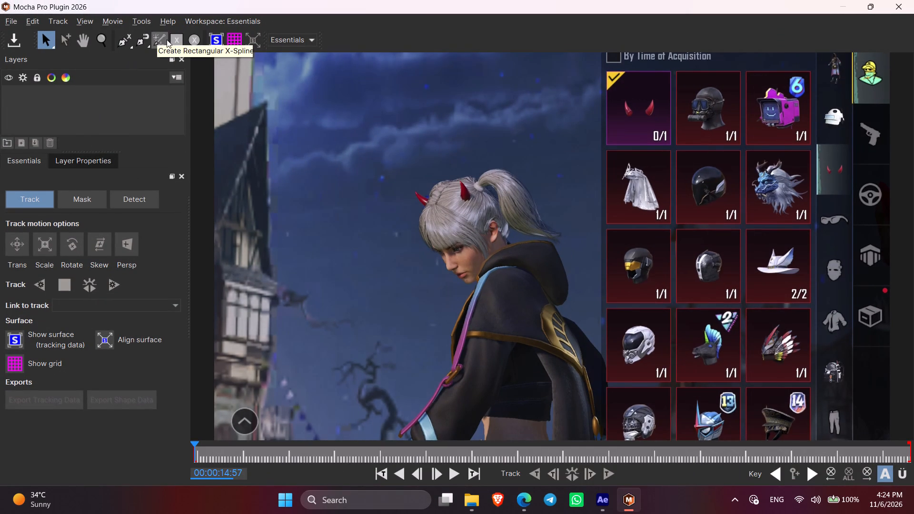
click(176, 42)
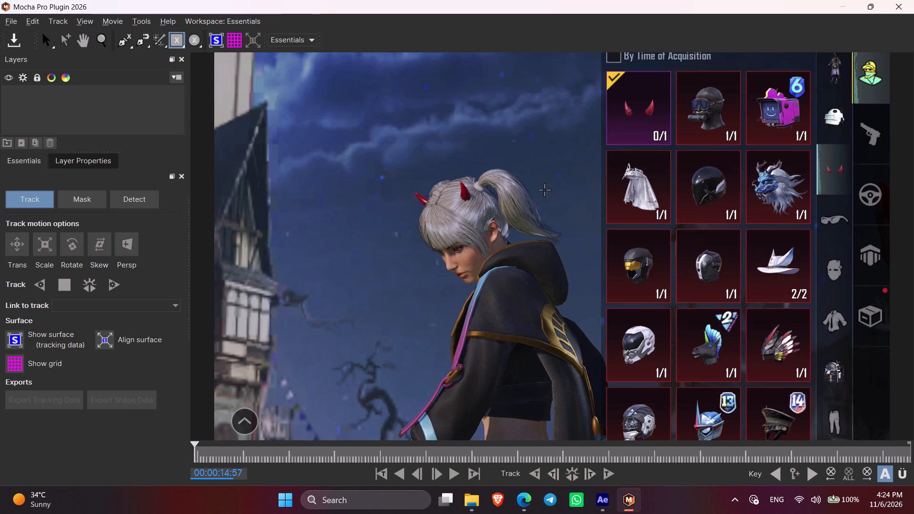
drag(399, 169, 541, 292)
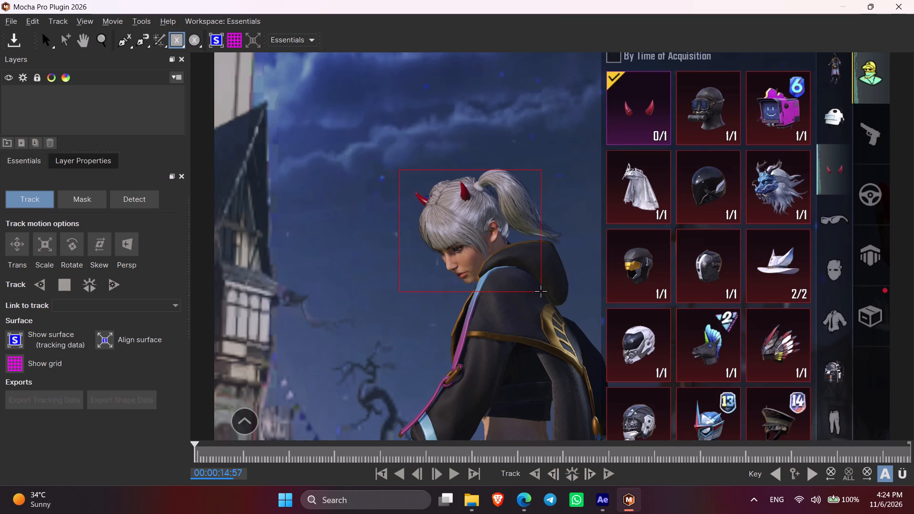
drag(541, 292, 545, 294)
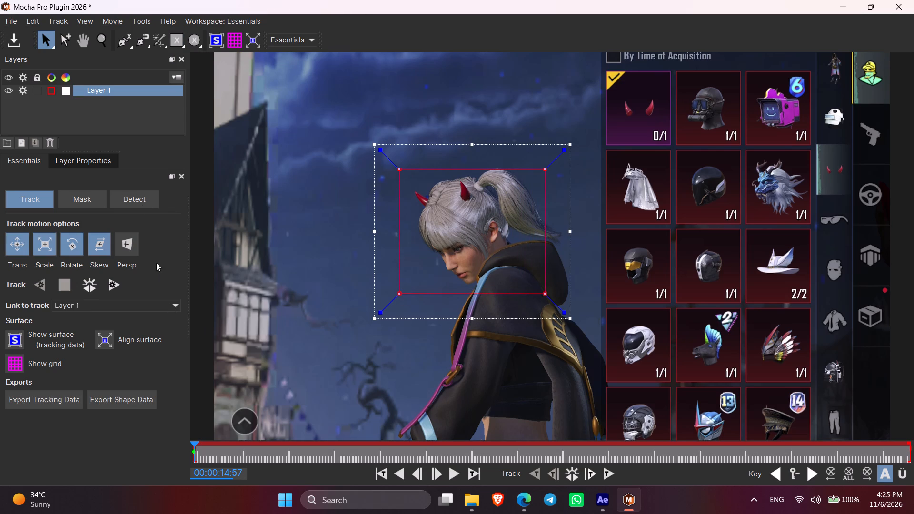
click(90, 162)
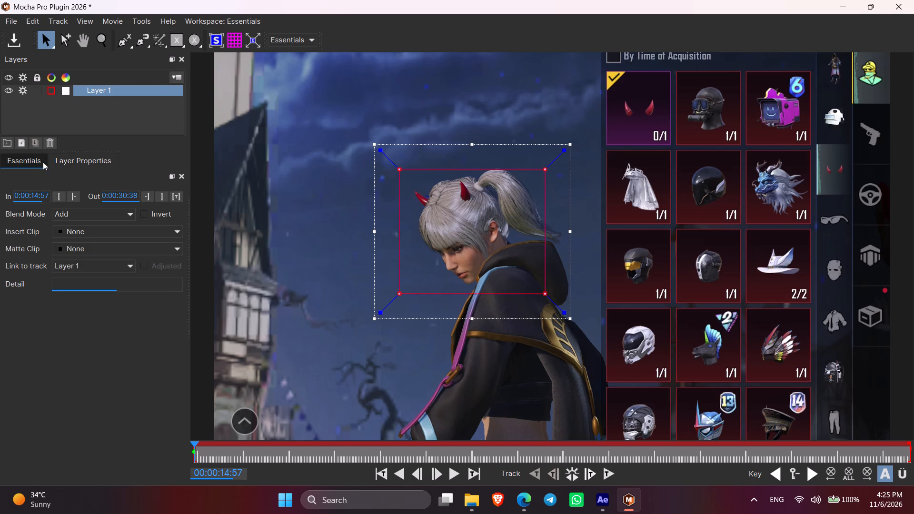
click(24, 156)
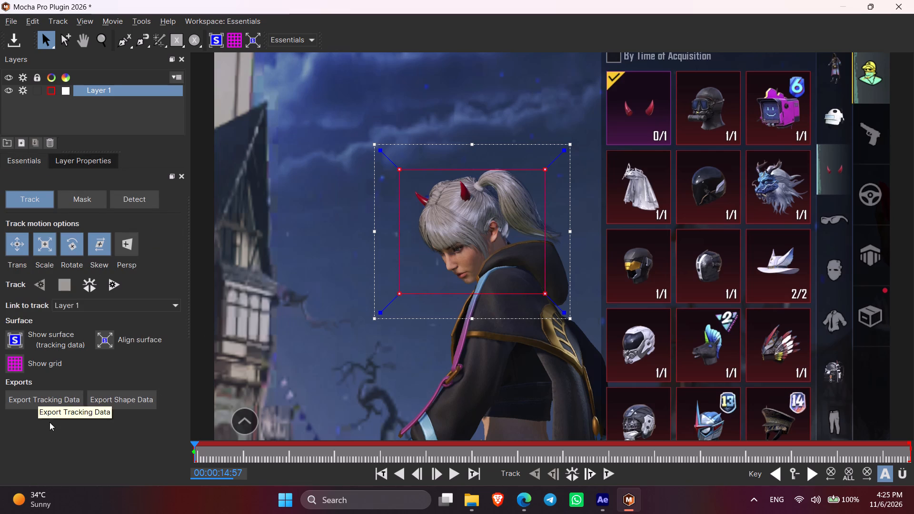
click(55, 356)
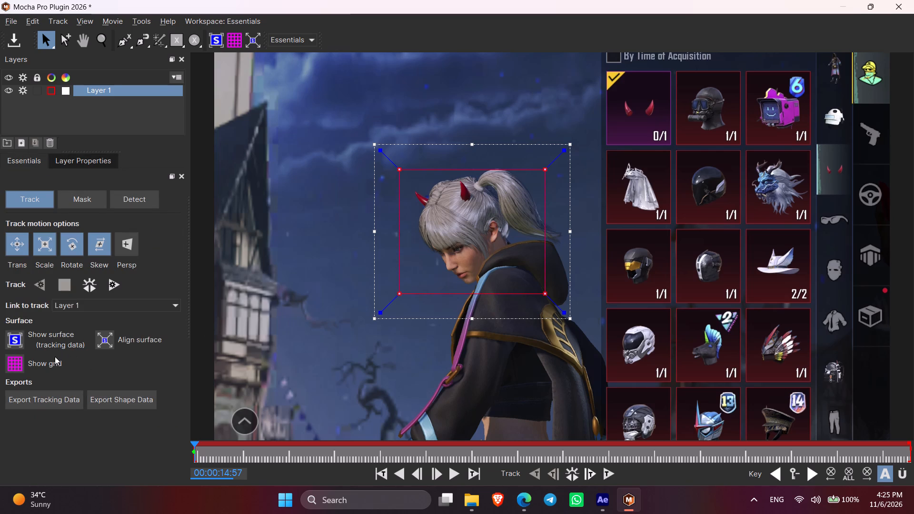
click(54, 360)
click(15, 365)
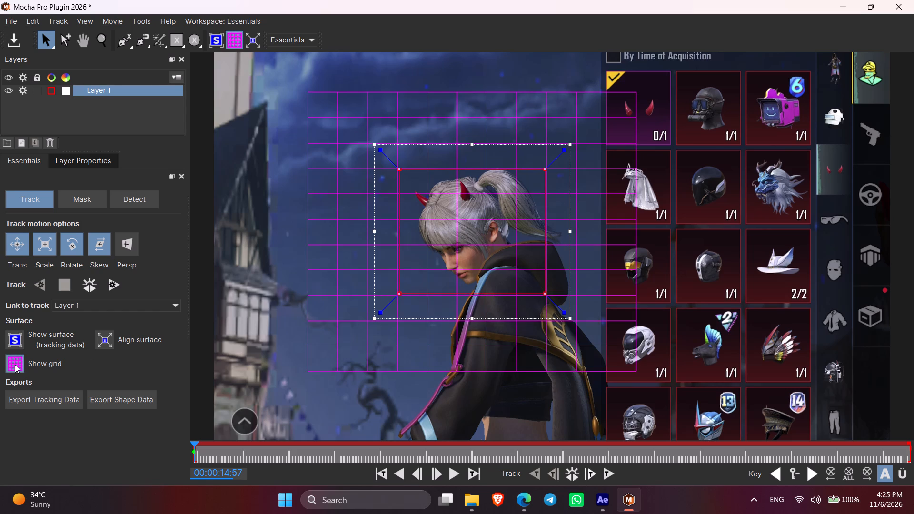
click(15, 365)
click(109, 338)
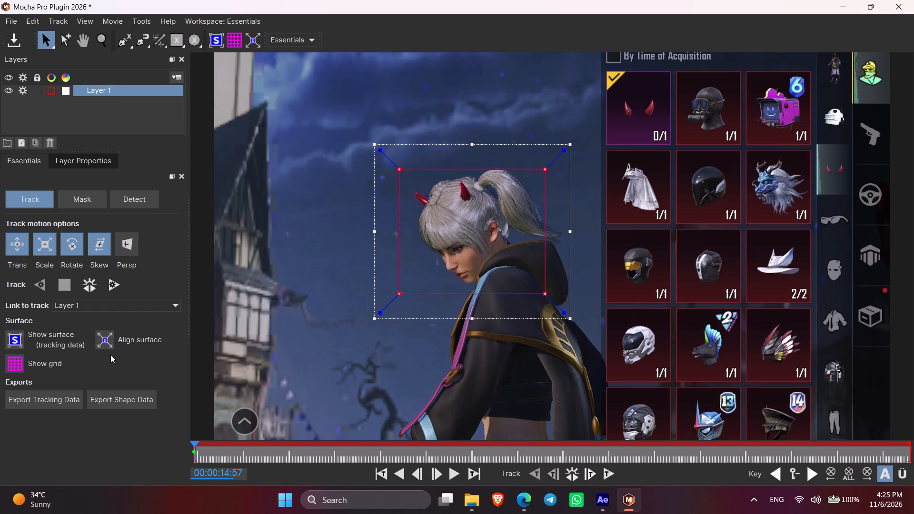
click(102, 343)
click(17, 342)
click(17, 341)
Limit Layer 1's track motion to Trans only, track the character's head, and stop at 0:00:15:16.
click(98, 247)
click(70, 240)
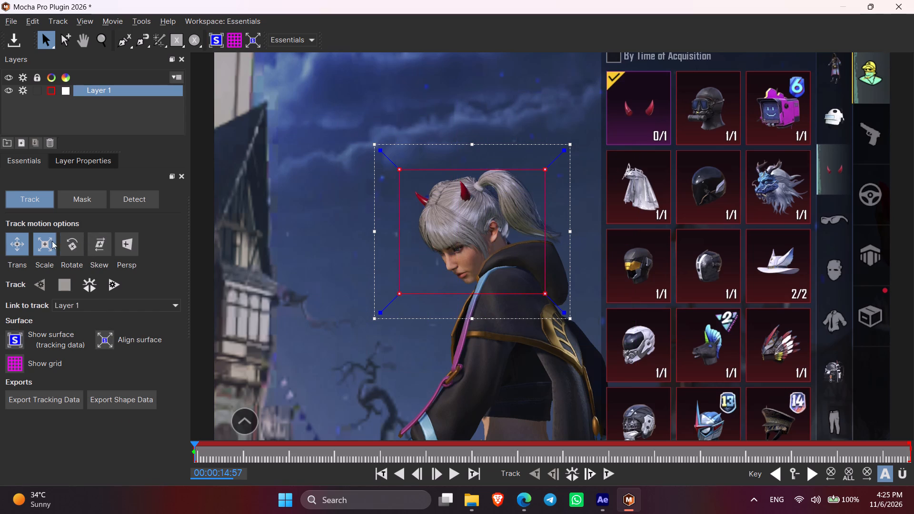
click(31, 241)
click(42, 241)
right_click(108, 284)
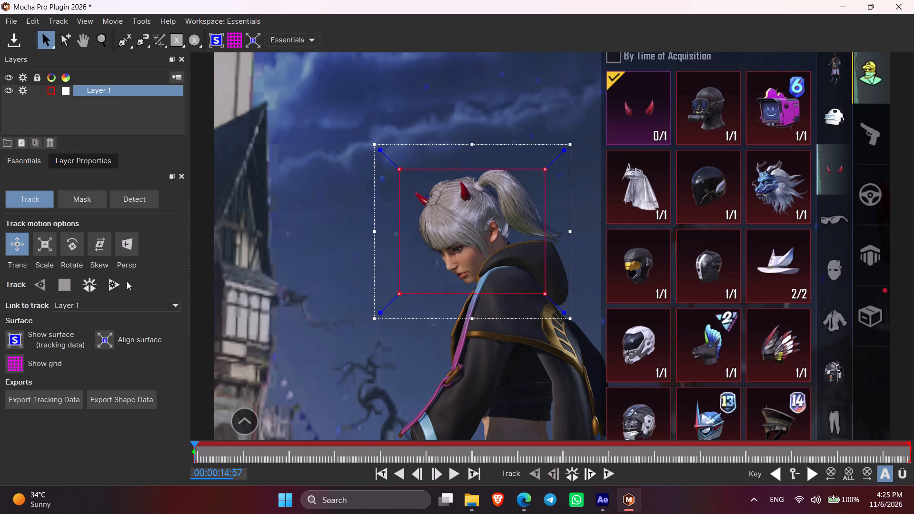
click(92, 289)
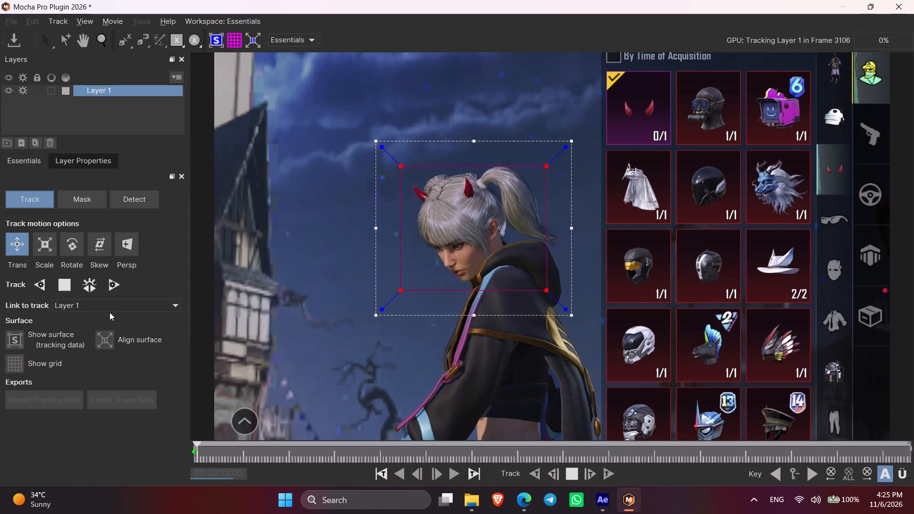
click(89, 287)
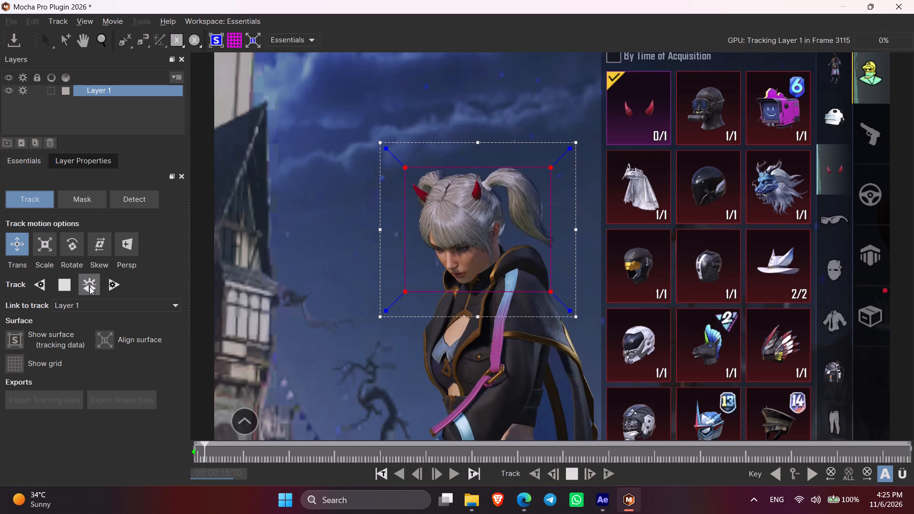
click(65, 285)
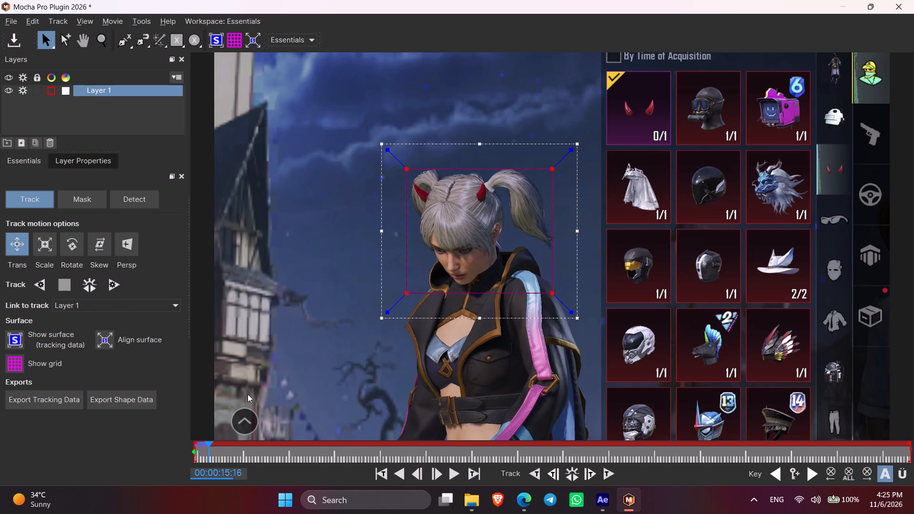
Reposition the whole Layer 1 spline at 0:00:15:16 so that it is centred over the character's head again.
drag(551, 295, 538, 302)
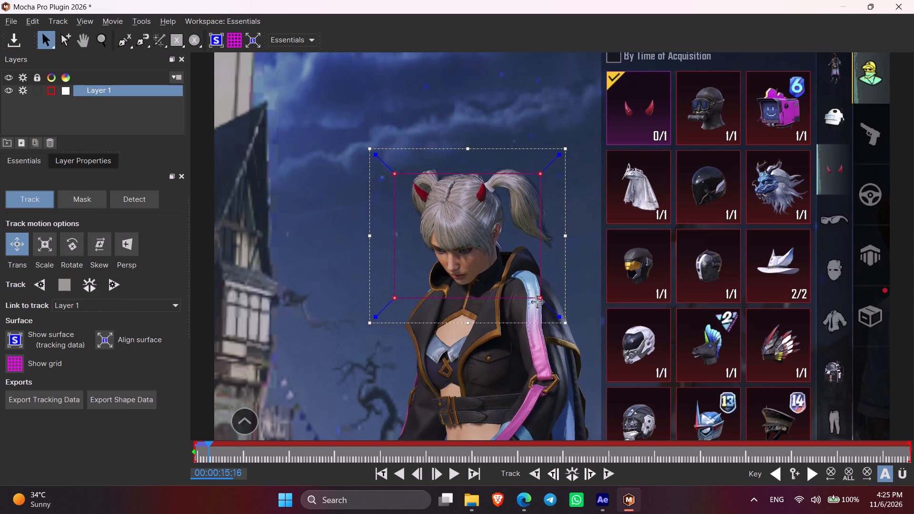
drag(538, 302, 537, 303)
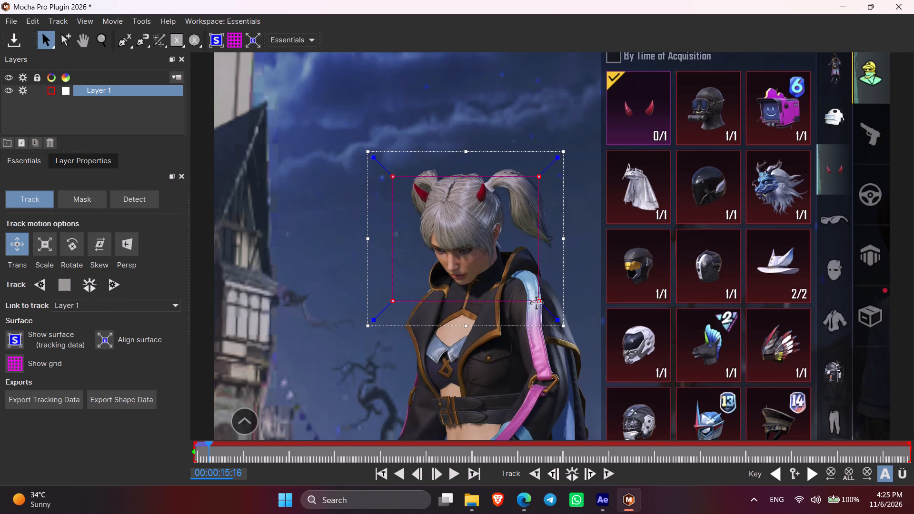
drag(537, 303, 536, 302)
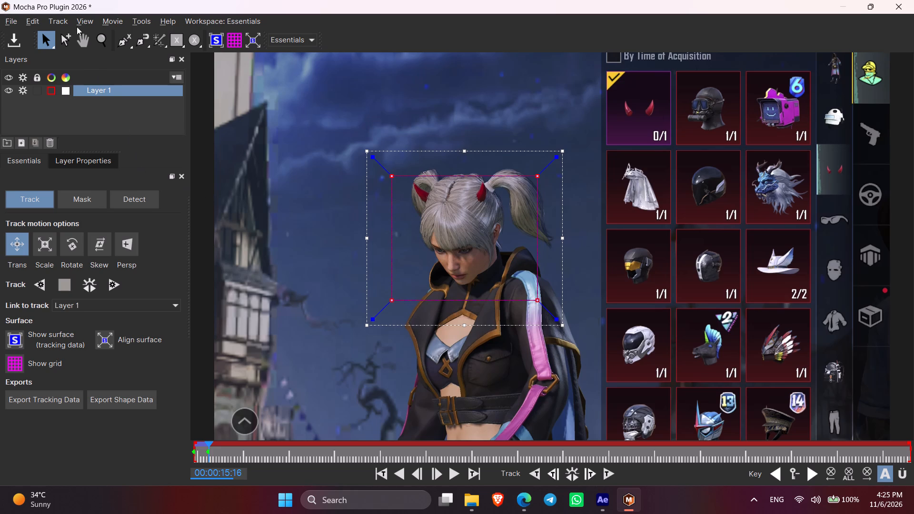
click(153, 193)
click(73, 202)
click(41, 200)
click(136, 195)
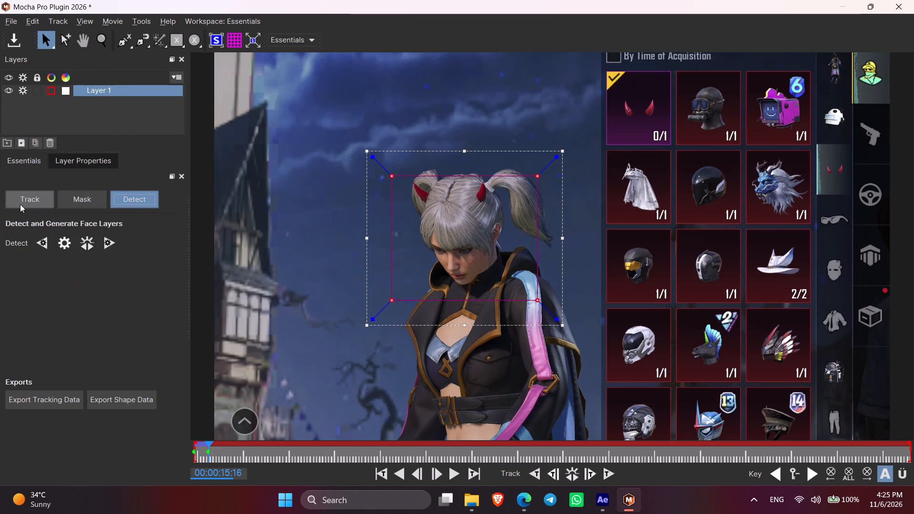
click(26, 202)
Track Layer 1 forward from 0:00:15:16 and stop at 0:00:17:15.
click(110, 288)
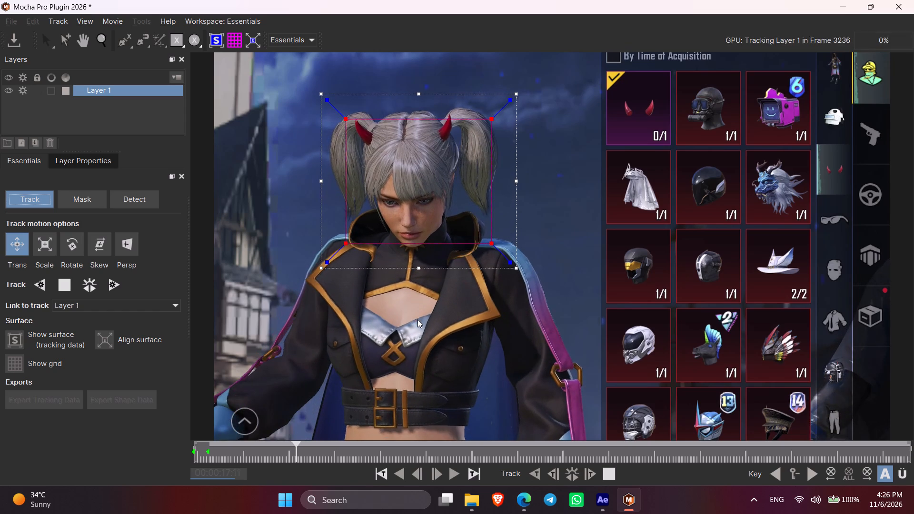
key(space)
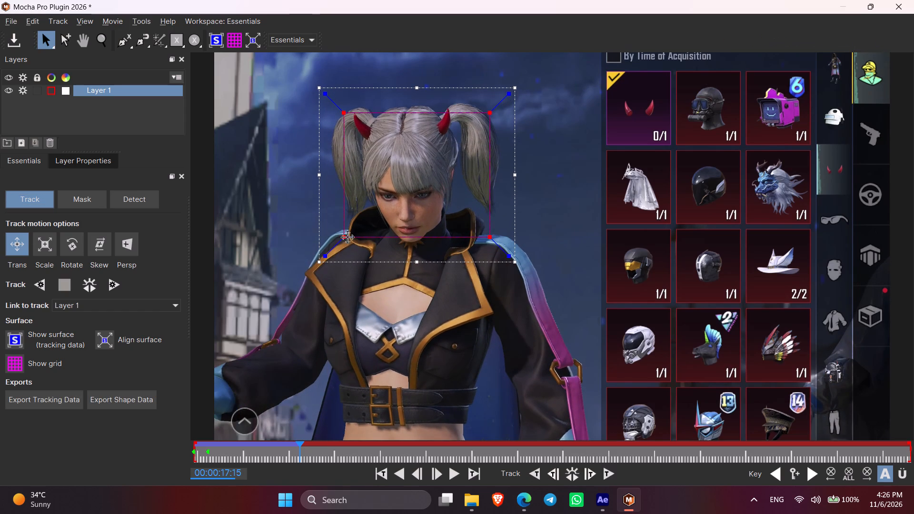
At 0:00:17:15, realign the spline with the character's head and extend its two lower corners down to the upper chest.
drag(342, 237, 336, 237)
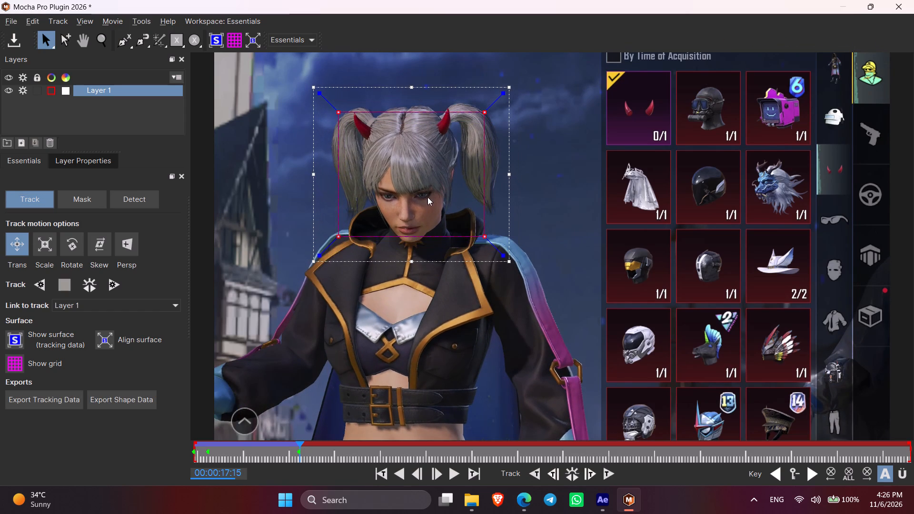
click(437, 223)
drag(482, 238, 485, 250)
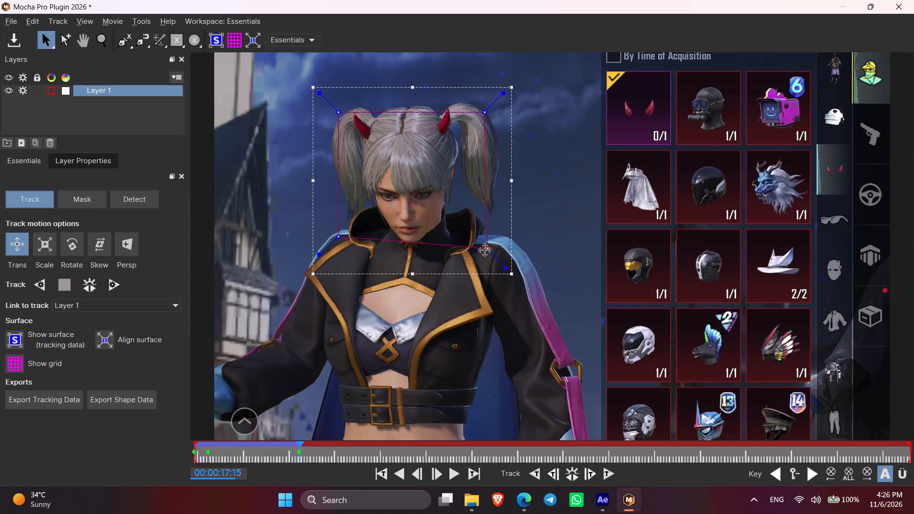
drag(485, 250, 479, 260)
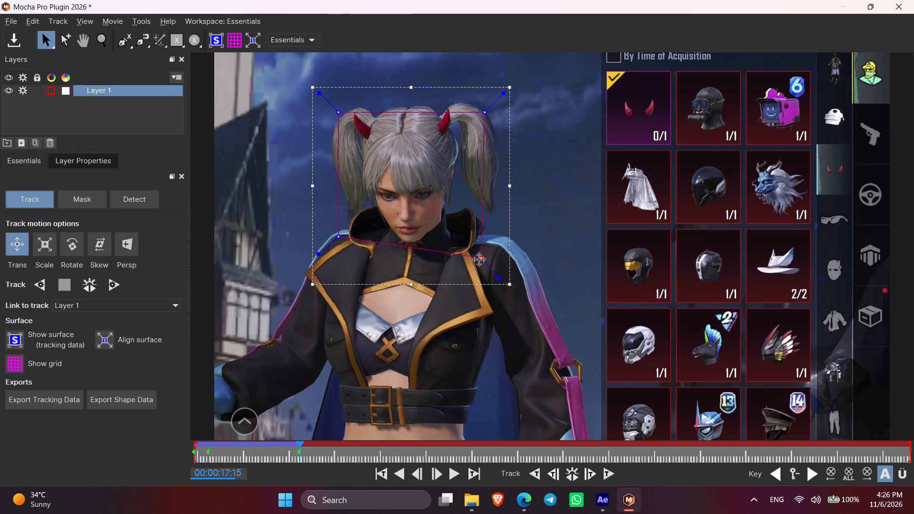
drag(479, 260, 481, 261)
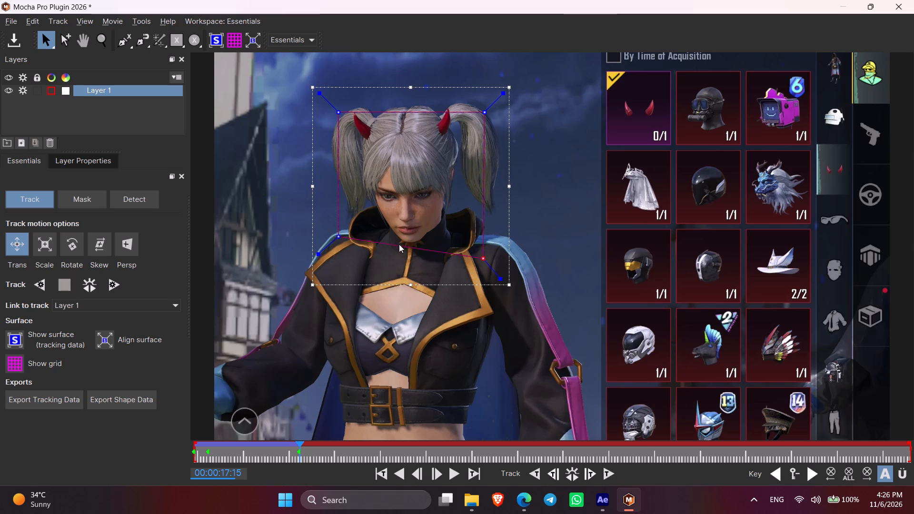
drag(396, 245, 397, 250)
drag(338, 237, 338, 255)
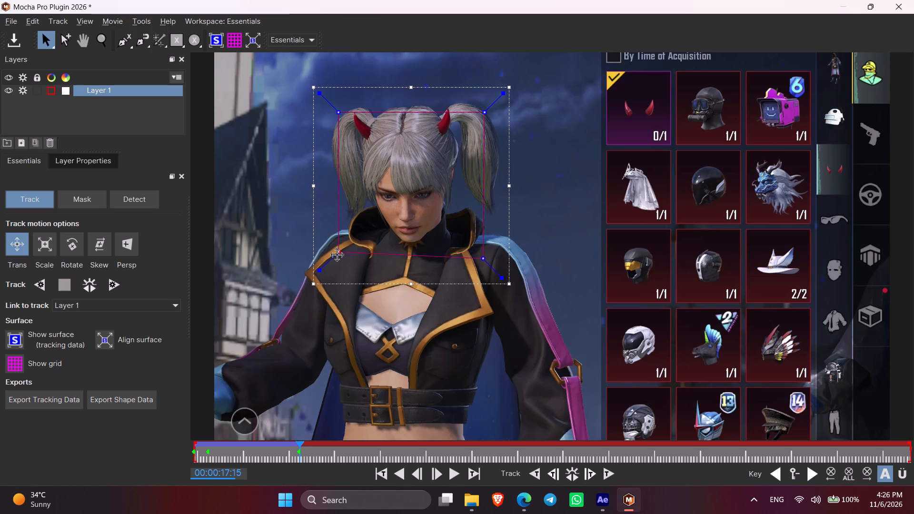
drag(338, 255, 338, 267)
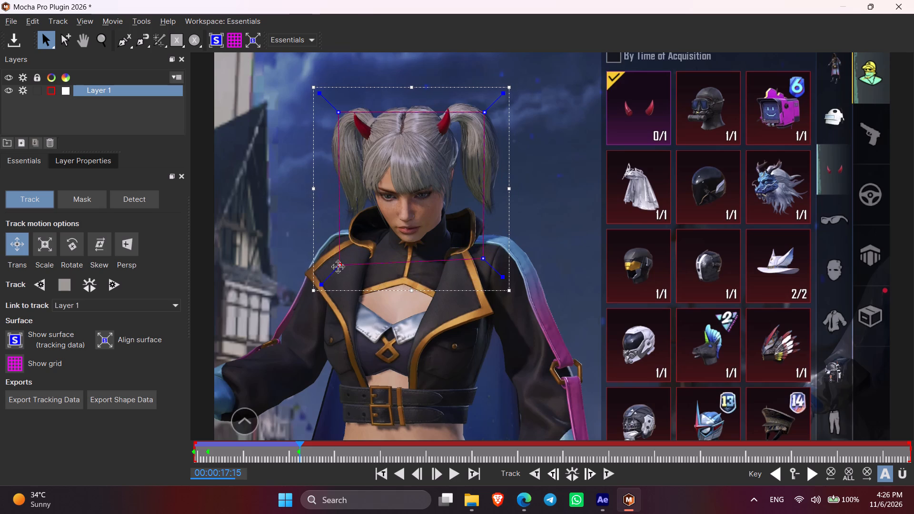
drag(338, 267, 339, 276)
drag(485, 258, 486, 264)
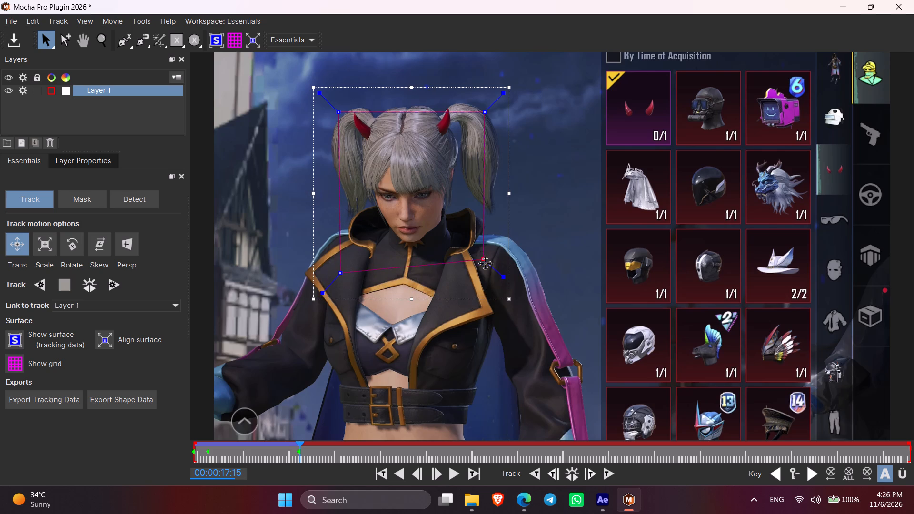
drag(486, 264, 488, 276)
Select all the spline points and move the shape up to frame the character from above the hair to the collar.
drag(300, 72, 527, 302)
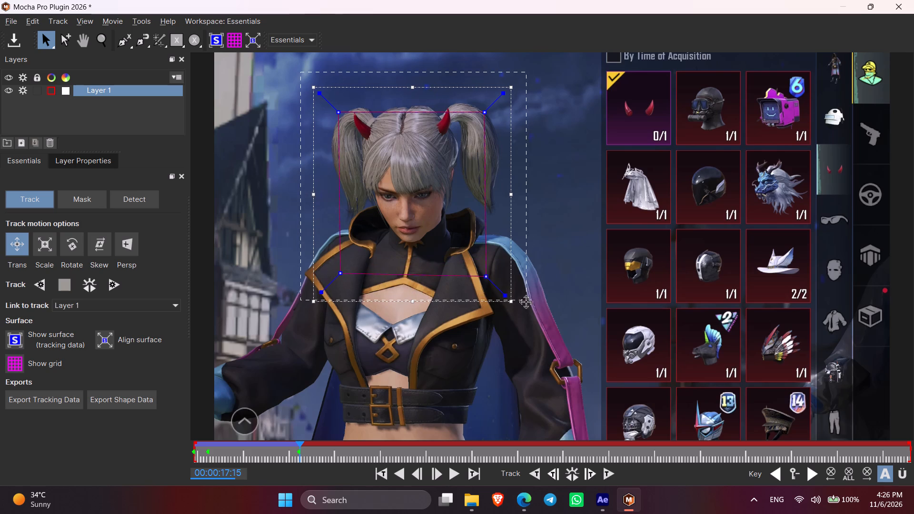
drag(527, 302, 534, 327)
drag(485, 274, 480, 262)
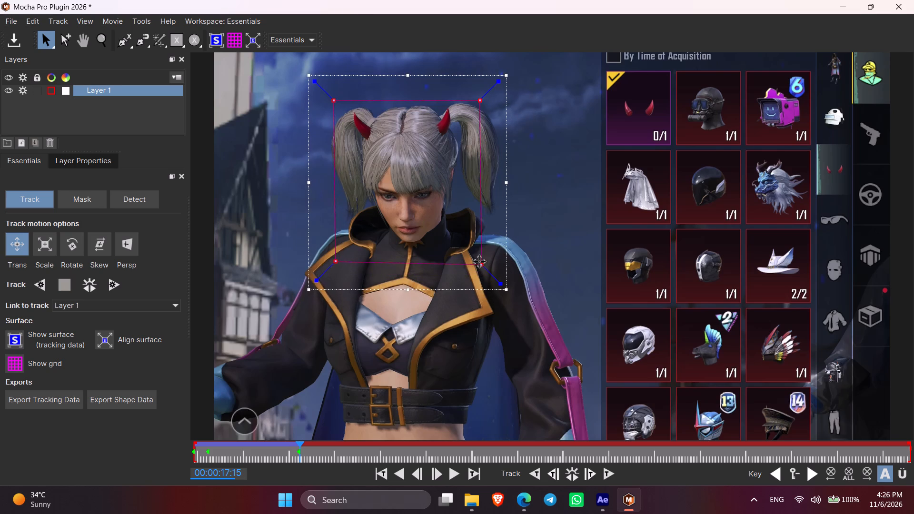
drag(480, 262, 485, 259)
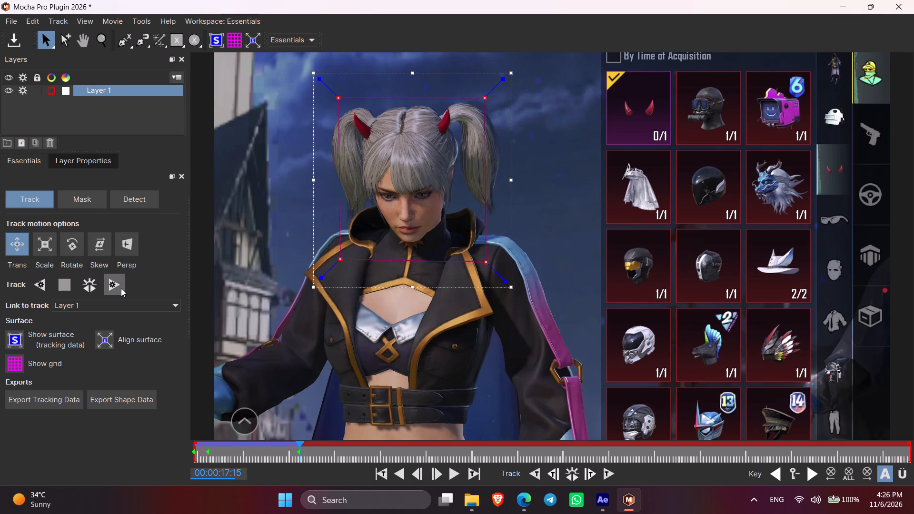
Resume tracking Layer 1 forward from 0:00:17:15 with the adjusted spline.
click(118, 287)
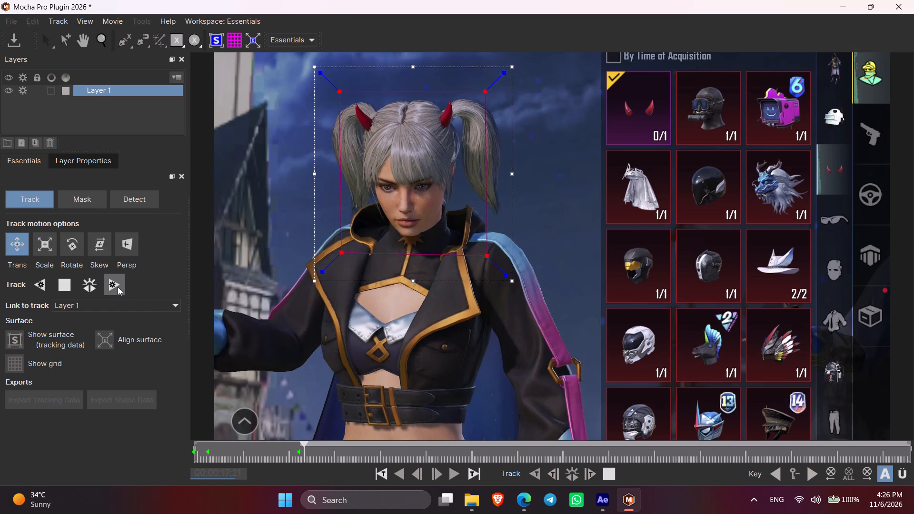
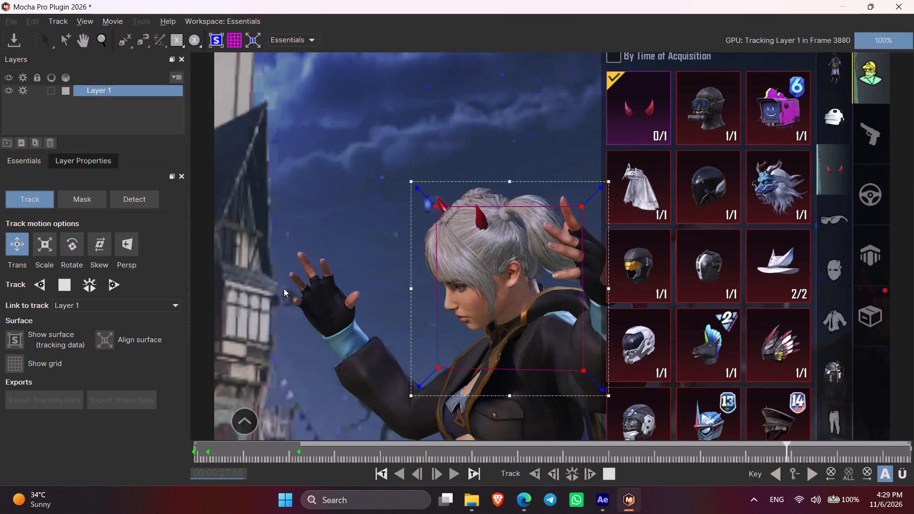
Stop tracking at 0:00:28:01 and move the whole spline so it frames the character's head again.
key(space)
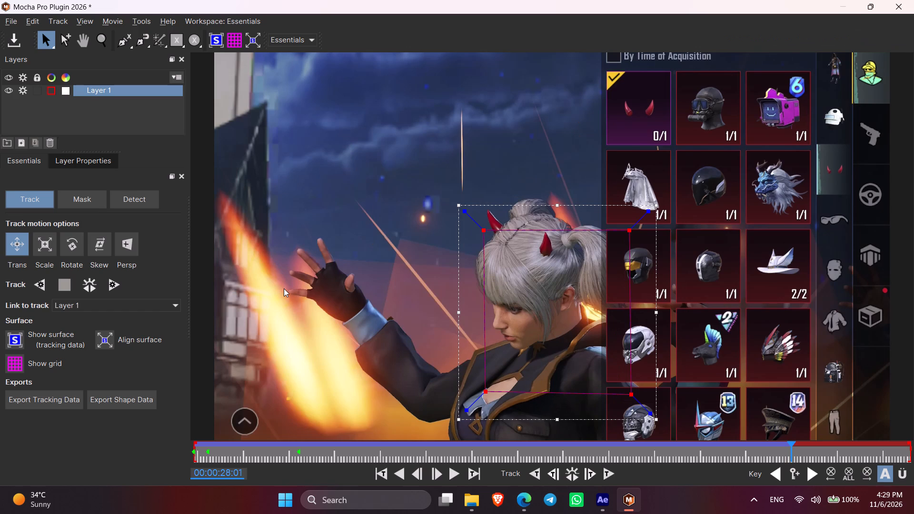
drag(484, 231, 483, 231)
drag(483, 231, 451, 221)
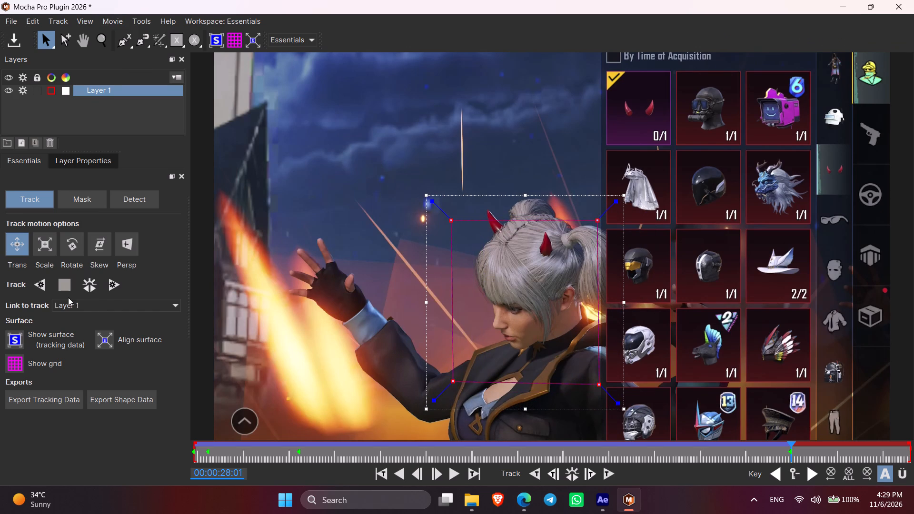
Track Layer 1 forward from 0:00:28:01 and stop at 0:00:29:15.
click(108, 294)
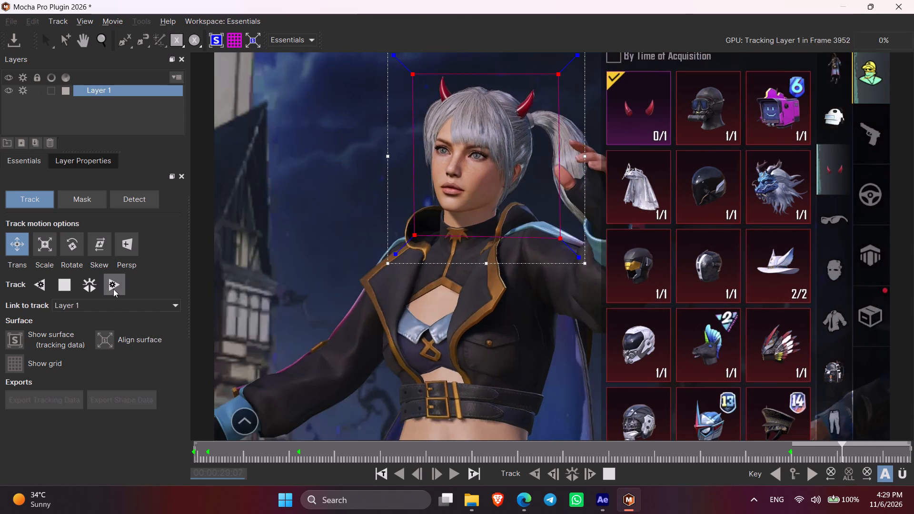
click(70, 286)
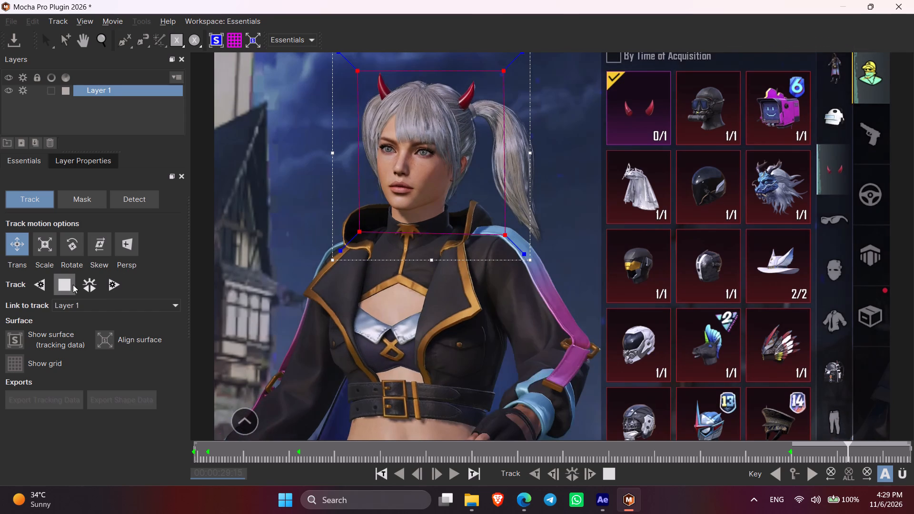
At 0:00:29:15, shift the whole spline to recentre it on the head, and track Layer 1 forward to the clip's end.
drag(506, 234, 491, 235)
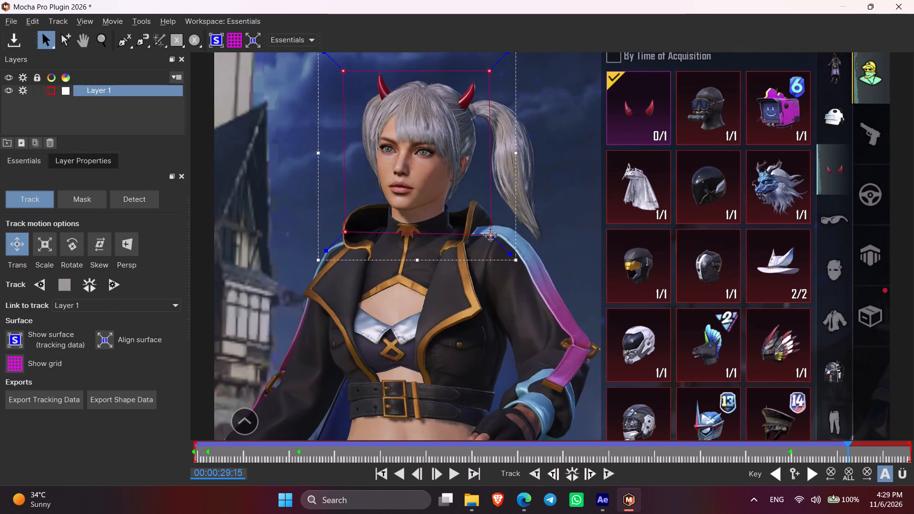
drag(491, 235, 488, 238)
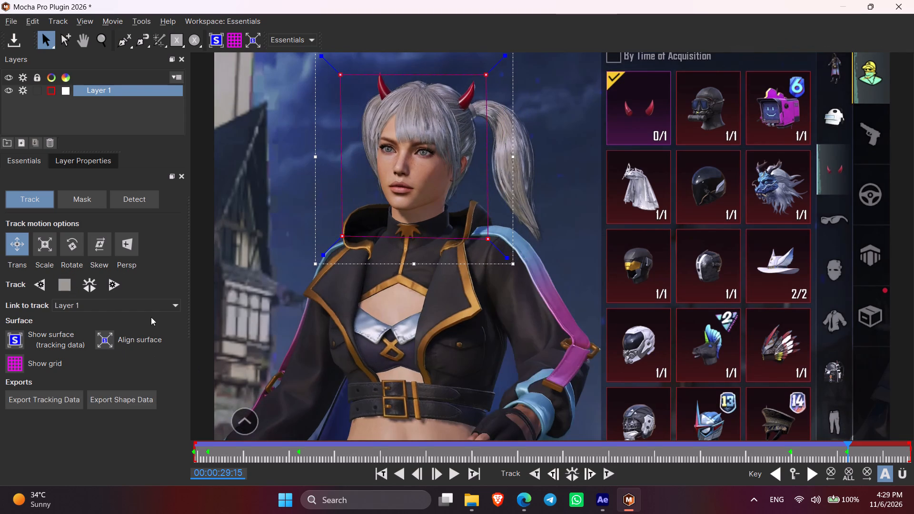
click(109, 286)
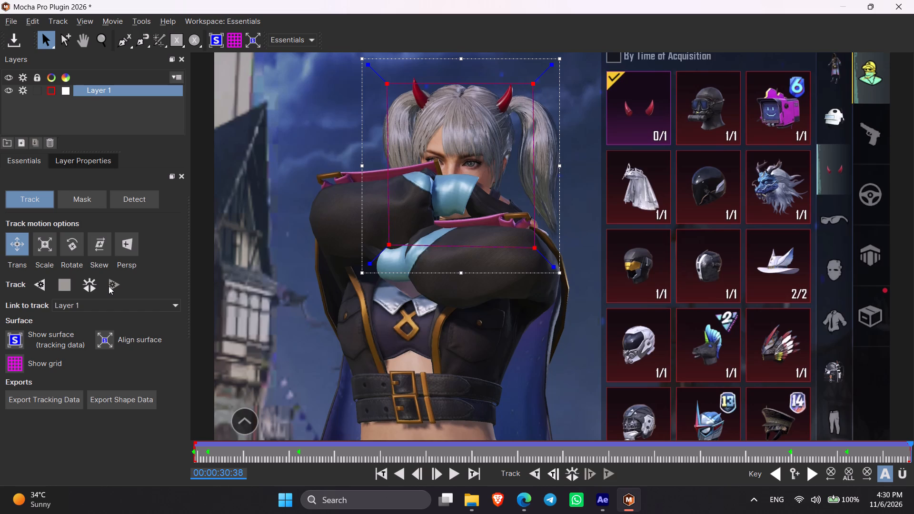
Save the Mocha project and close Mocha Pro to return to After Effects.
click(14, 39)
click(910, 3)
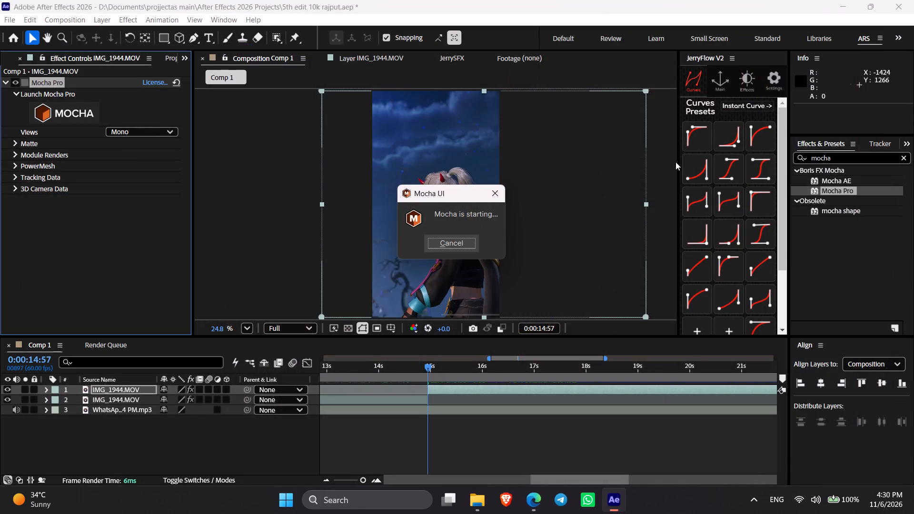
Create track data from the Mocha Pro track on the top IMG_1944.MOV clip.
click(17, 178)
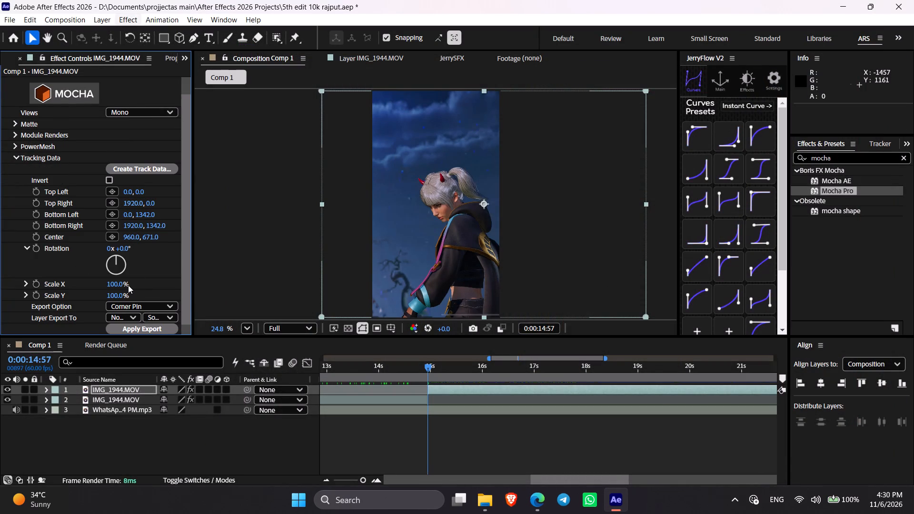
click(130, 173)
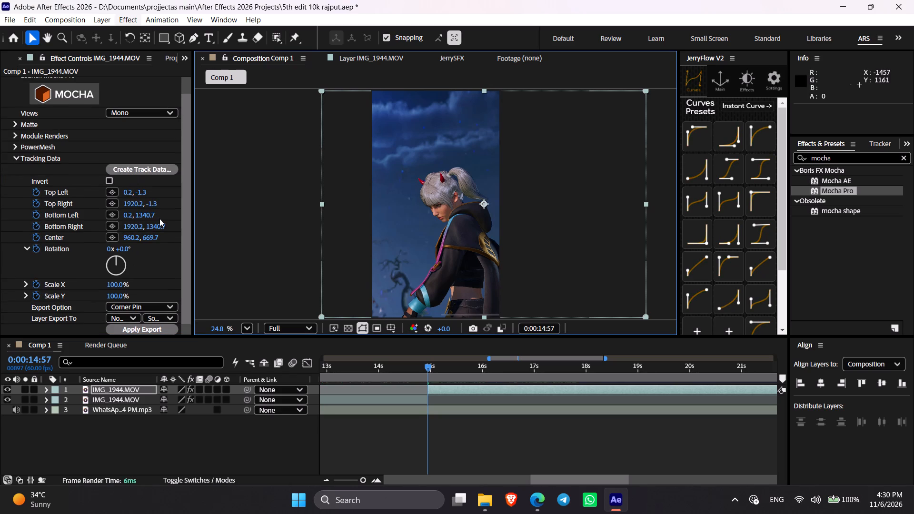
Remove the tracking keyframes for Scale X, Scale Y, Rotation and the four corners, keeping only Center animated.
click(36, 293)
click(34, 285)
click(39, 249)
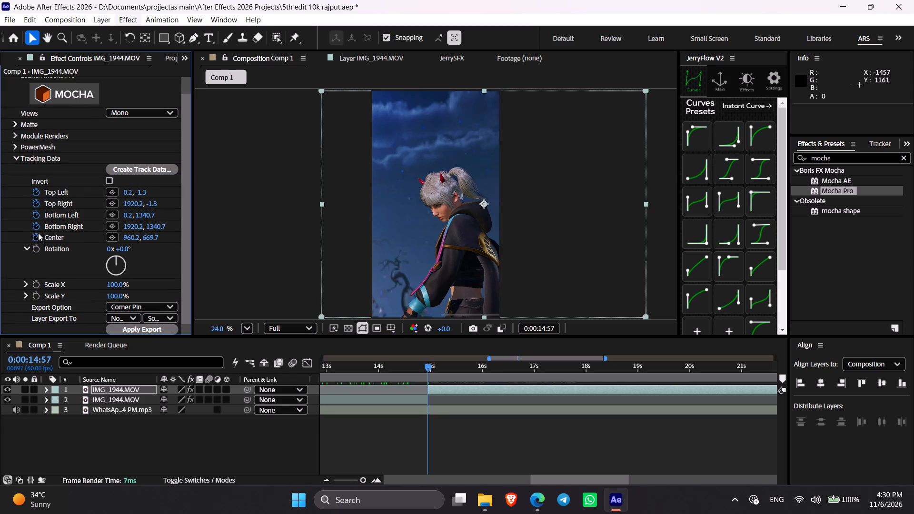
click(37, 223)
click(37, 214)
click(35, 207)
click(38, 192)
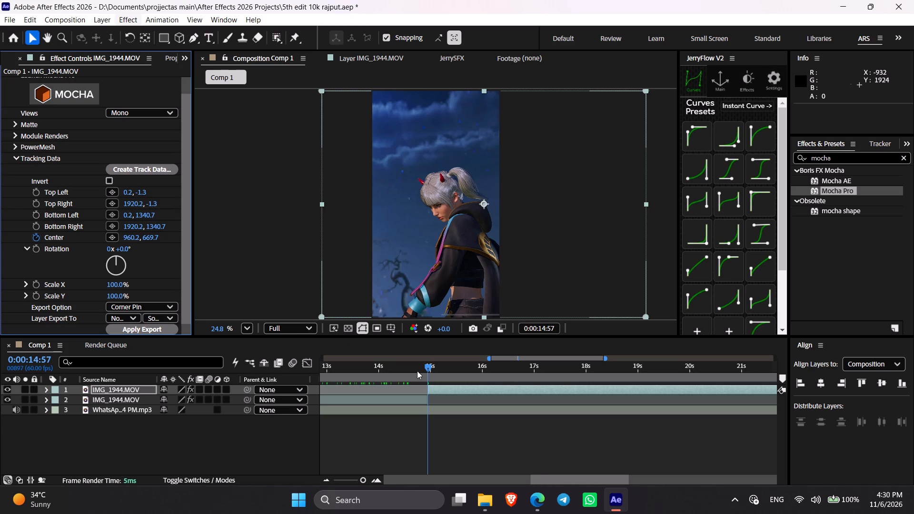
Reveal the top clip's tracking keyframes and scrub between about 0:00:15 and 0:00:19:39 to check the Center track against the character.
key(p)
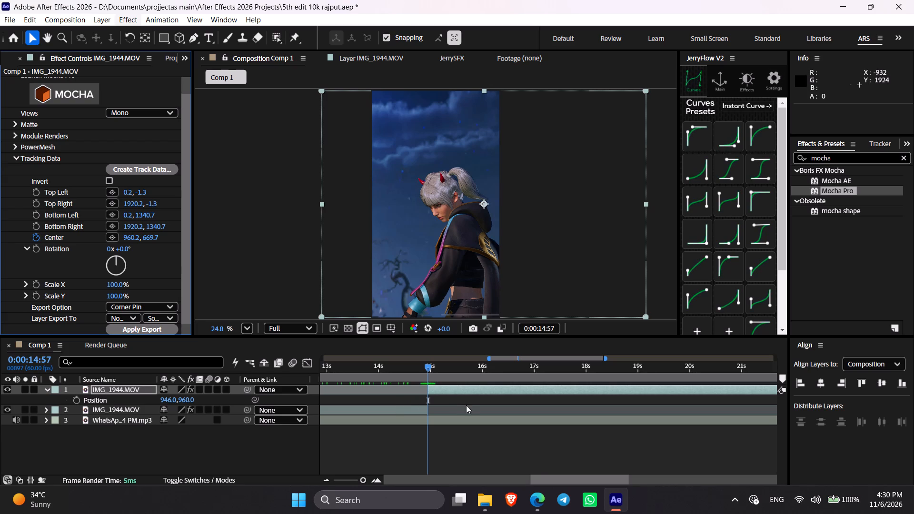
key(u)
drag(433, 366, 452, 371)
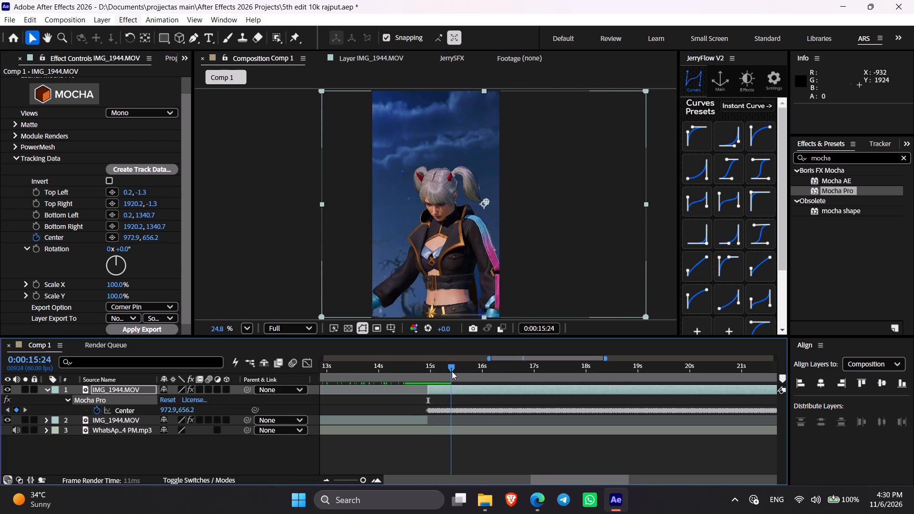
drag(452, 371, 534, 408)
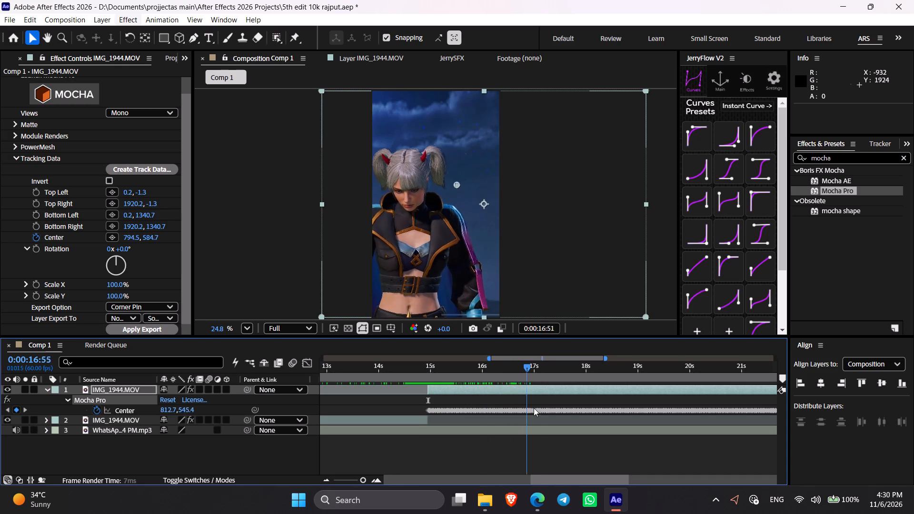
drag(534, 408, 593, 425)
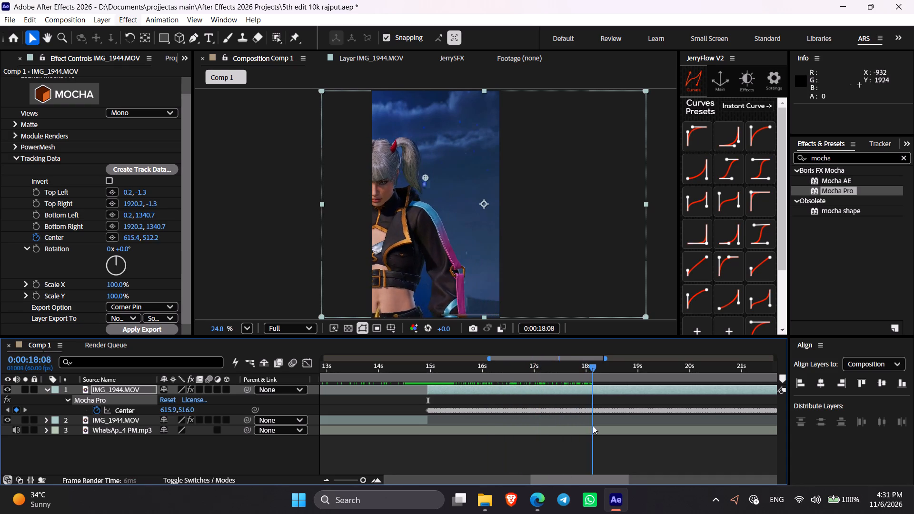
drag(593, 425, 673, 442)
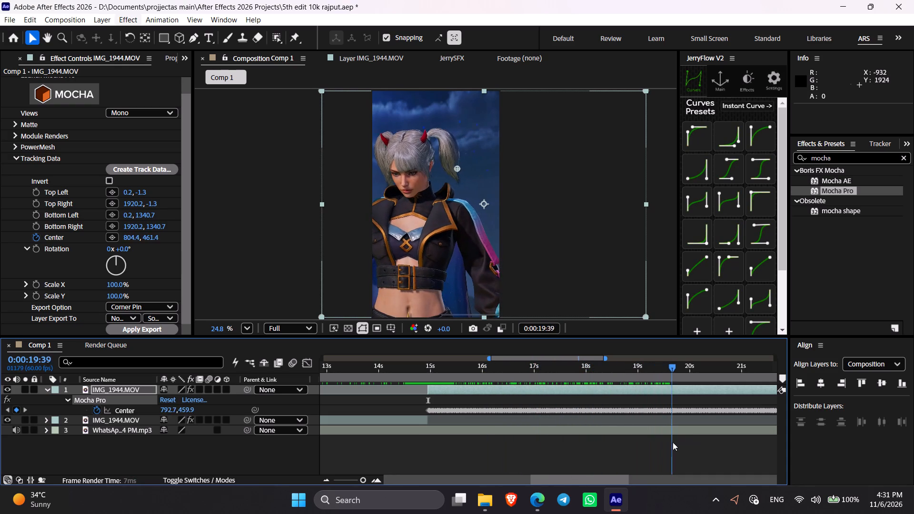
drag(673, 442, 524, 425)
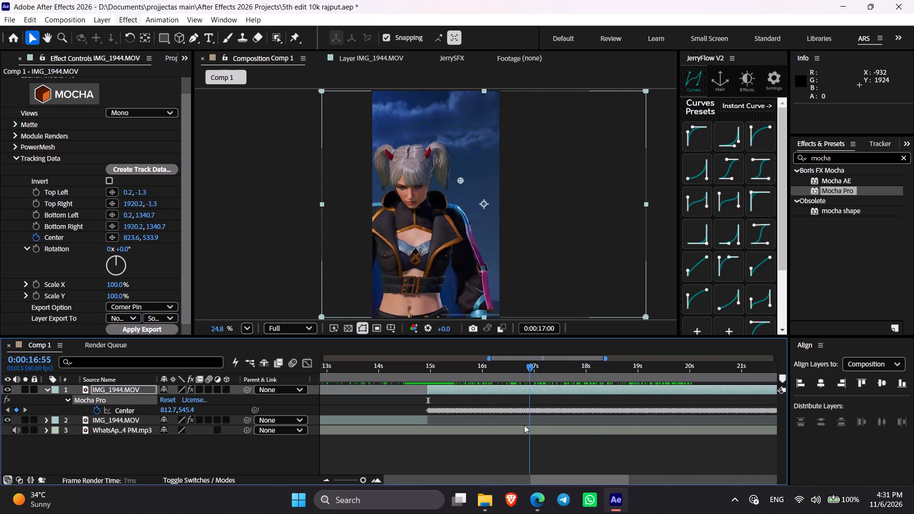
drag(524, 425, 442, 414)
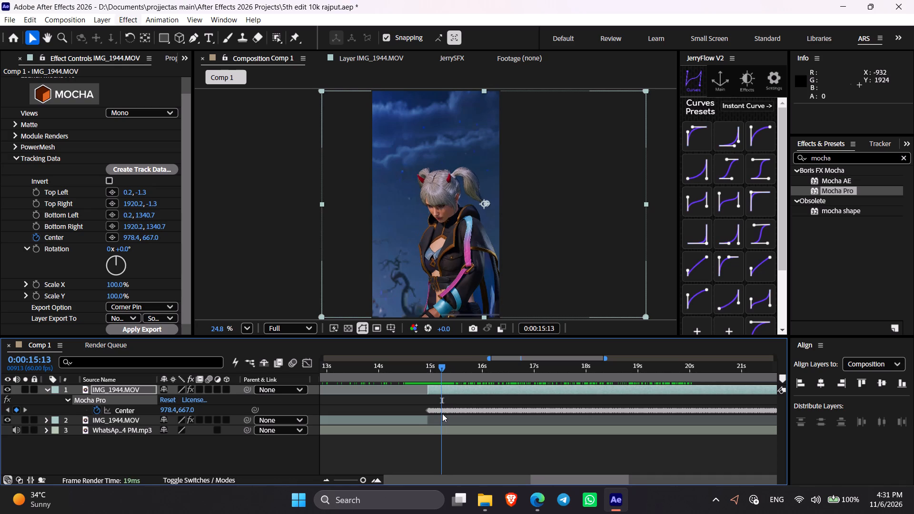
drag(439, 368, 469, 378)
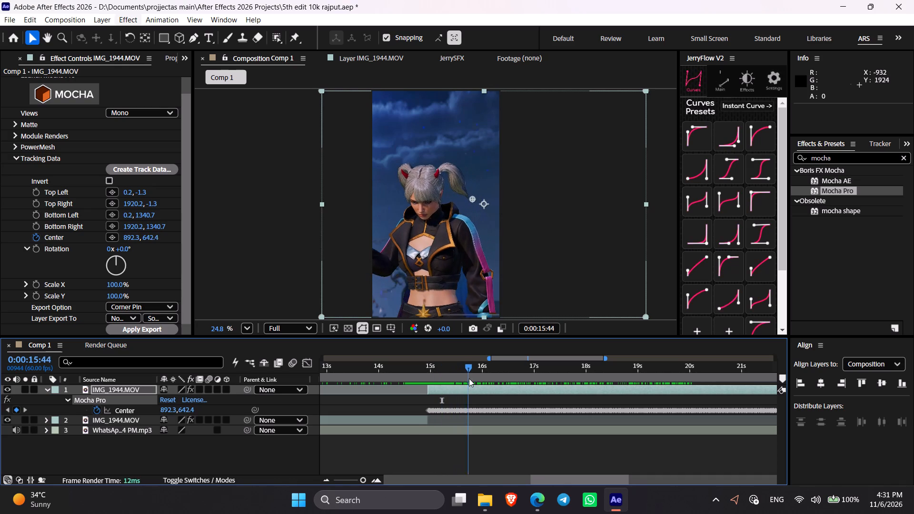
drag(469, 378, 475, 380)
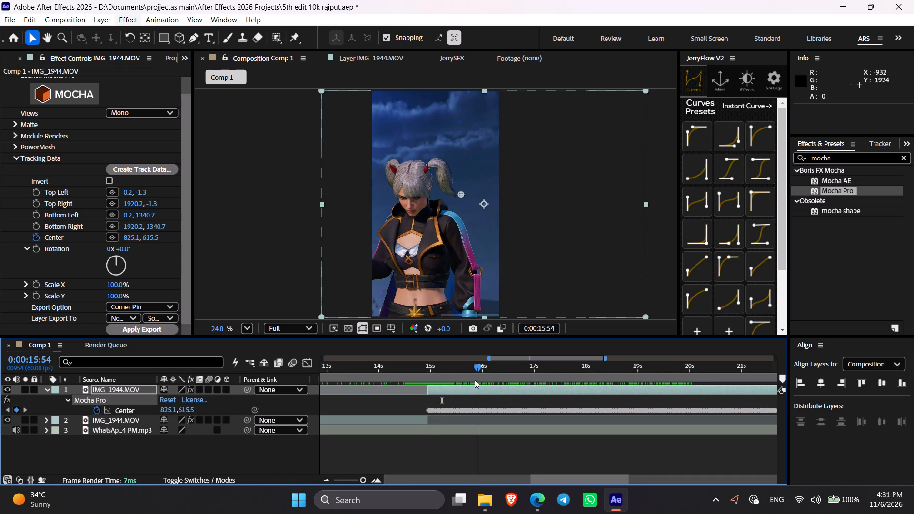
drag(475, 380, 491, 397)
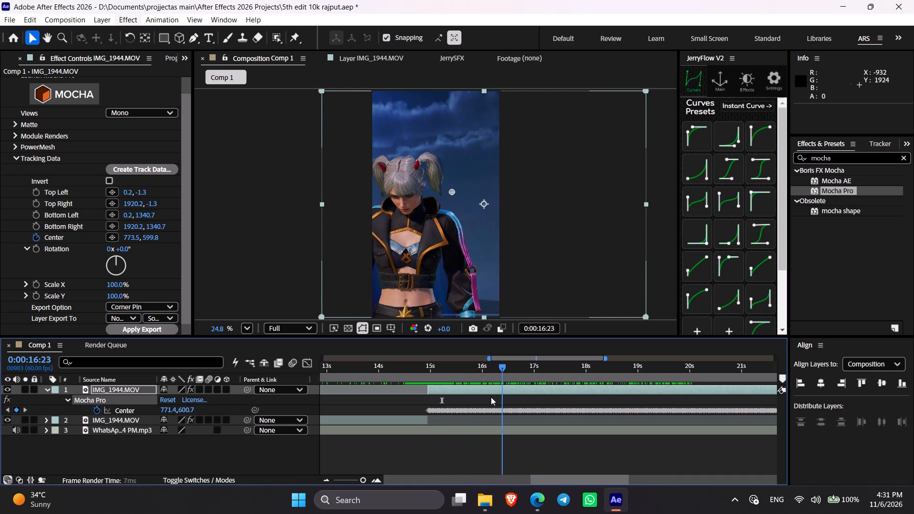
drag(491, 397, 452, 401)
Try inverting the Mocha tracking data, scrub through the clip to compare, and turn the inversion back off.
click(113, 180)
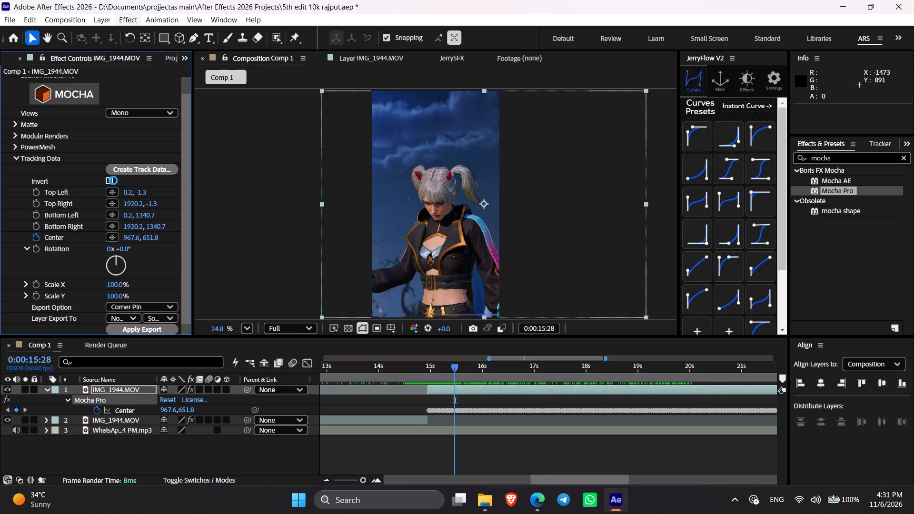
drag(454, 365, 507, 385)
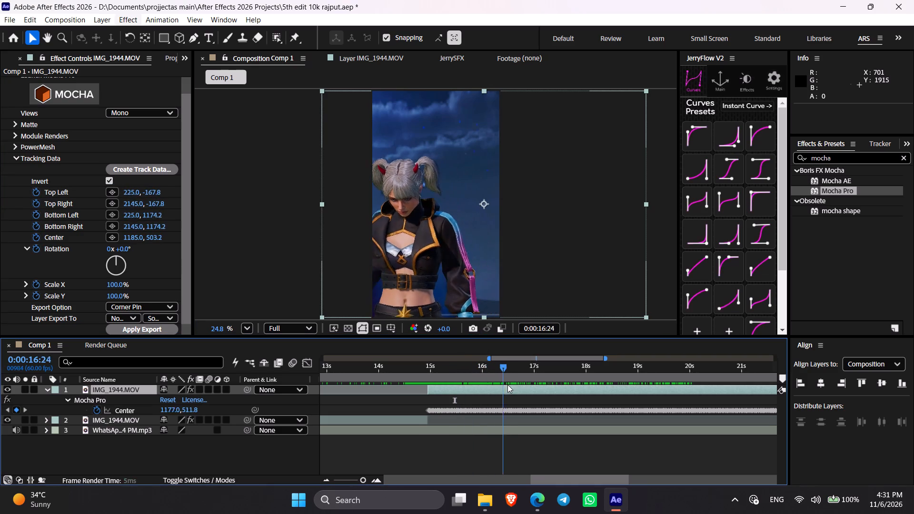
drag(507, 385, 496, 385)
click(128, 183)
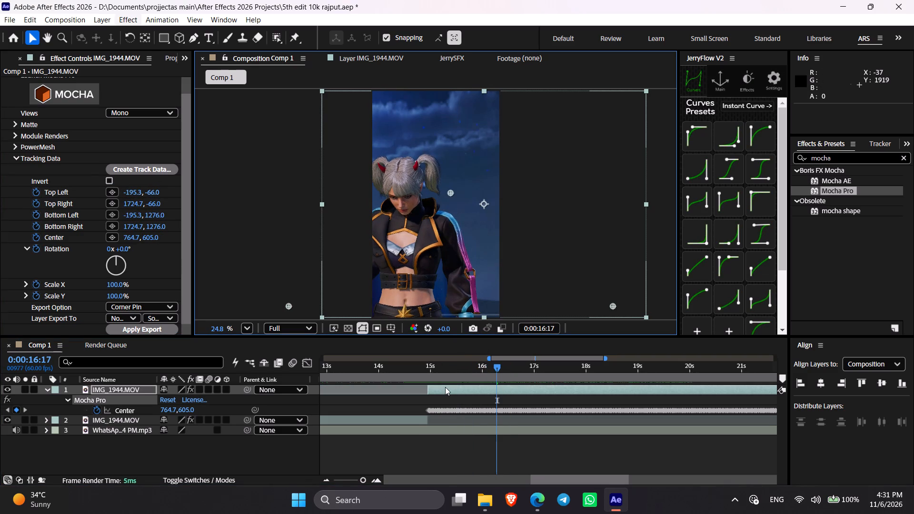
Save the project.
key(ctrl+s)
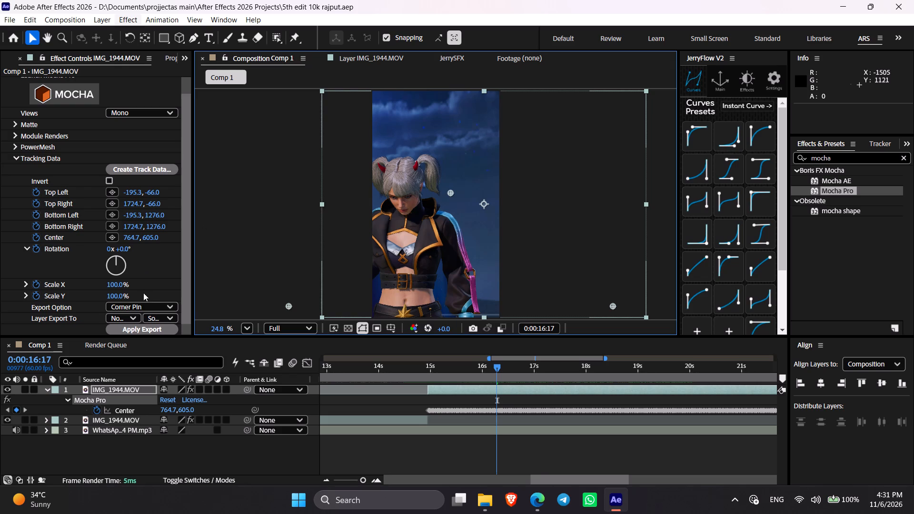
Set the Mocha Pro export option to Transform and choose layer 1, IMG_1944.MOV, as the layer to export the tracking data to.
click(144, 308)
click(147, 351)
drag(450, 370, 437, 372)
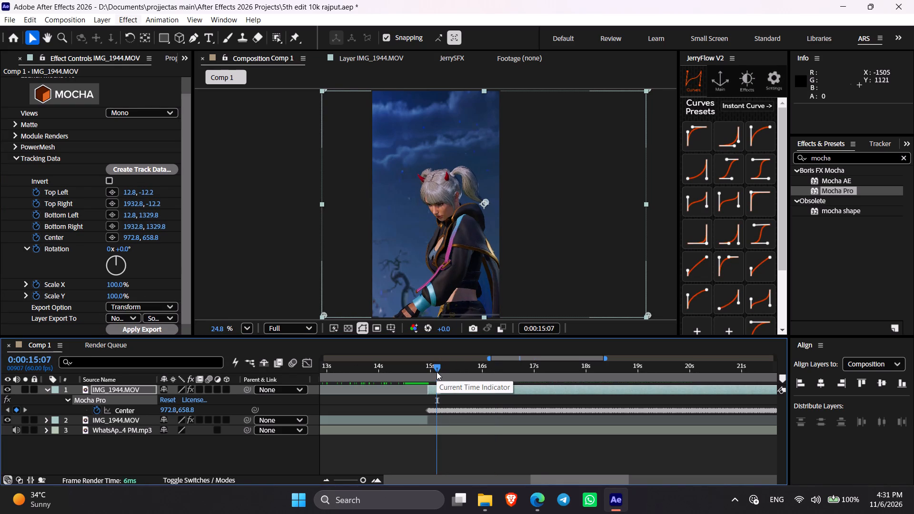
click(122, 316)
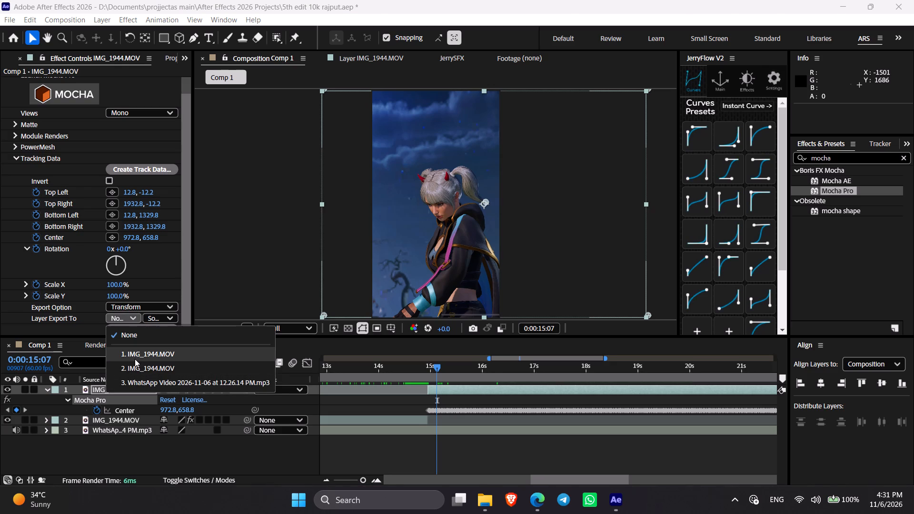
click(135, 359)
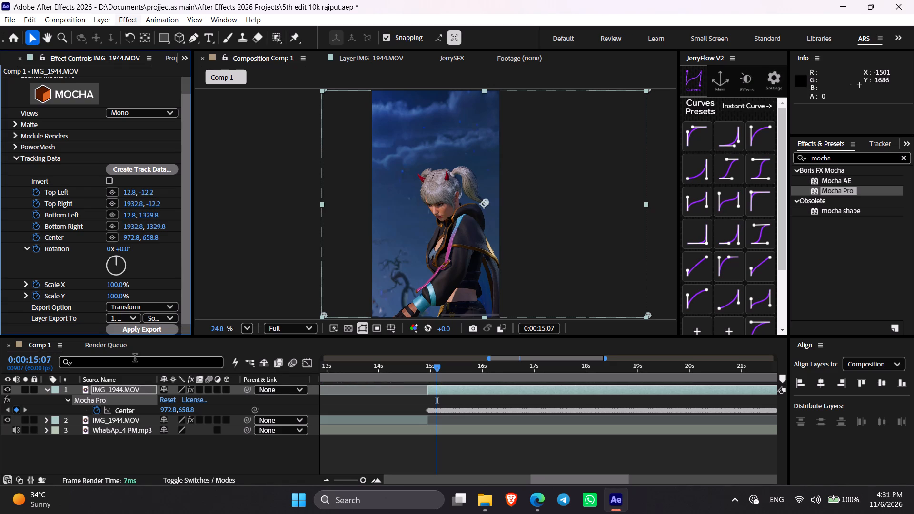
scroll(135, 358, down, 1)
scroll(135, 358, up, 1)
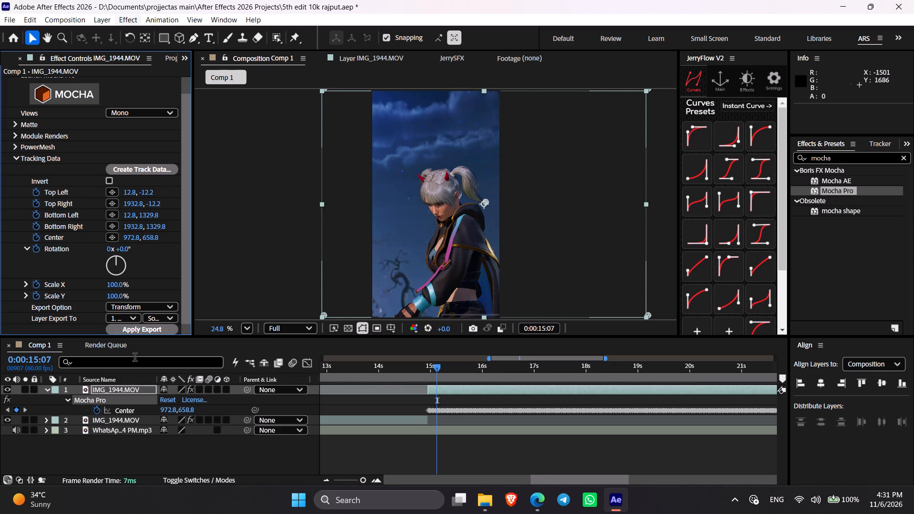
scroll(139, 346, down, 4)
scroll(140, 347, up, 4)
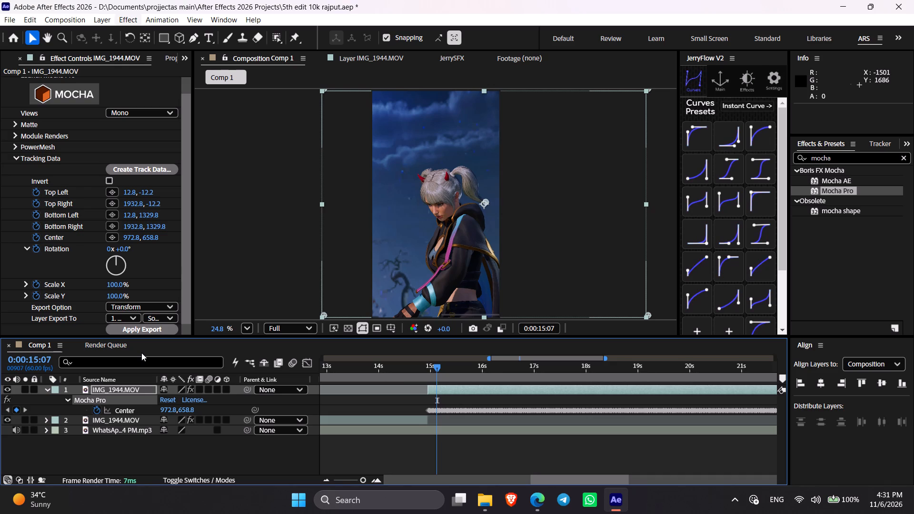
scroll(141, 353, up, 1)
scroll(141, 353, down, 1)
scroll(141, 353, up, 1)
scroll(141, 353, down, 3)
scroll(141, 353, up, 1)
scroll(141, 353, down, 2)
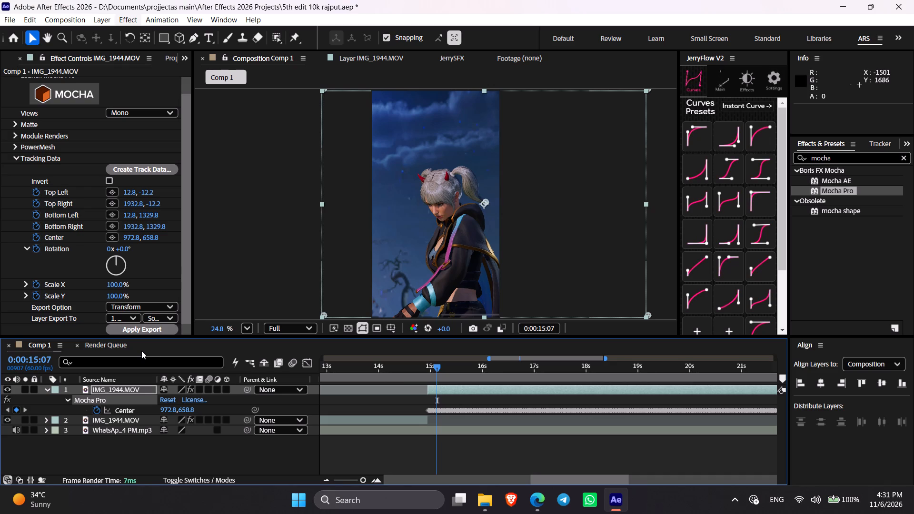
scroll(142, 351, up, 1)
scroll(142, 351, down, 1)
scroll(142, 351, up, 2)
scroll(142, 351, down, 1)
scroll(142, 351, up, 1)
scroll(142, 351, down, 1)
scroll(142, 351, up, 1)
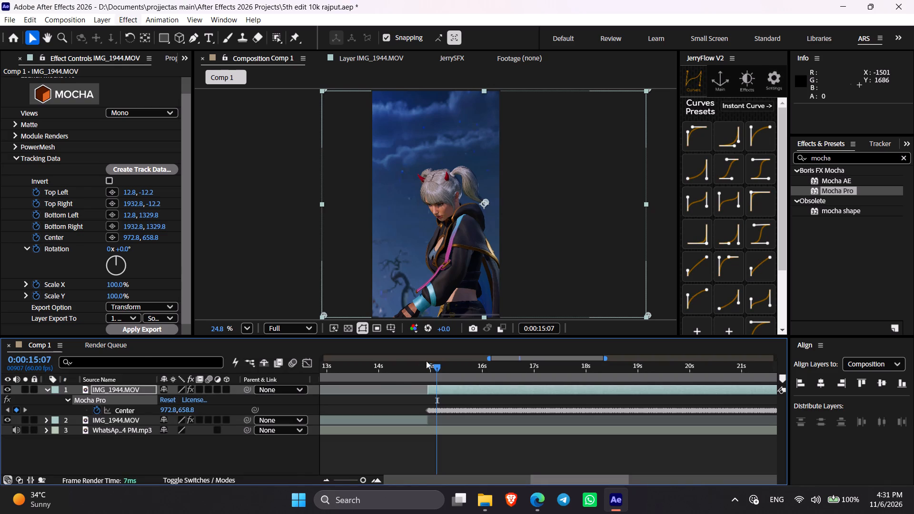
Move the playhead to 0:00:15:27 and apply the Mocha tracking export to the chosen layer.
drag(438, 366, 456, 372)
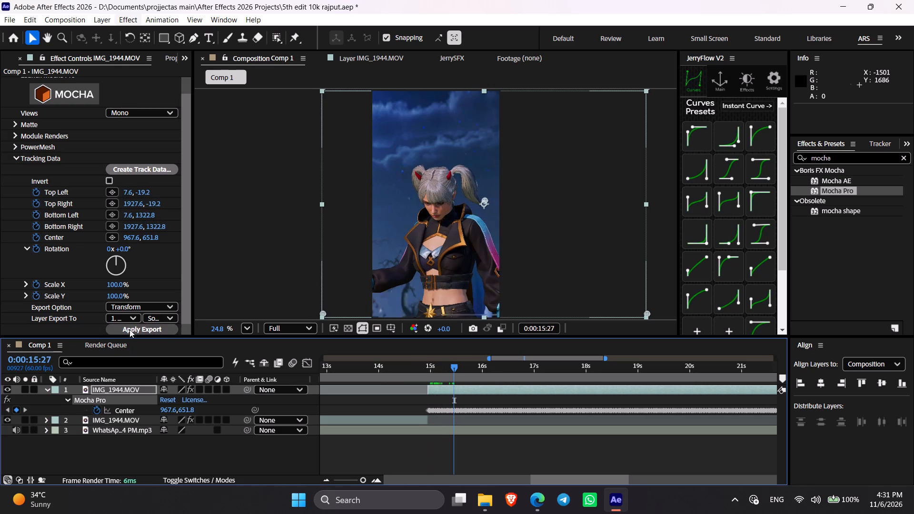
click(129, 329)
Scrub from the cut near 0:00:14:55 to about 0:00:16:00 to examine the exported transform motion on the top clip.
drag(433, 372, 428, 371)
scroll(429, 371, up, 1)
scroll(427, 371, down, 2)
scroll(426, 371, up, 1)
scroll(425, 371, down, 1)
scroll(425, 371, up, 1)
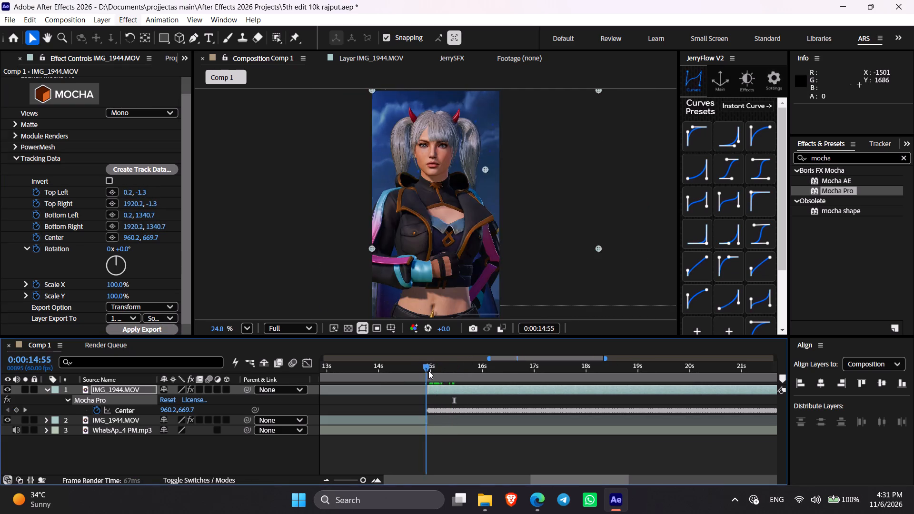
drag(428, 371, 484, 397)
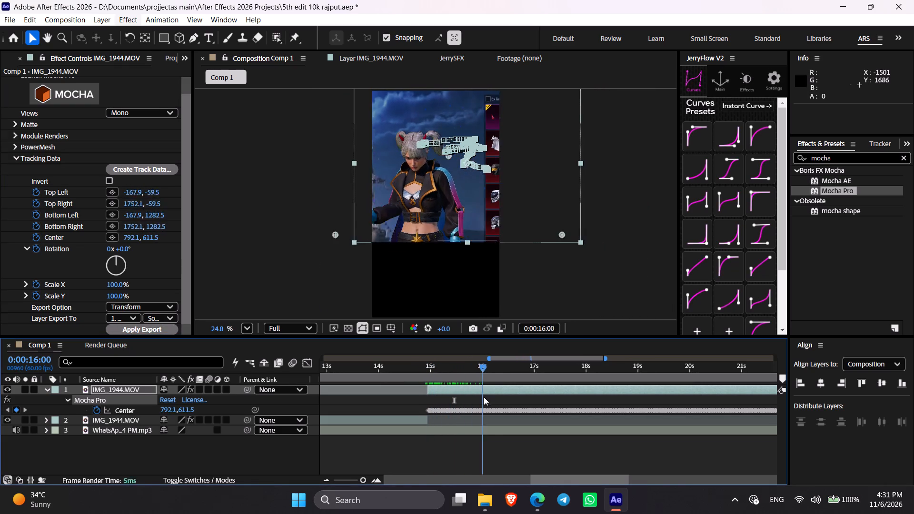
drag(484, 397, 473, 408)
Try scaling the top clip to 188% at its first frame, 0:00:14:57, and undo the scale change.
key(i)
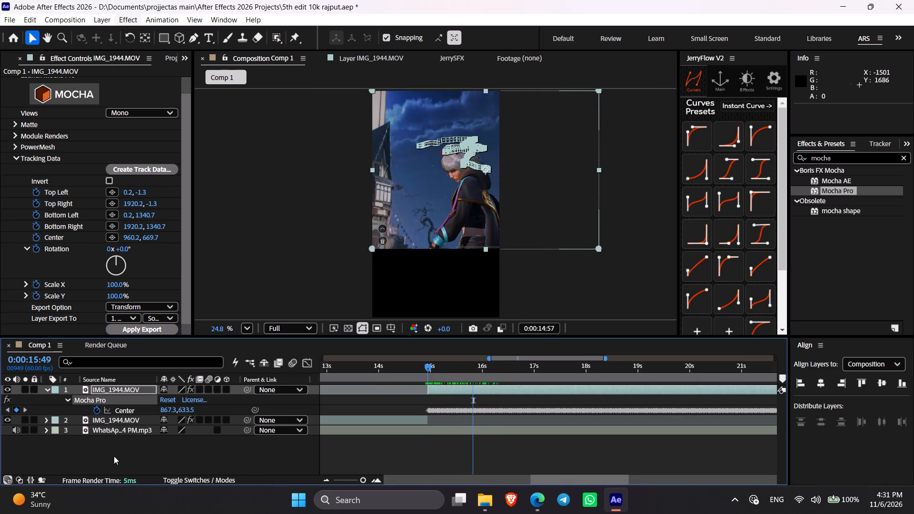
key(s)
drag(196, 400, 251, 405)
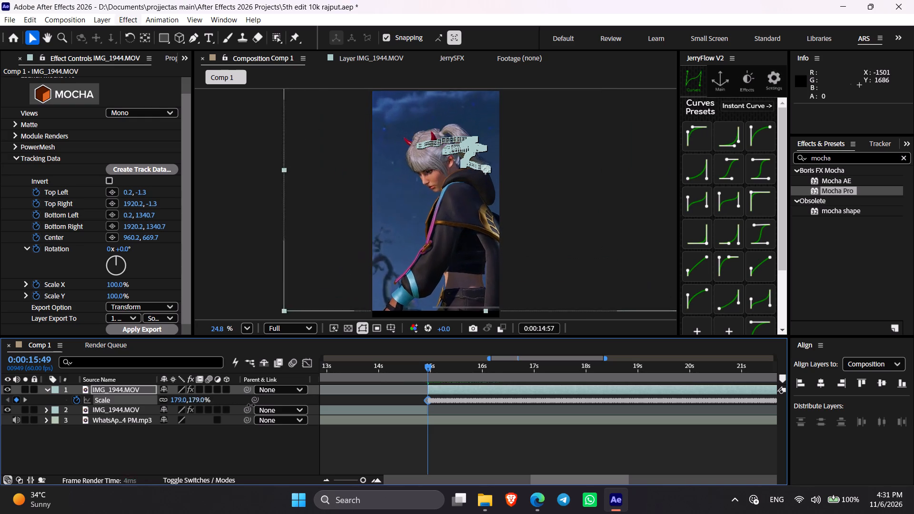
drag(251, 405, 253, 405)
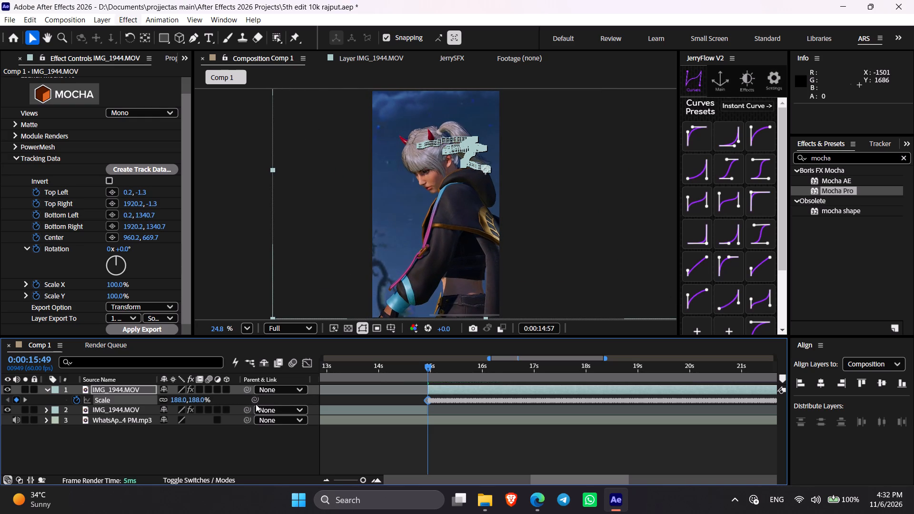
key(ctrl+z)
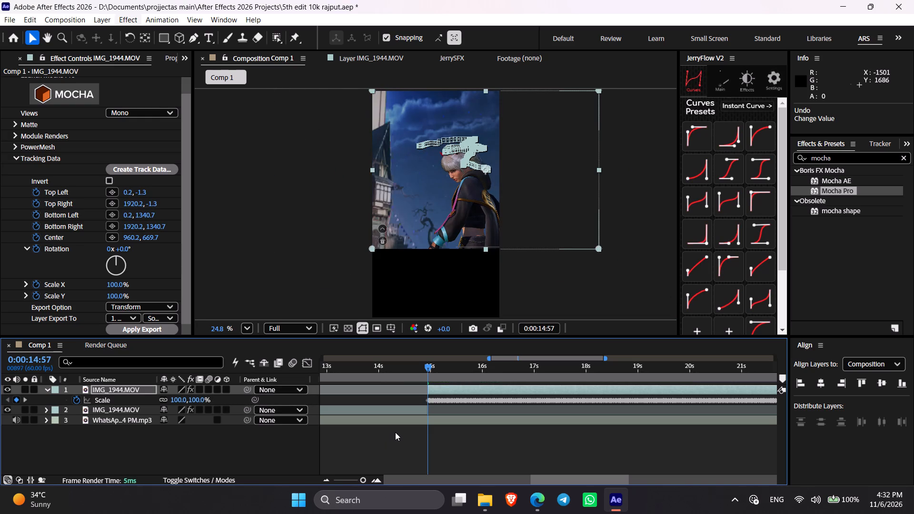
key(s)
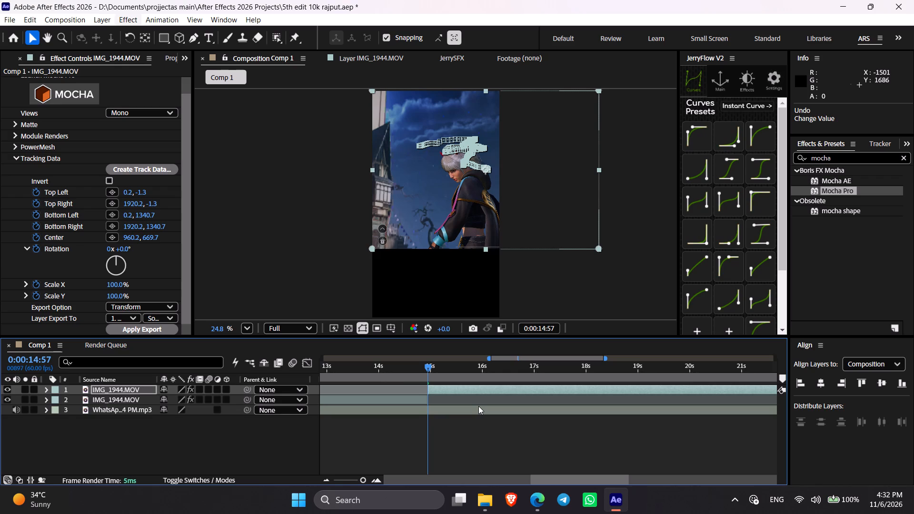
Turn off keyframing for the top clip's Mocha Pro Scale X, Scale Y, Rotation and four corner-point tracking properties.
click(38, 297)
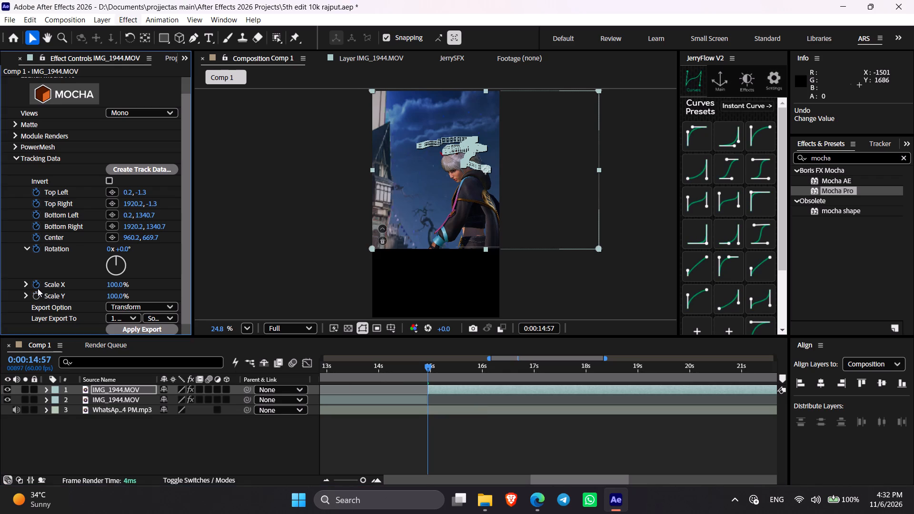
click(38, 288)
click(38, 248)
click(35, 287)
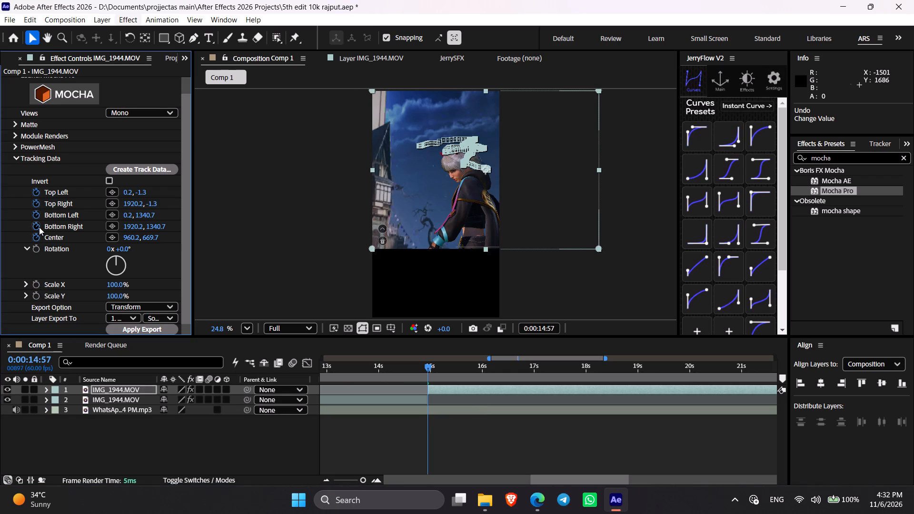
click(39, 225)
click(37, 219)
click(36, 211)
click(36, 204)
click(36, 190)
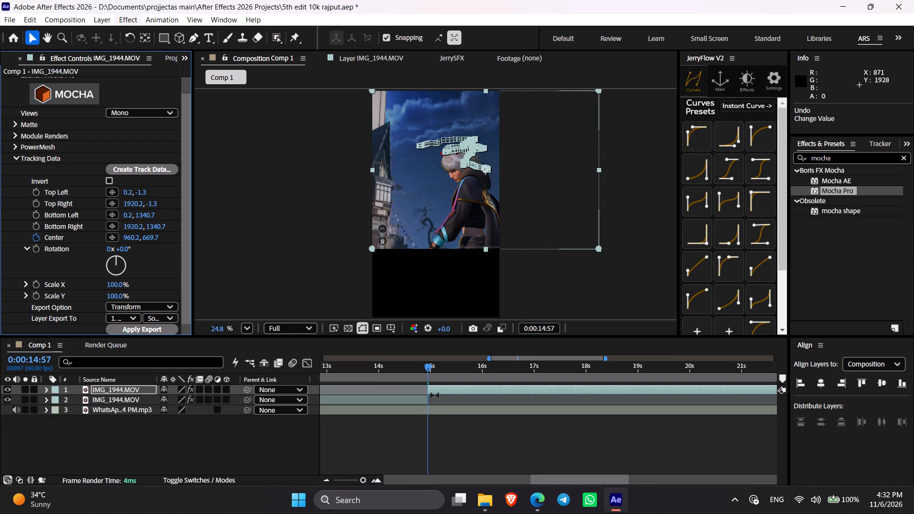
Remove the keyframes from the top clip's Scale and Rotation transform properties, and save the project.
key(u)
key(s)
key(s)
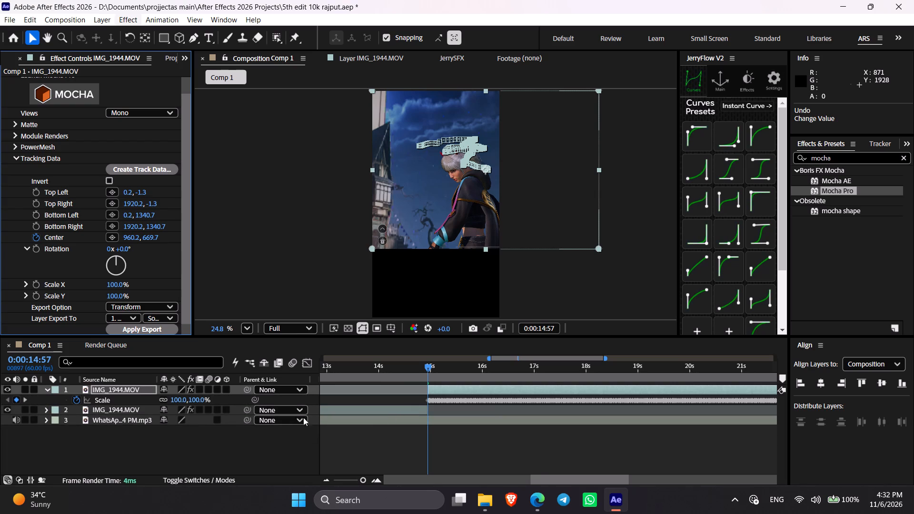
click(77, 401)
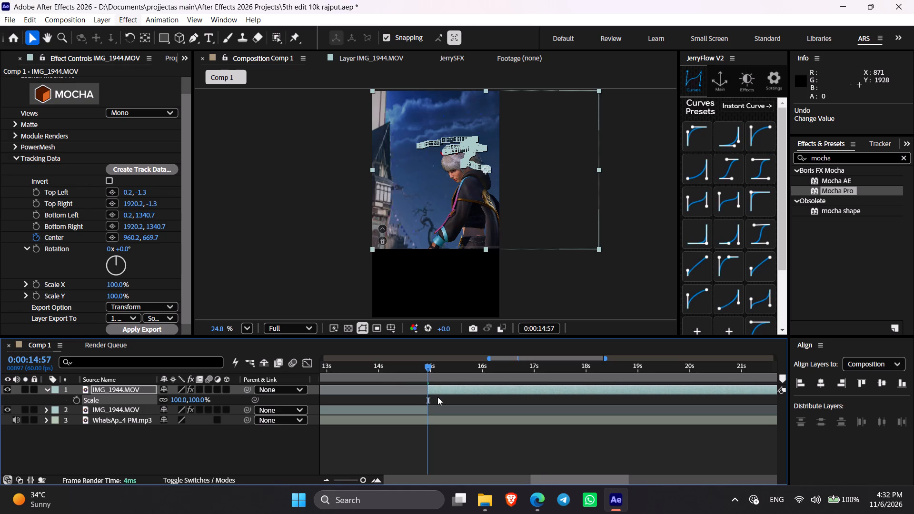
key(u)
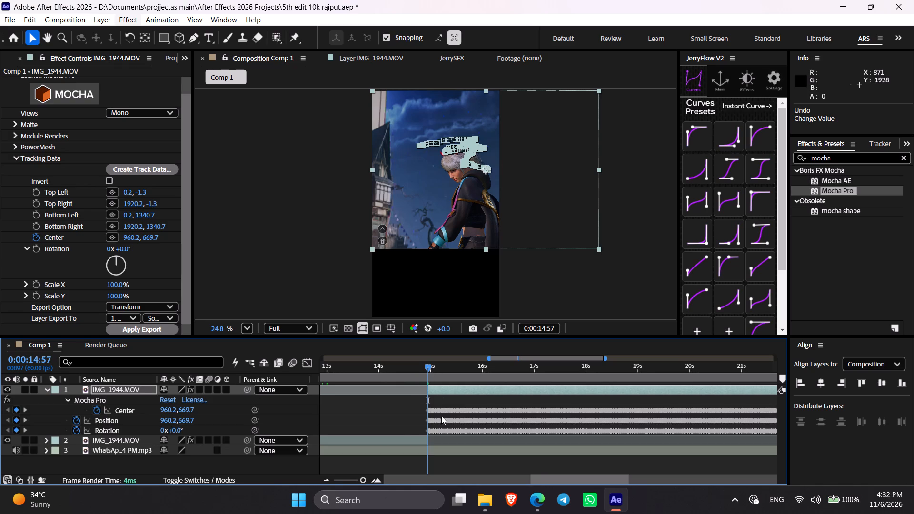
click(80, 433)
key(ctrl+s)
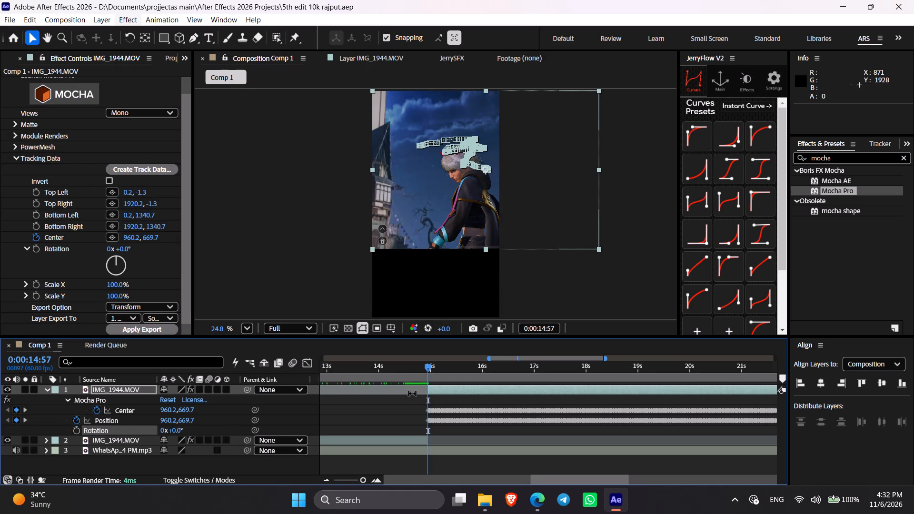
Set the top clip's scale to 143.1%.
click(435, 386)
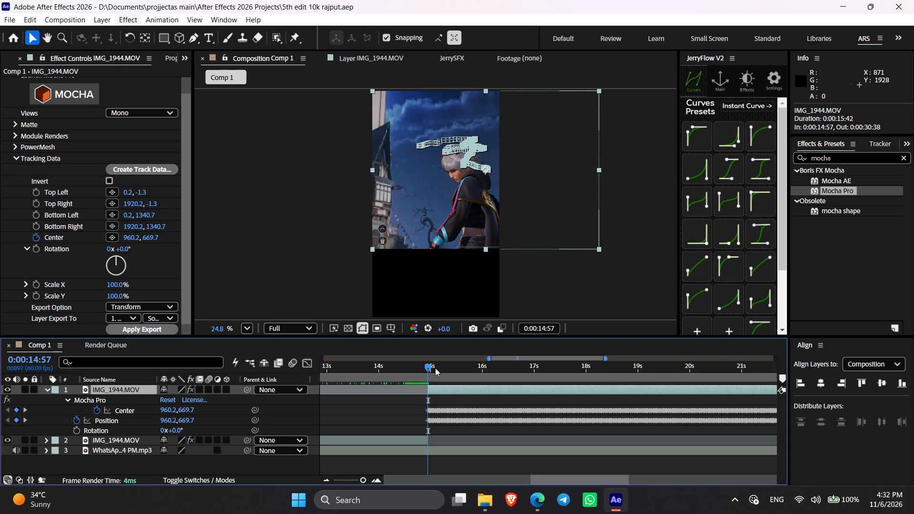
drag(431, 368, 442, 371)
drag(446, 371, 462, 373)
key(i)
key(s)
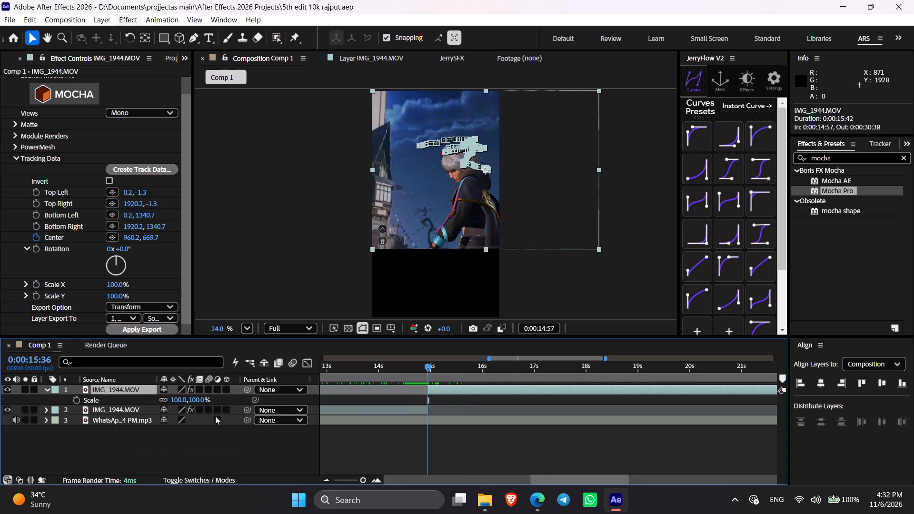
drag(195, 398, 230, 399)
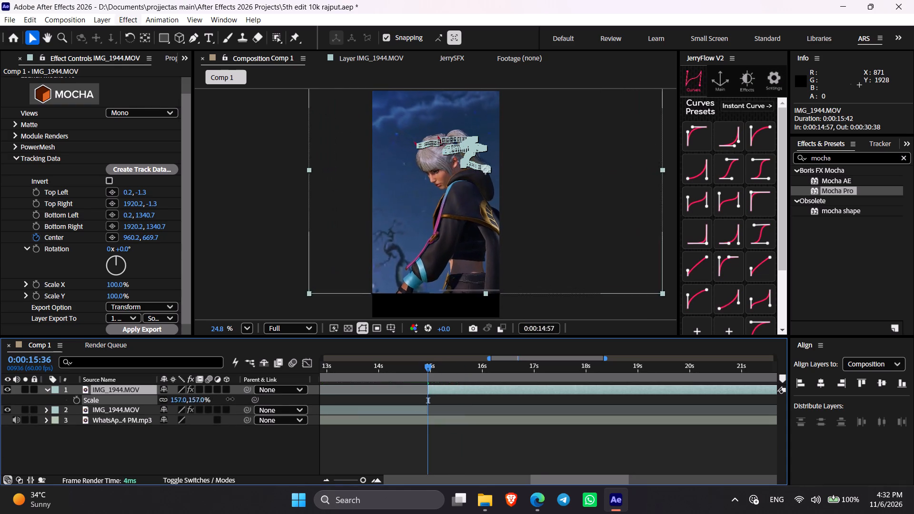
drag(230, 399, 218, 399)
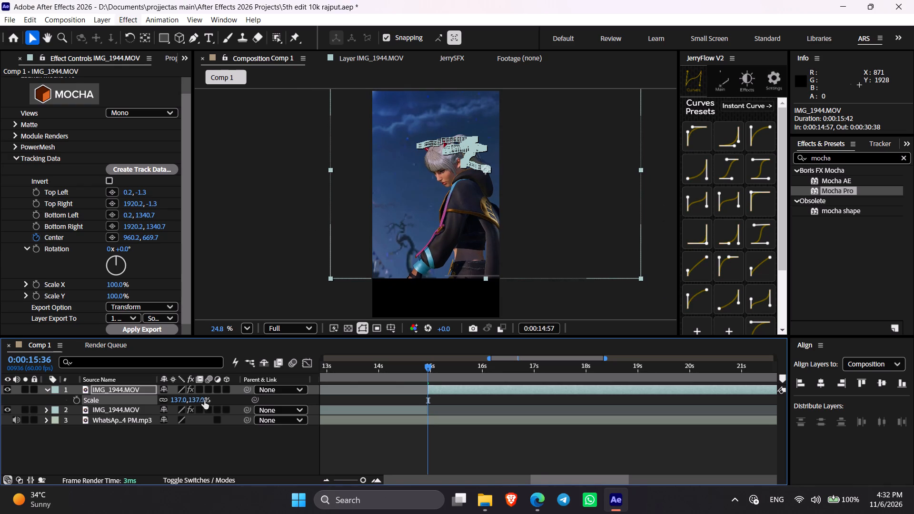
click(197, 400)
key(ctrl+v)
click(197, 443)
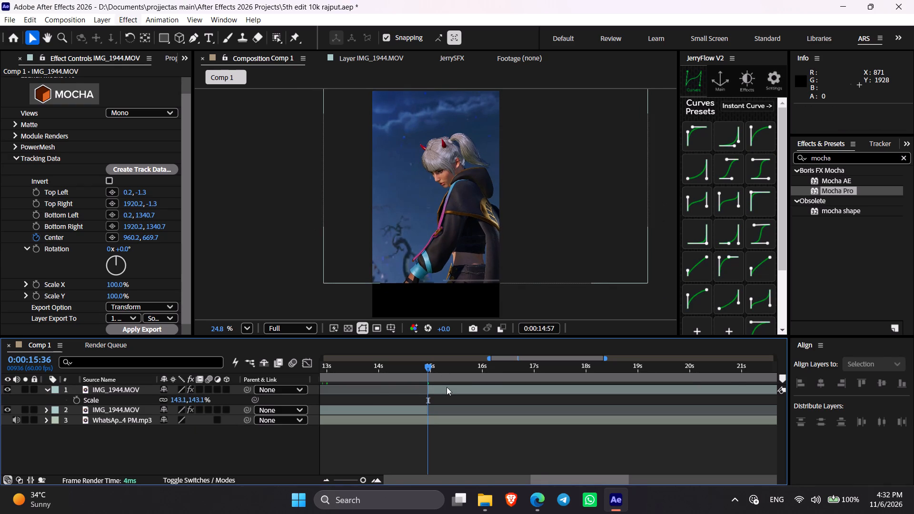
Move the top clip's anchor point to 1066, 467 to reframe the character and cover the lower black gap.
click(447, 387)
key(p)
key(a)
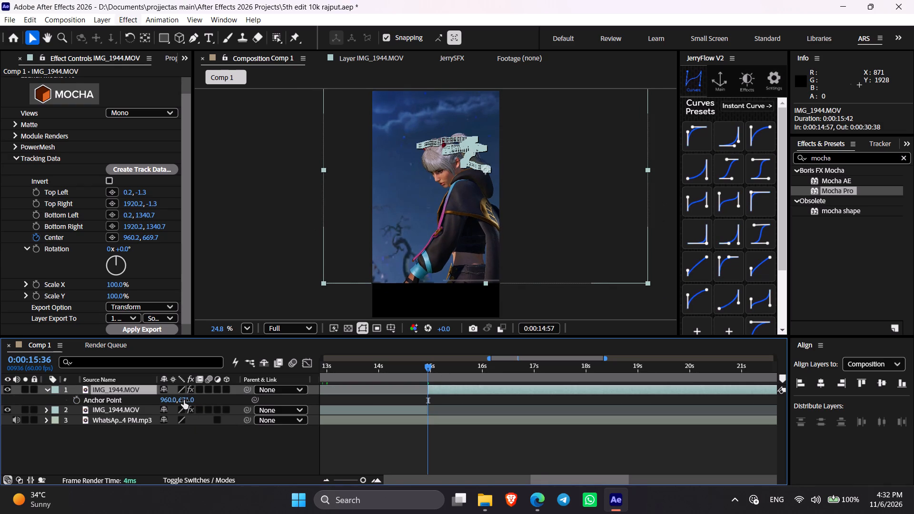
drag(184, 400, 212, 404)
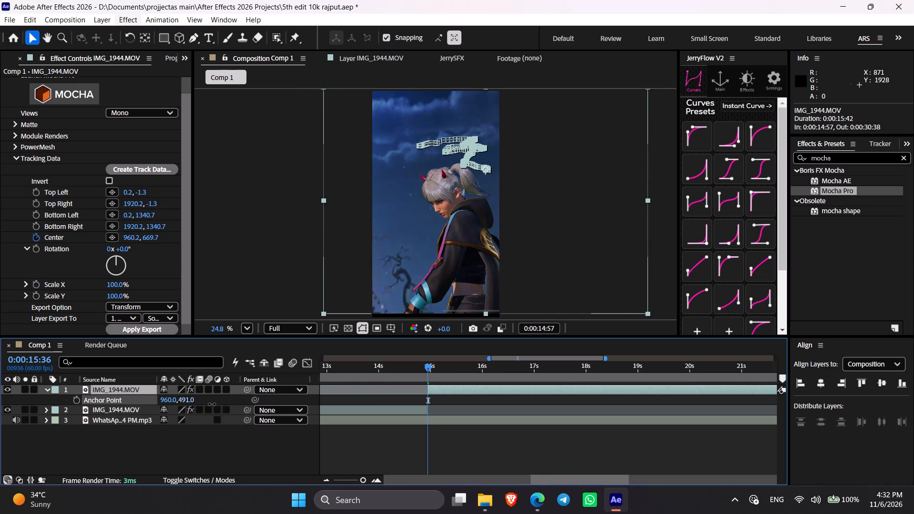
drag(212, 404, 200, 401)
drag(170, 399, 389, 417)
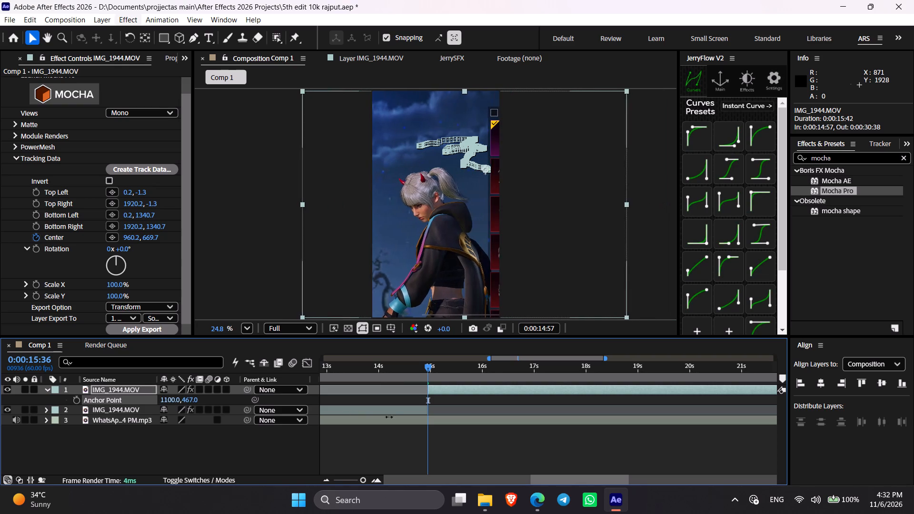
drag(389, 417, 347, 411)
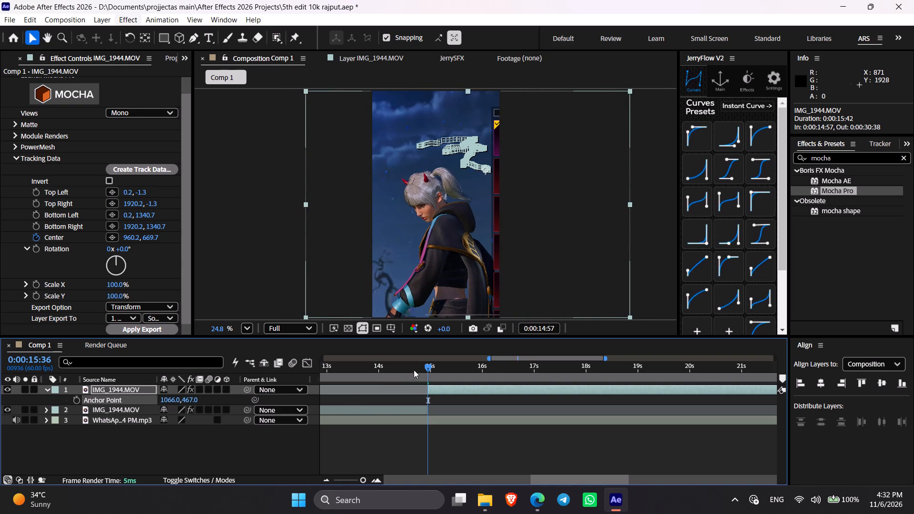
Scrub the top clip between 0:00:14:57 and about 0:00:19:00 to examine the character's tracked framing.
drag(429, 369, 523, 399)
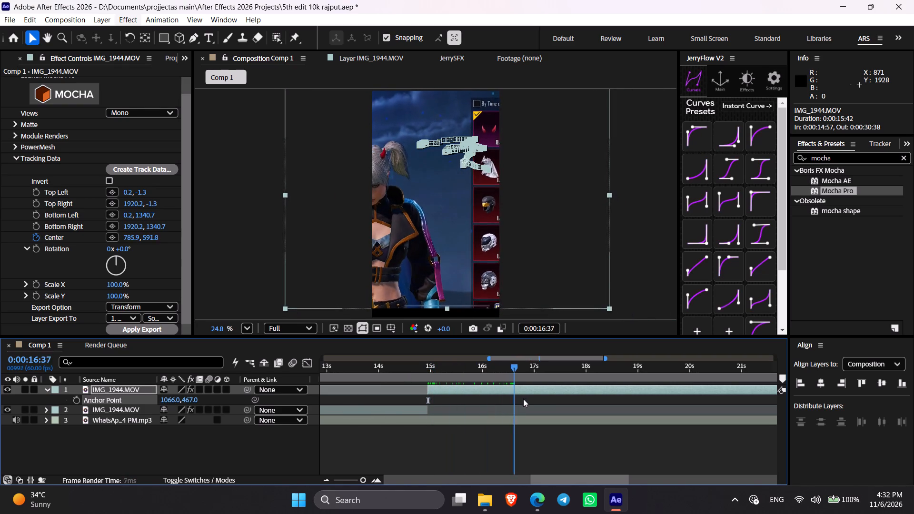
drag(523, 399, 590, 426)
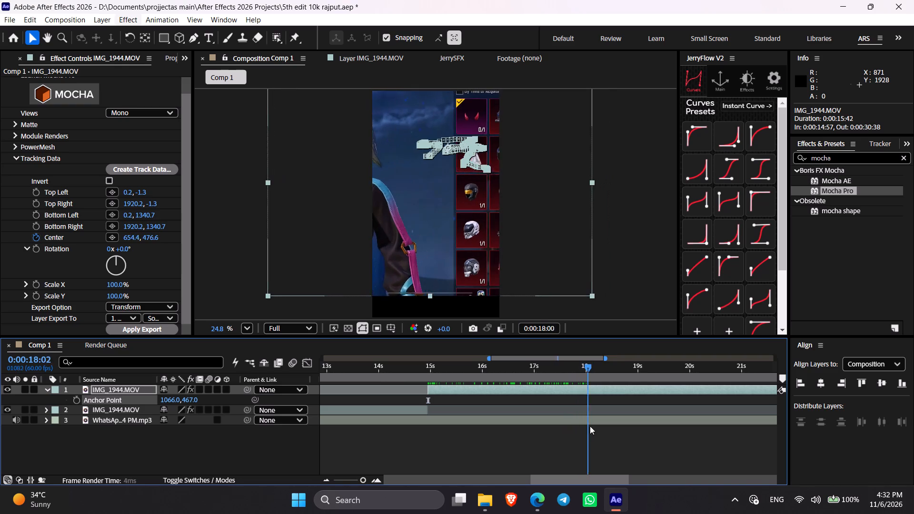
drag(590, 426, 641, 437)
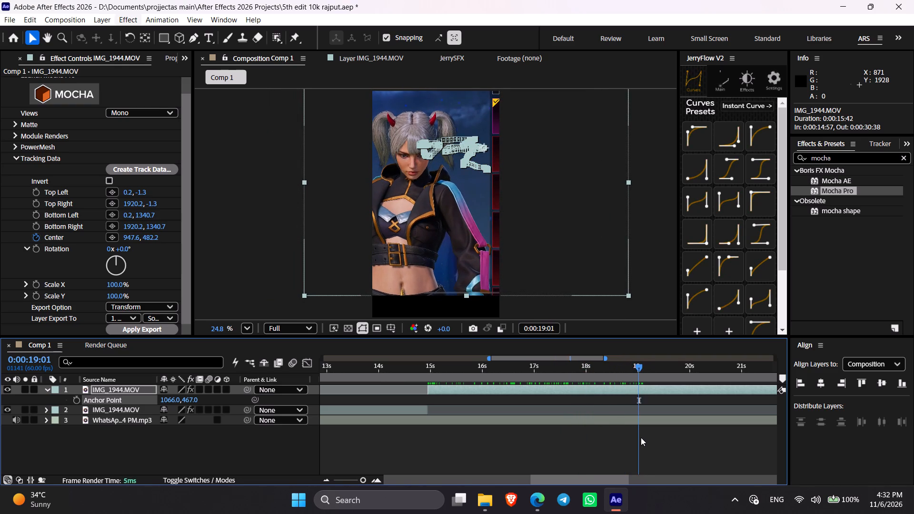
key(e)
drag(626, 370, 552, 377)
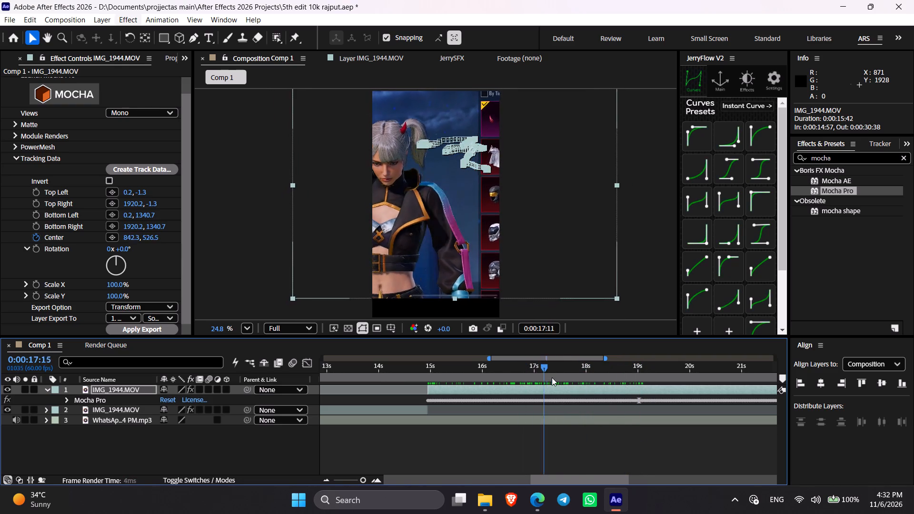
drag(552, 377, 458, 376)
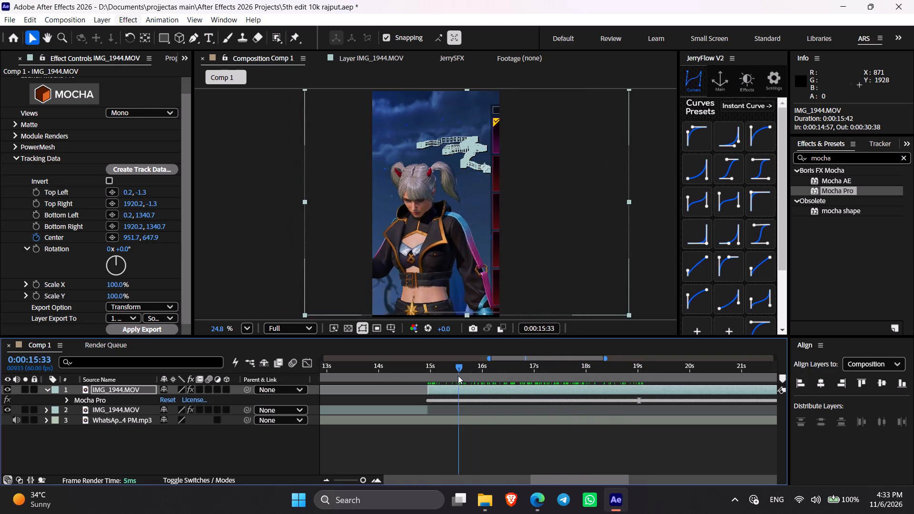
drag(458, 376, 522, 389)
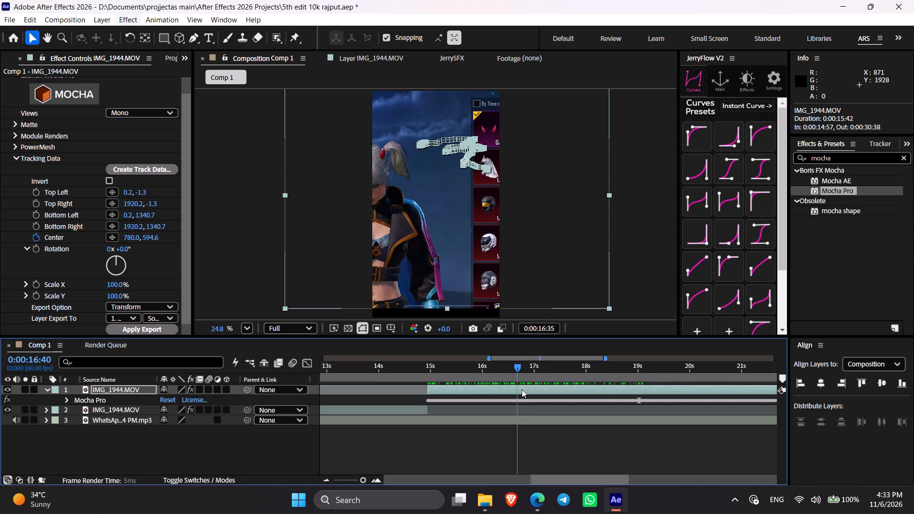
drag(522, 389, 523, 391)
Set the top clip's anchor point to 725, 399 to centre the character around 0:00:16:47, and save the project.
key(a)
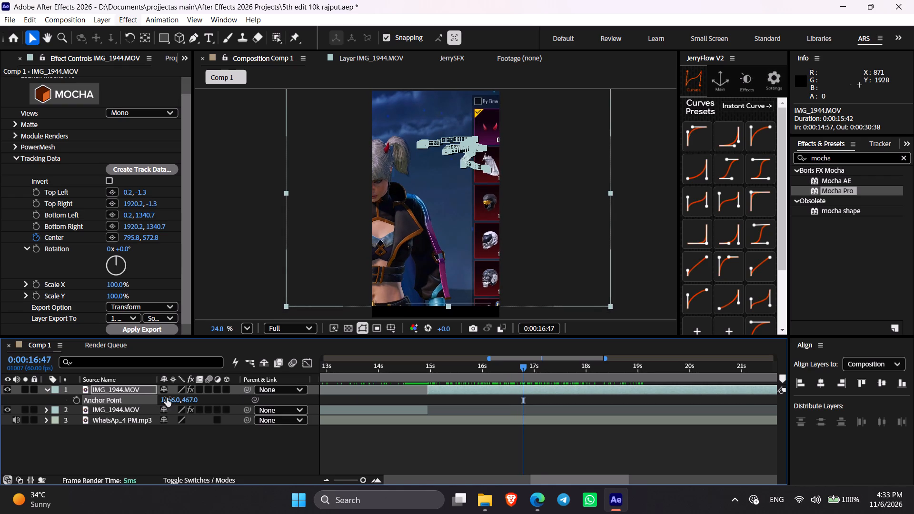
drag(167, 398, 252, 415)
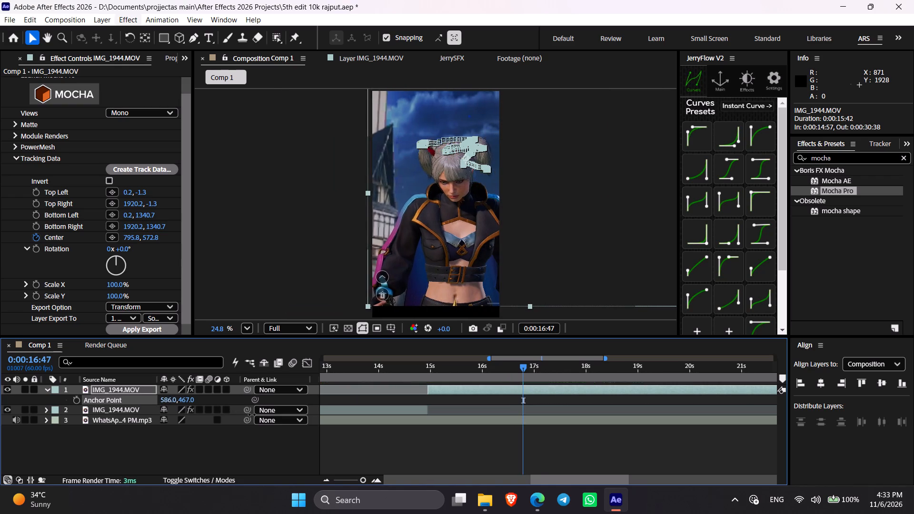
drag(252, 415, 343, 435)
drag(179, 397, 158, 392)
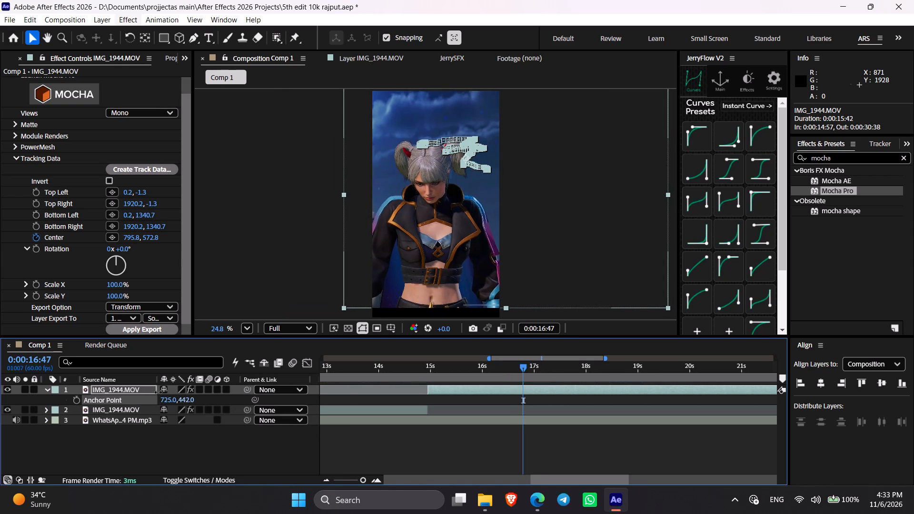
drag(158, 392, 149, 388)
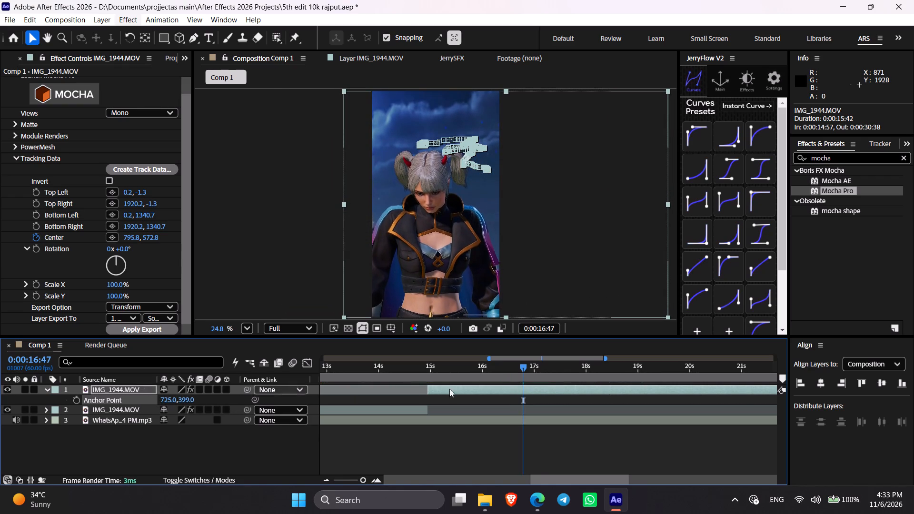
key(ctrl+s)
Scrub the top clip from about 0:00:15:00 to 0:00:26:07 to examine how the reframed tracking holds up.
drag(435, 369, 484, 393)
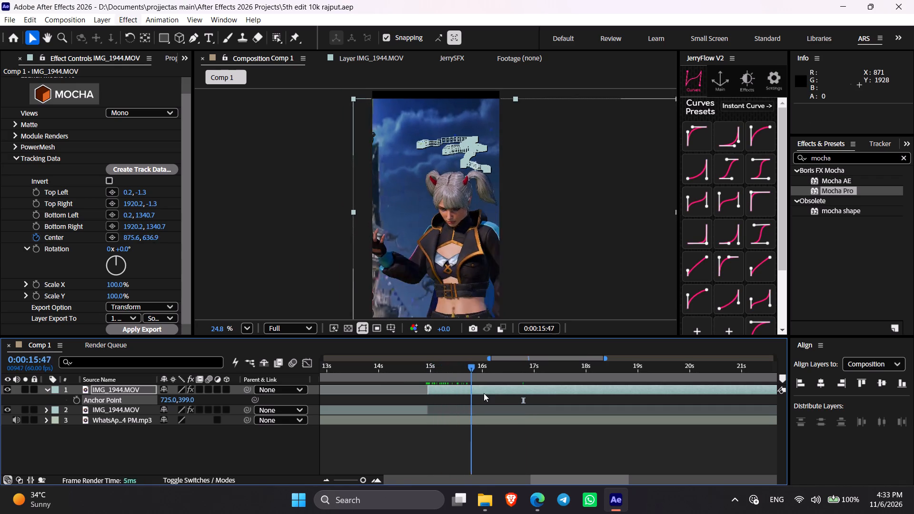
drag(484, 393, 588, 410)
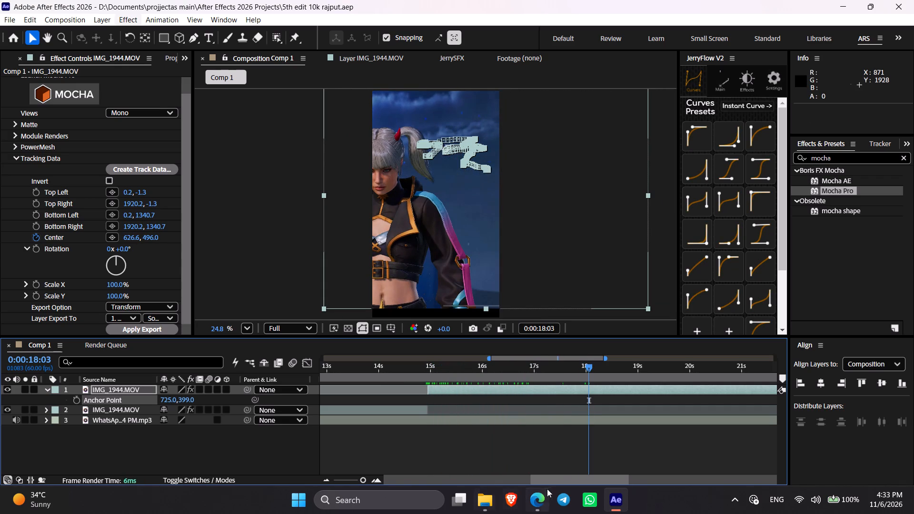
drag(547, 481, 582, 483)
drag(444, 367, 554, 372)
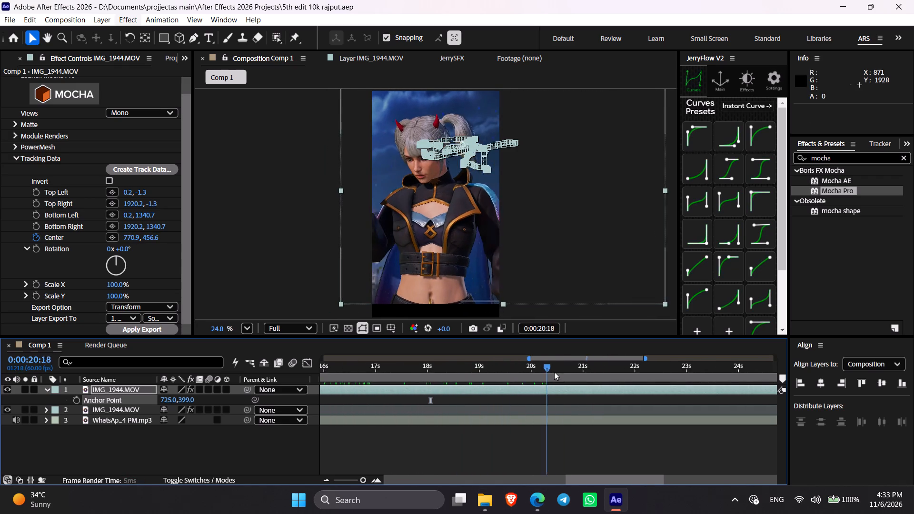
drag(554, 372, 697, 405)
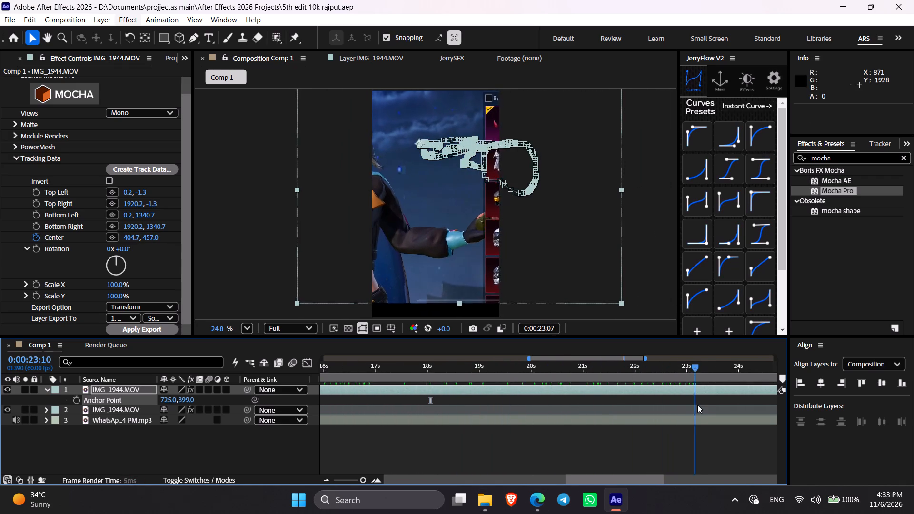
drag(697, 405, 700, 406)
drag(578, 479, 626, 479)
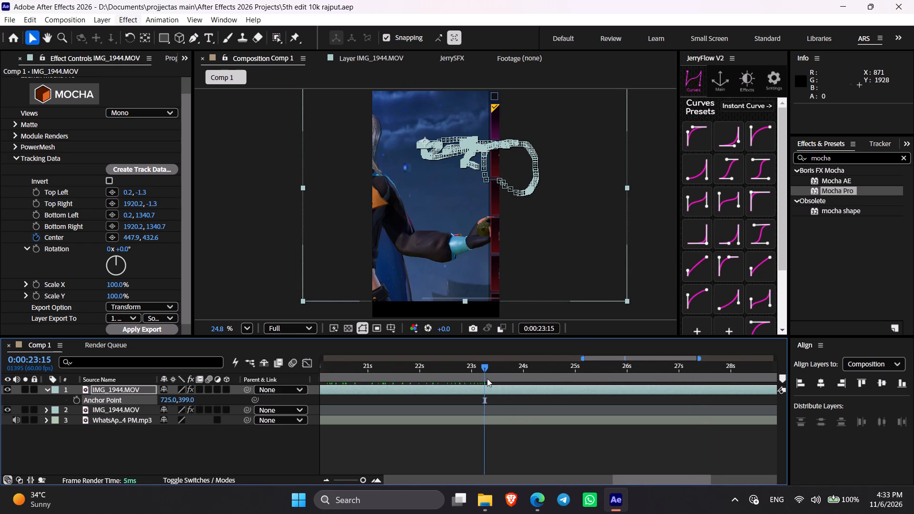
drag(486, 369, 604, 405)
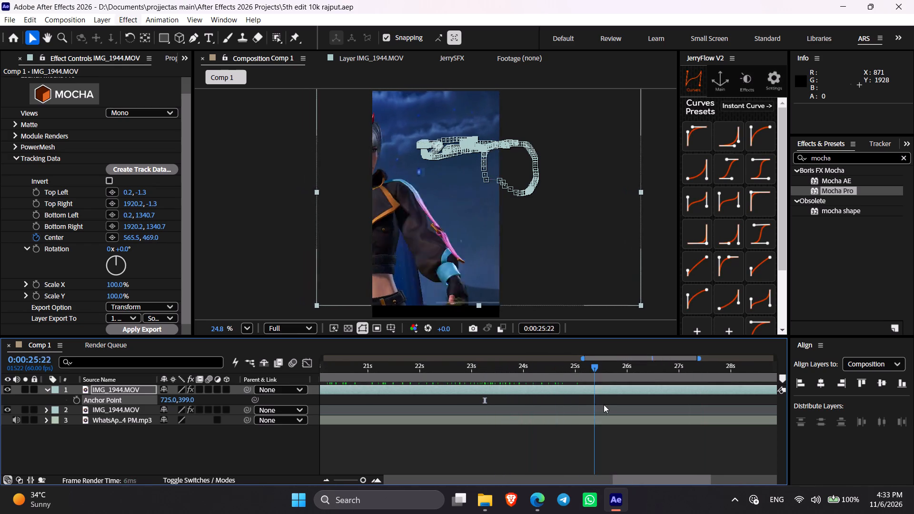
drag(604, 405, 635, 415)
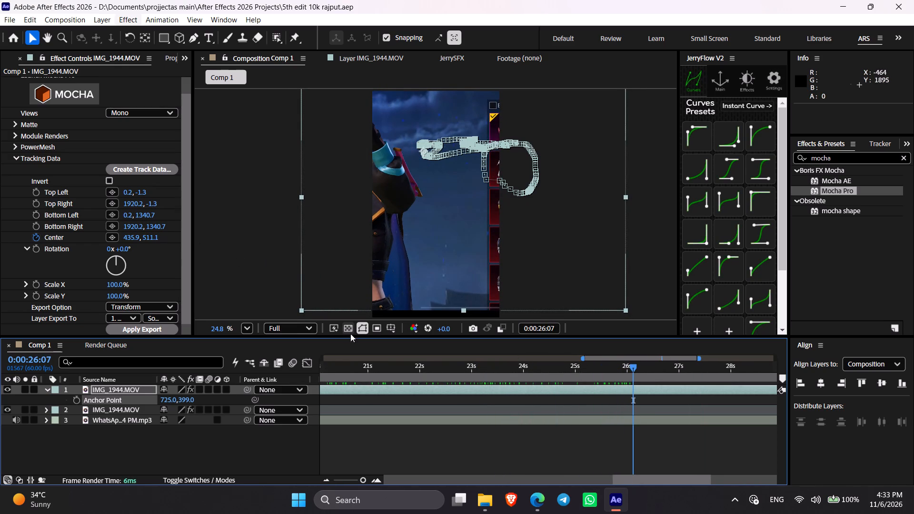
Invert the Mocha Pro tracking data, reapply the Transform export to the top clip, and scrub back to check the motion.
click(119, 183)
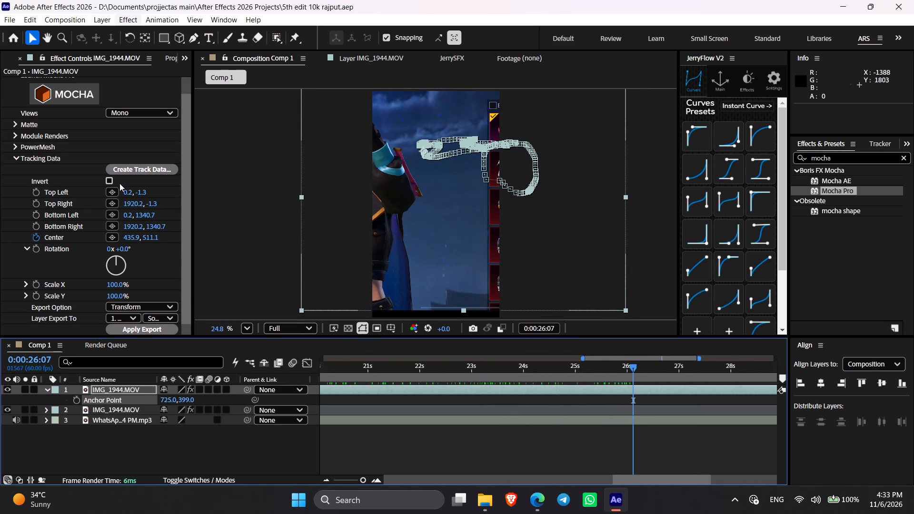
click(143, 328)
drag(605, 372, 494, 372)
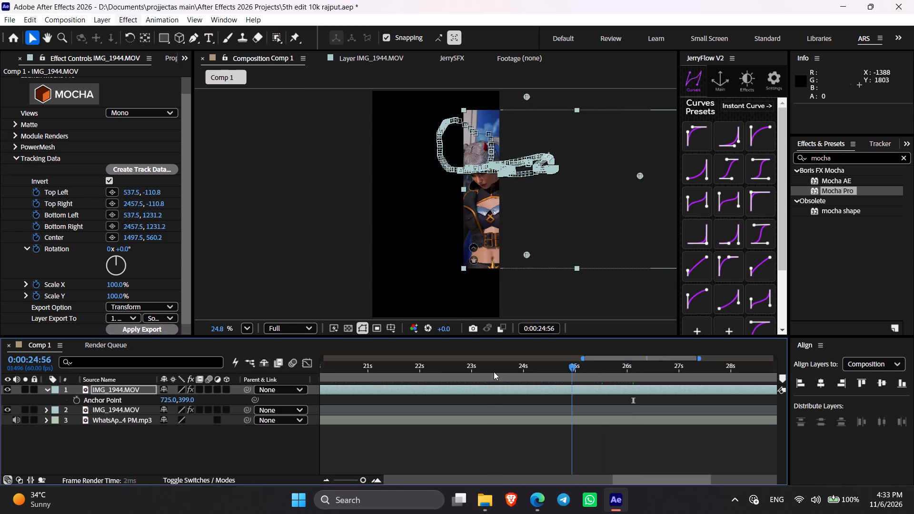
Scrub the top clip from about 0:00:15:00 to 0:00:18:08 to examine the motion after applying the inverted tracking.
drag(494, 372, 379, 372)
drag(651, 479, 553, 470)
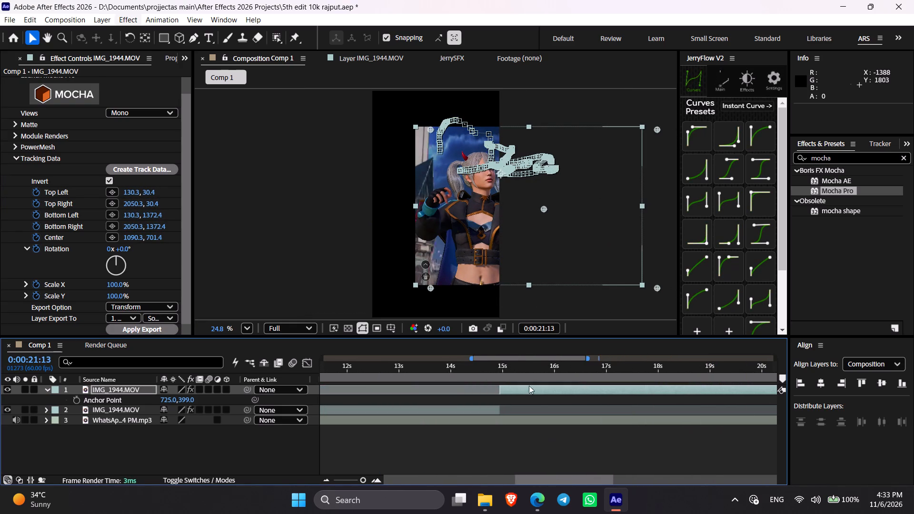
drag(503, 373, 566, 379)
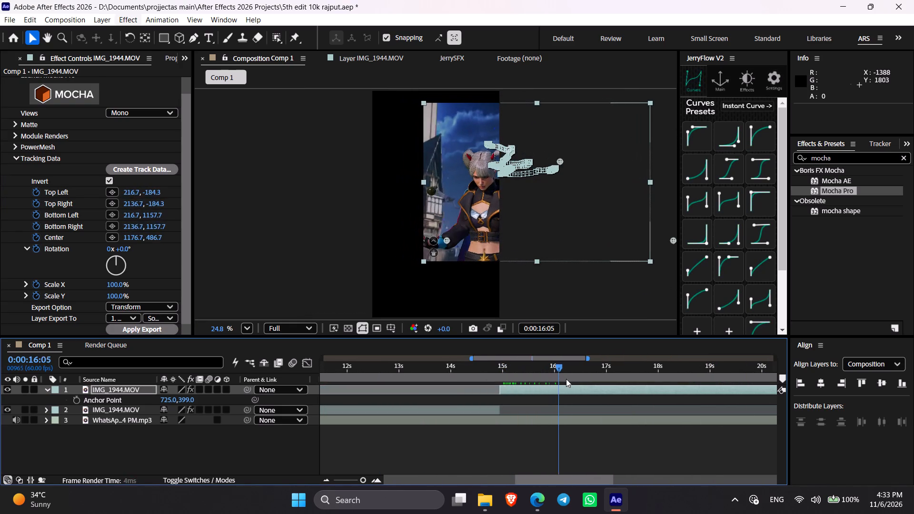
drag(566, 379, 664, 405)
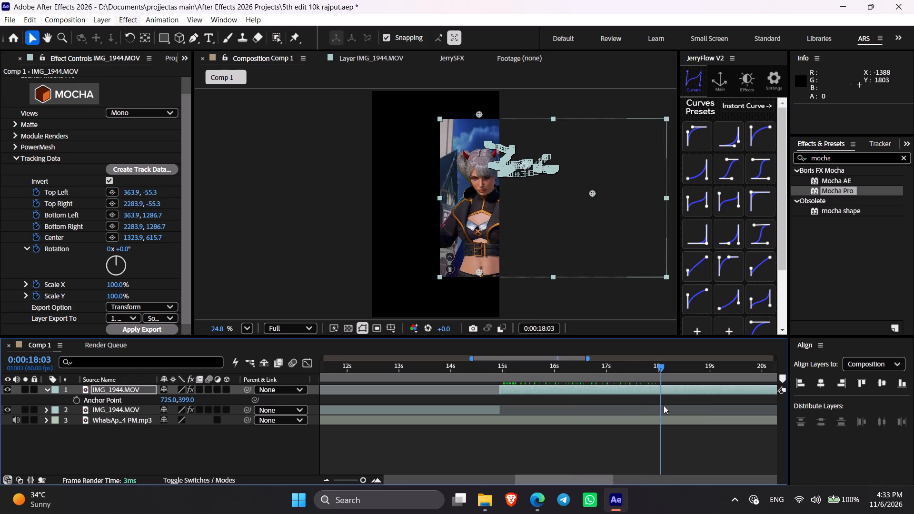
drag(664, 405, 666, 406)
Save the project and remove the Scale and Rotation keyframes from the top clip.
key(ctrl+s)
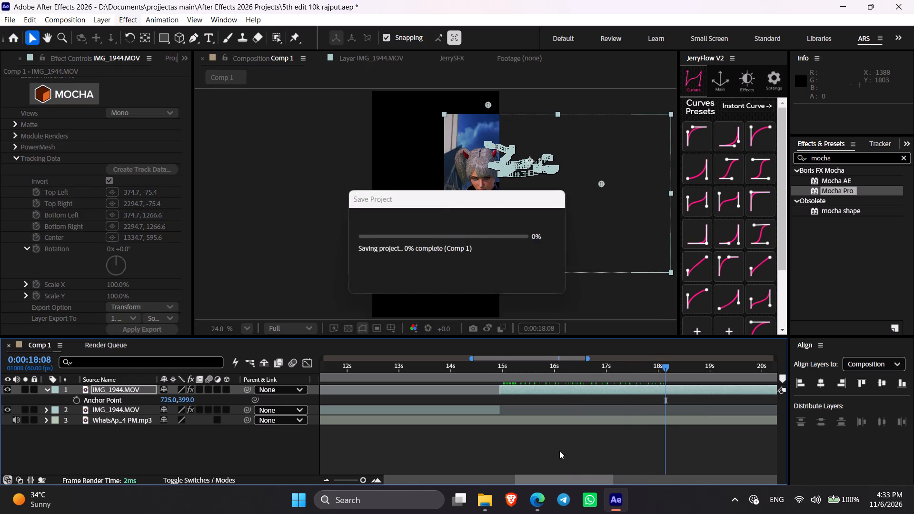
key(s)
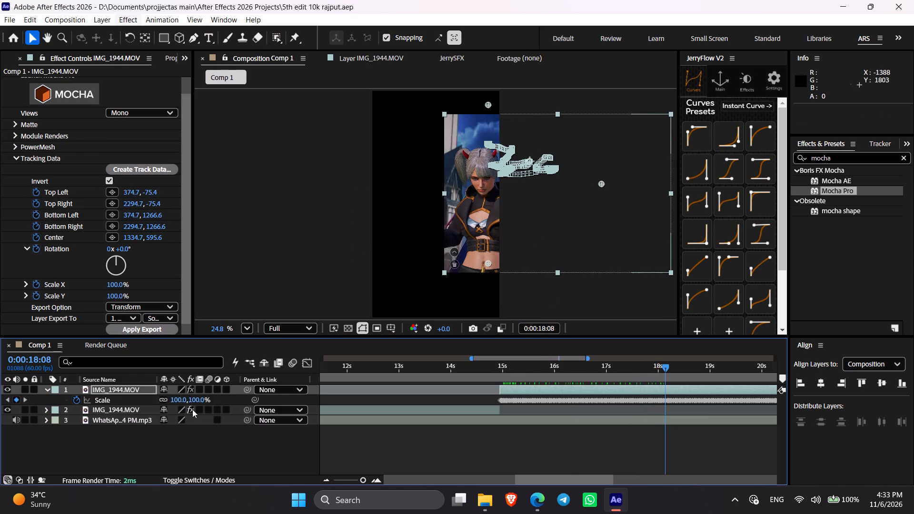
click(74, 402)
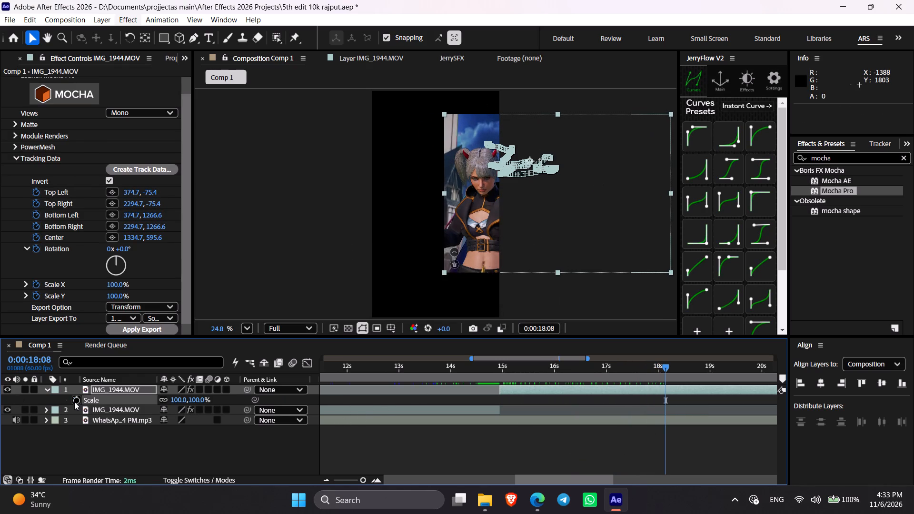
key(s)
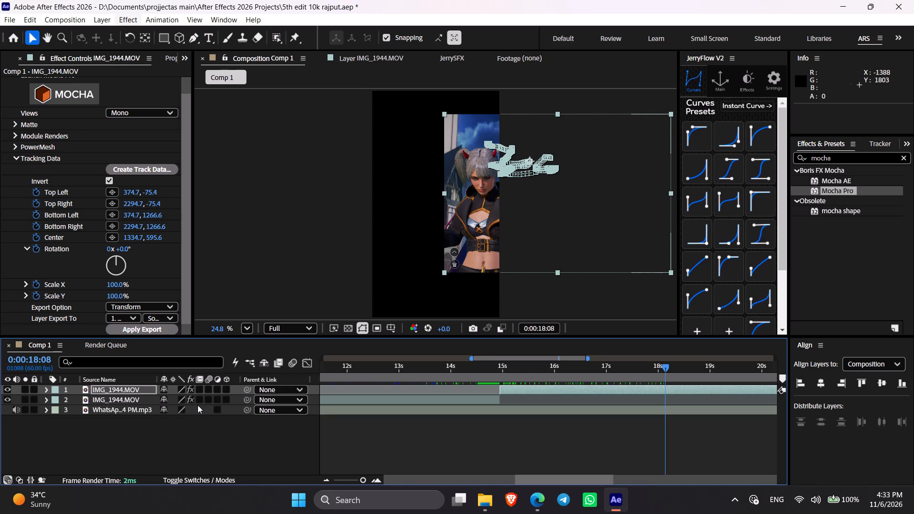
key(r)
click(75, 398)
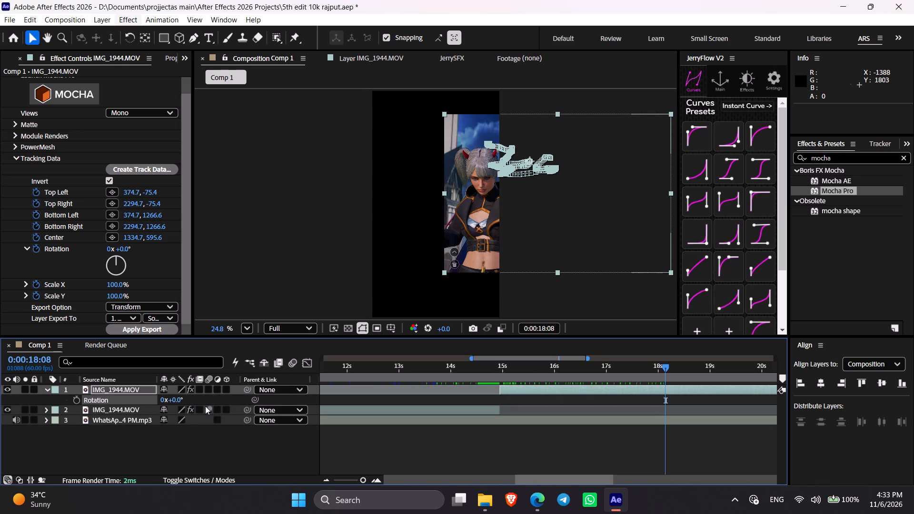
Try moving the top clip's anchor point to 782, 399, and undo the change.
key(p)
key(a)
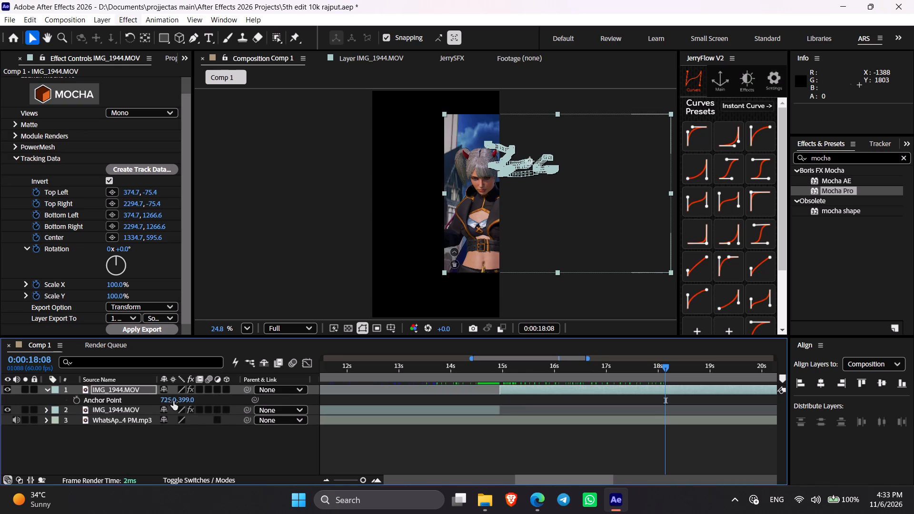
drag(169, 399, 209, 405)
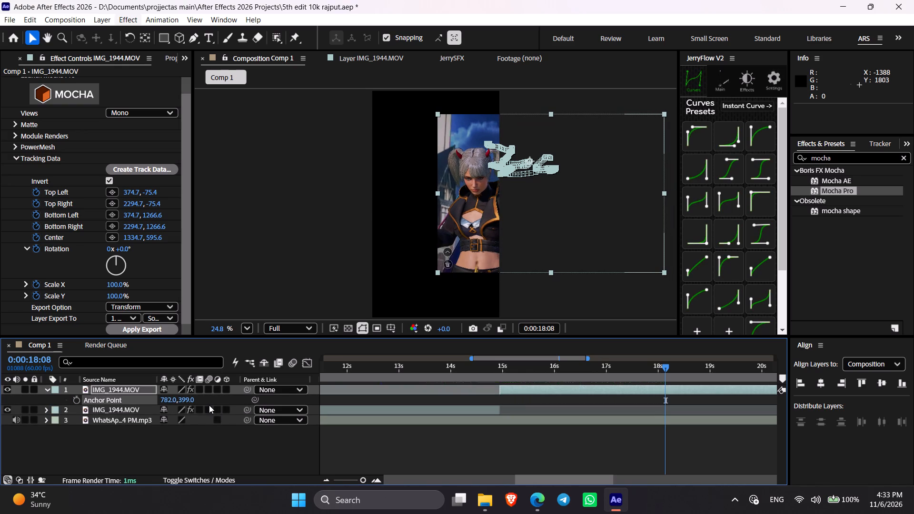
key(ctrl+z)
Set the top clip's scale to 143.1% by pasting the copied value.
key(s)
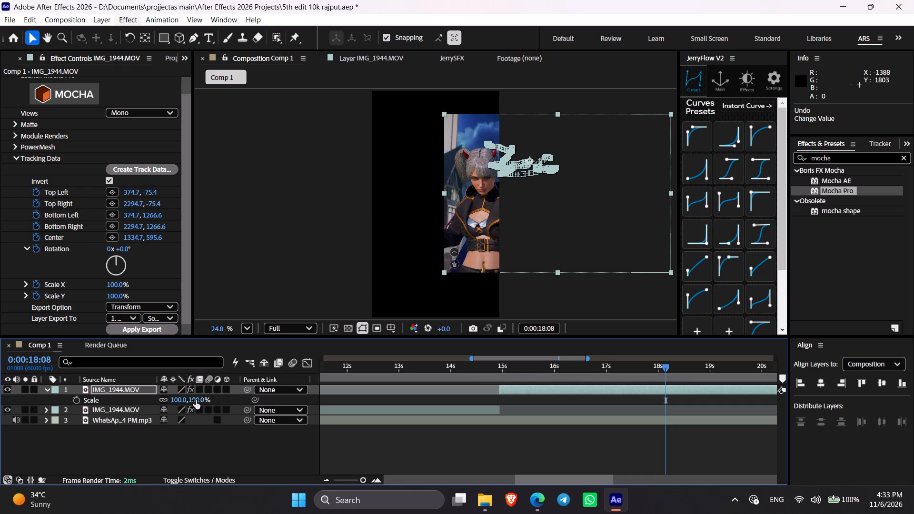
click(197, 400)
key(ctrl+v)
click(222, 445)
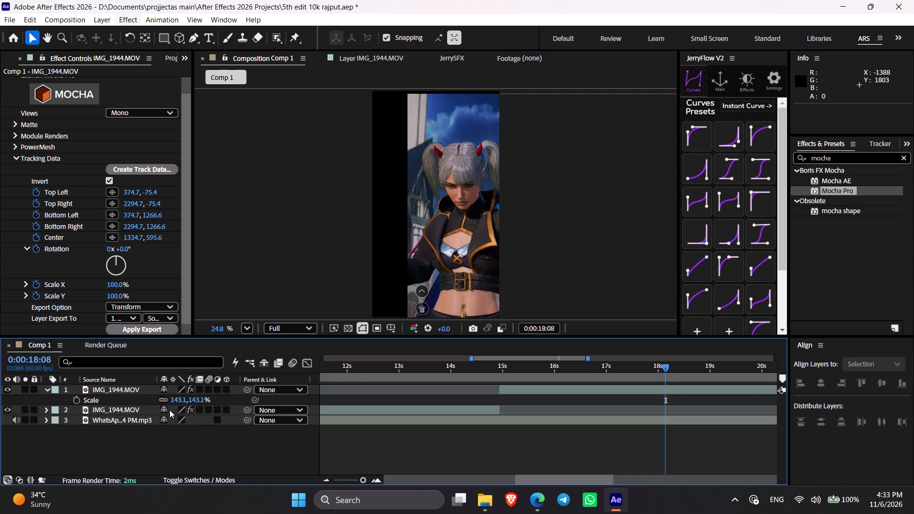
Set the top clip's anchor point Y to 410 and raise X past 884 to centre the character, then save the project.
click(122, 394)
key(s)
key(a)
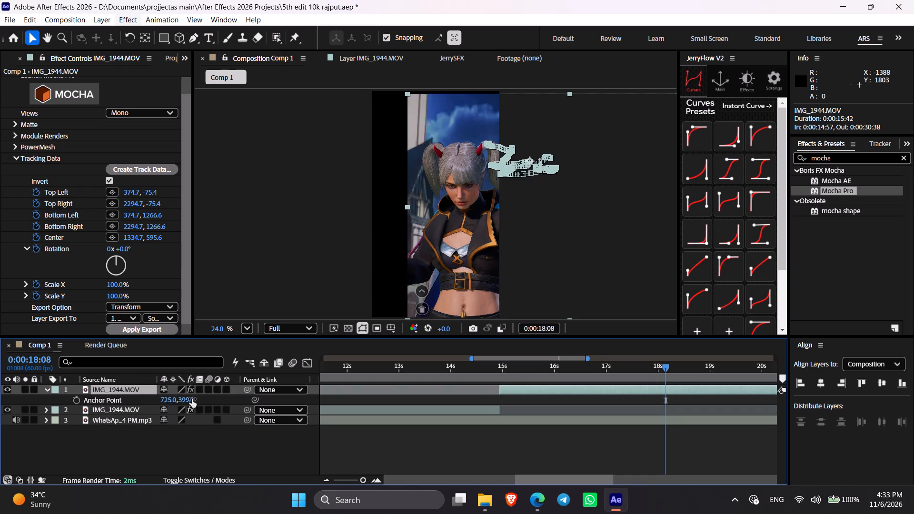
click(191, 399)
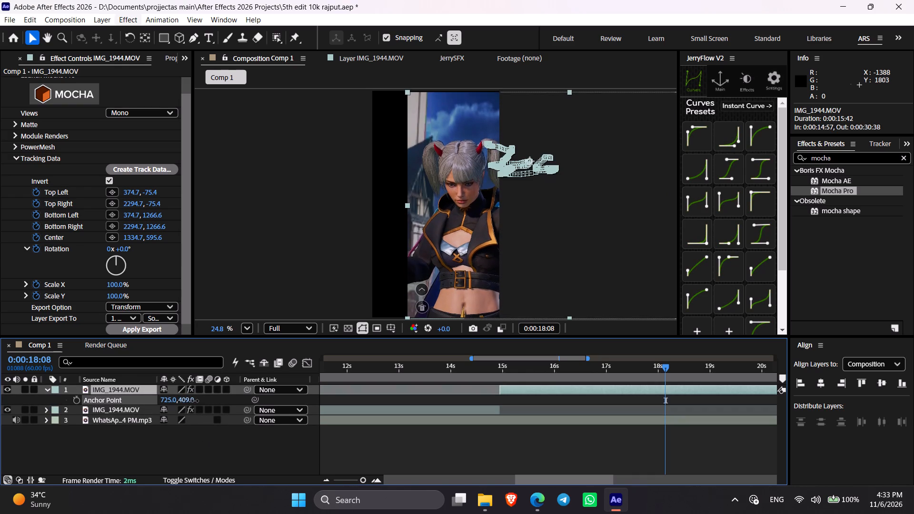
drag(168, 397, 289, 413)
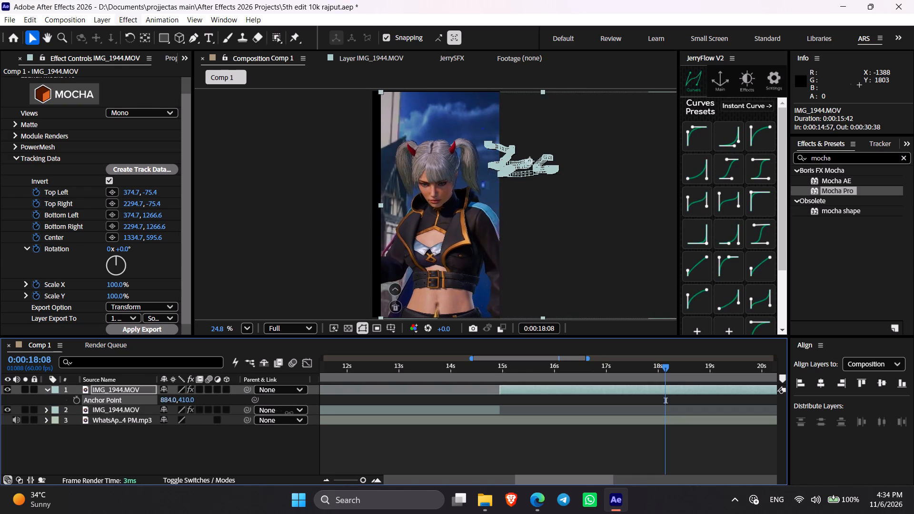
drag(289, 413, 308, 410)
key(ctrl+s)
Scrub the top clip from its start at 0:00:14:57 to 0:00:30:34 to examine the character's framing and uncovered edges.
key(u)
key(i)
key(u)
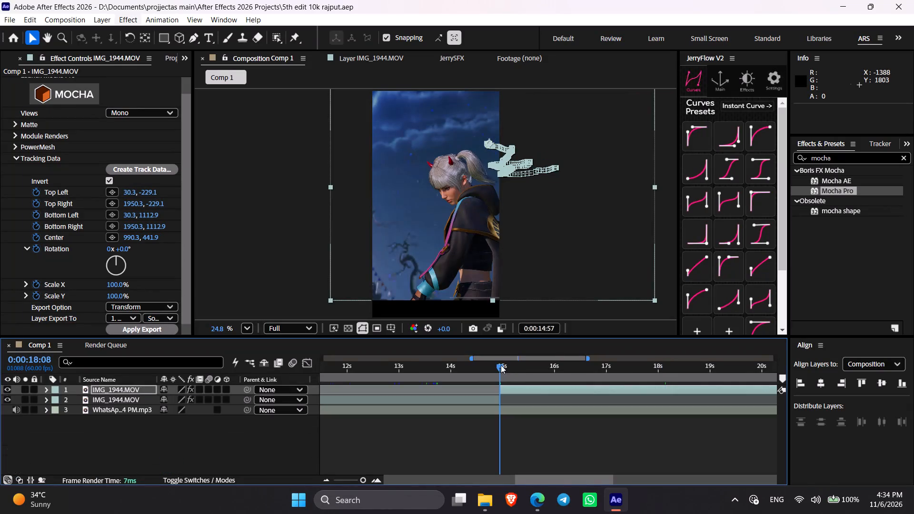
drag(498, 364, 615, 401)
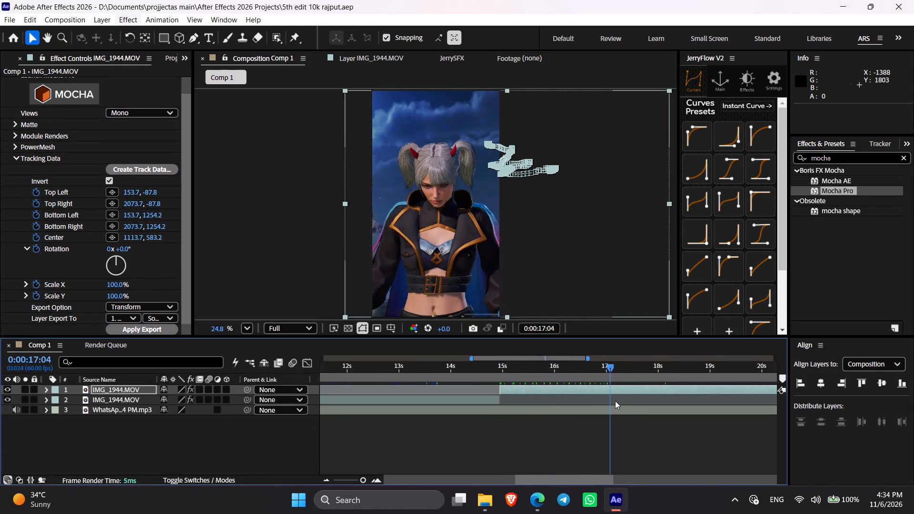
drag(615, 401, 645, 413)
drag(546, 476, 587, 483)
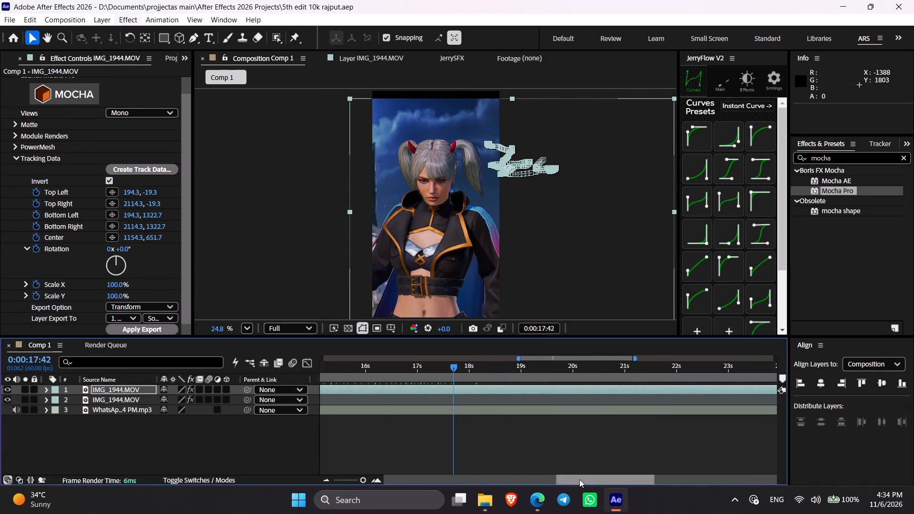
drag(453, 373, 560, 419)
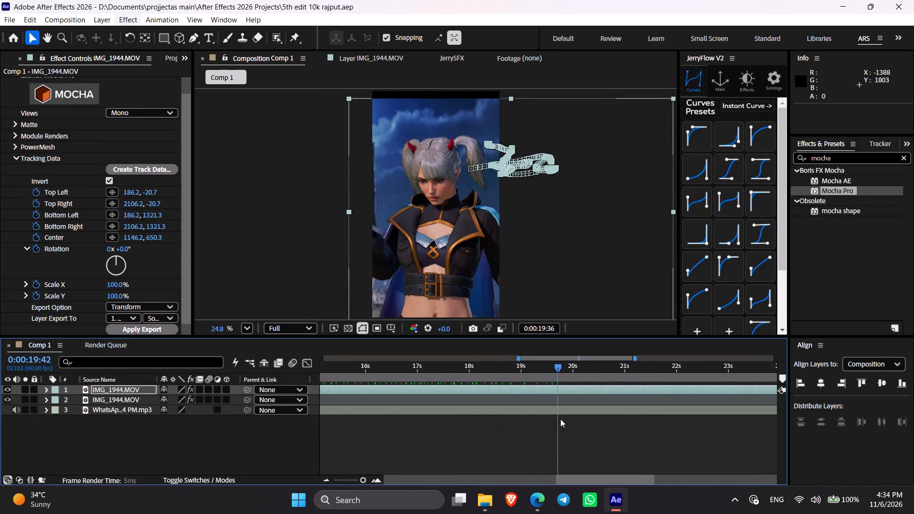
drag(560, 419, 661, 447)
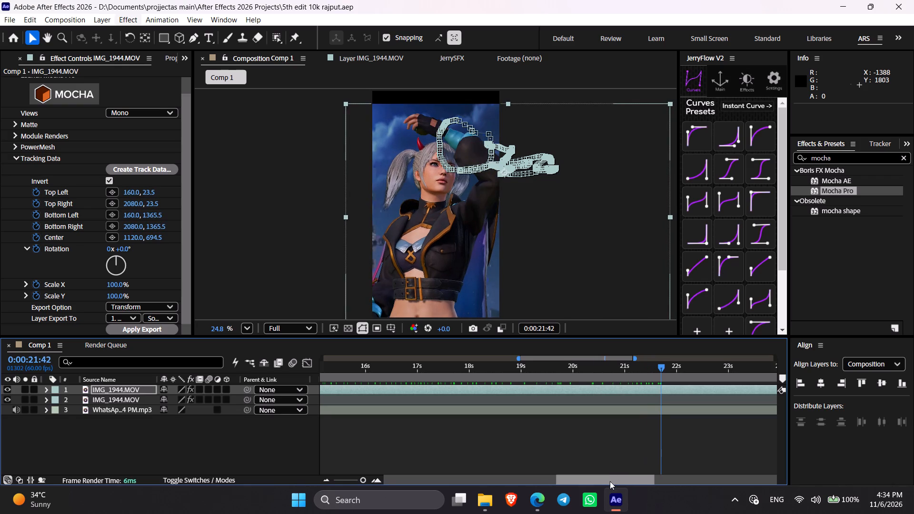
drag(605, 481, 641, 480)
drag(496, 372, 575, 395)
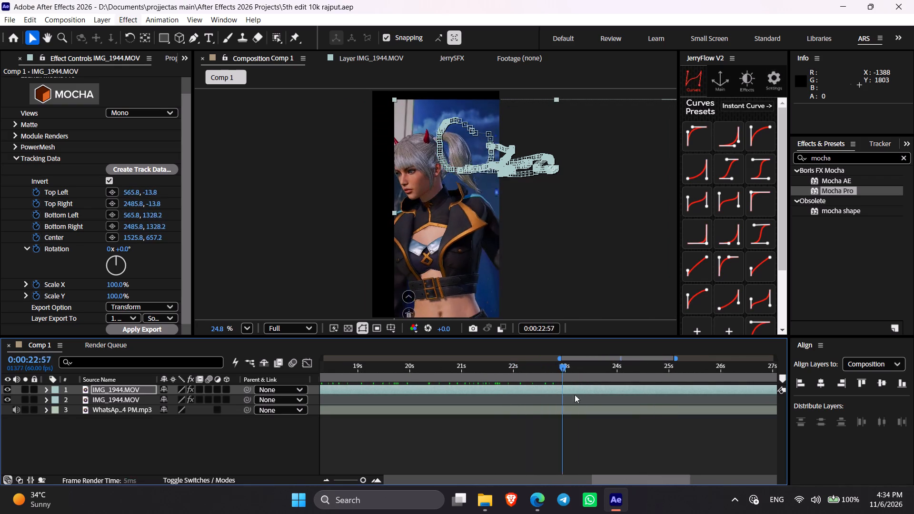
drag(575, 395, 693, 435)
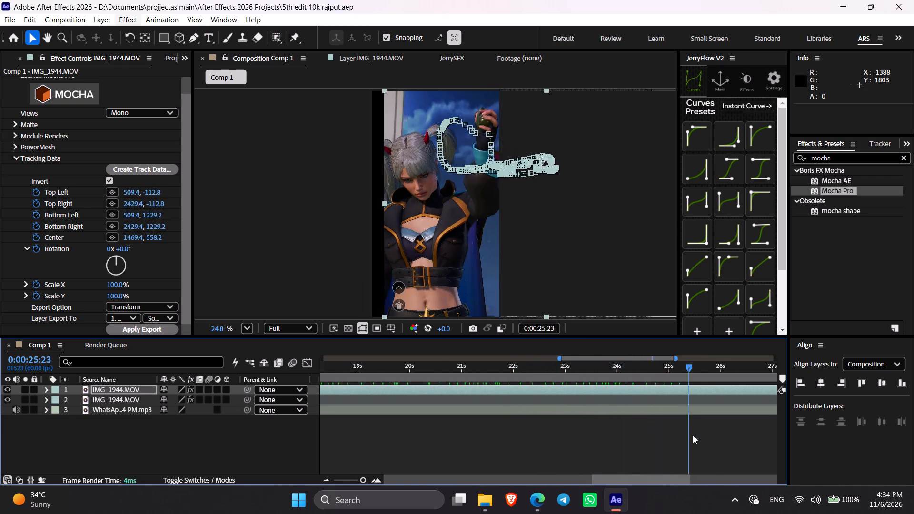
drag(693, 435, 714, 441)
drag(630, 480, 693, 485)
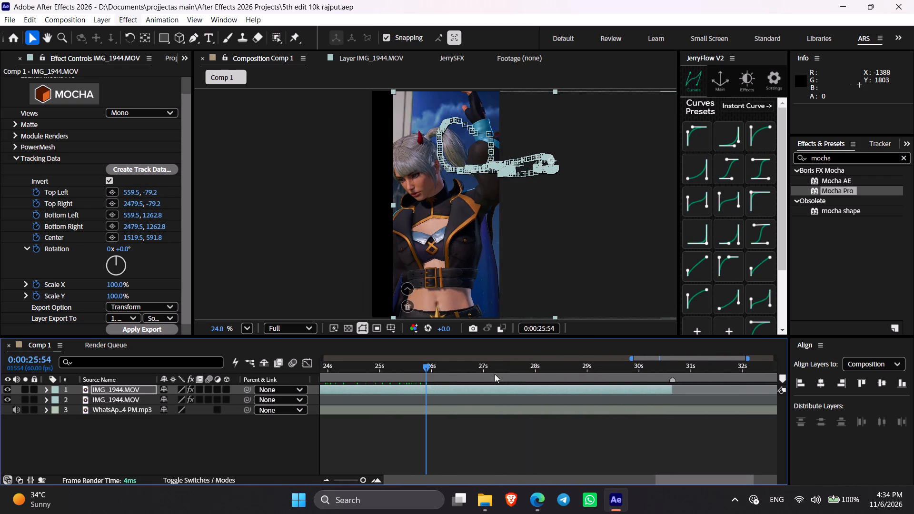
drag(429, 363, 448, 368)
drag(458, 371, 538, 391)
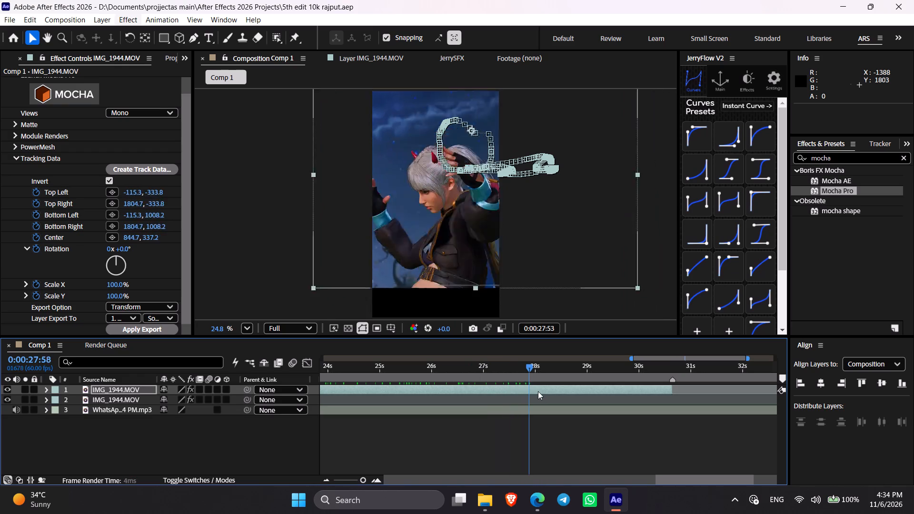
drag(538, 391, 621, 411)
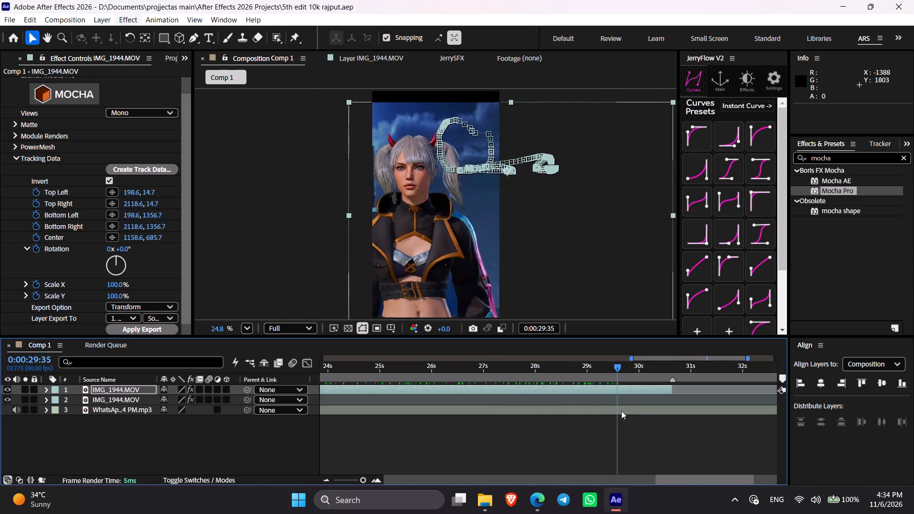
drag(621, 411, 668, 424)
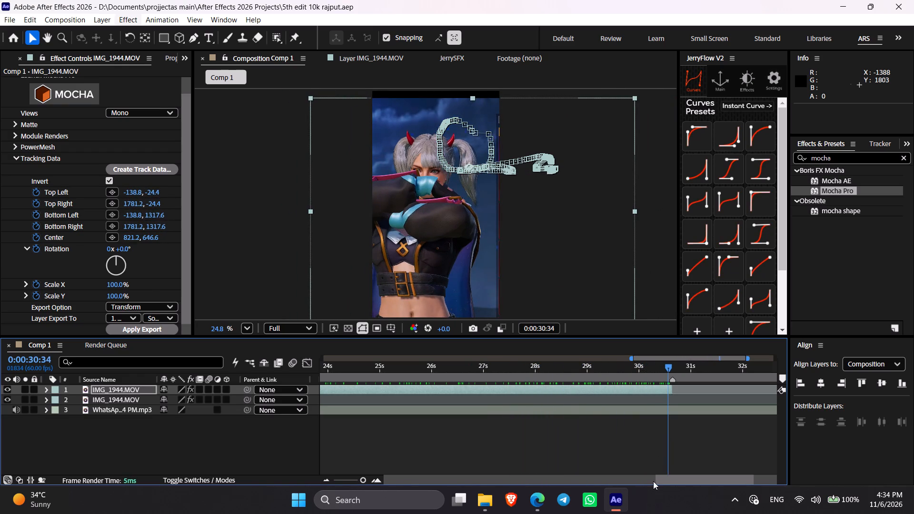
Scrub the lower clip from about 0:00:01:00 to 0:00:13:32 to examine its finished stabilisation and framing.
drag(672, 478, 388, 453)
drag(373, 379, 420, 386)
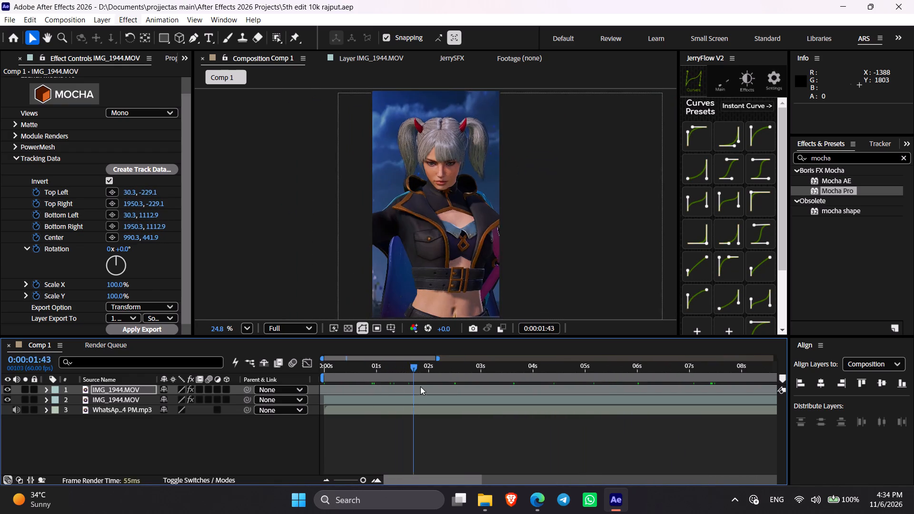
drag(420, 386, 640, 426)
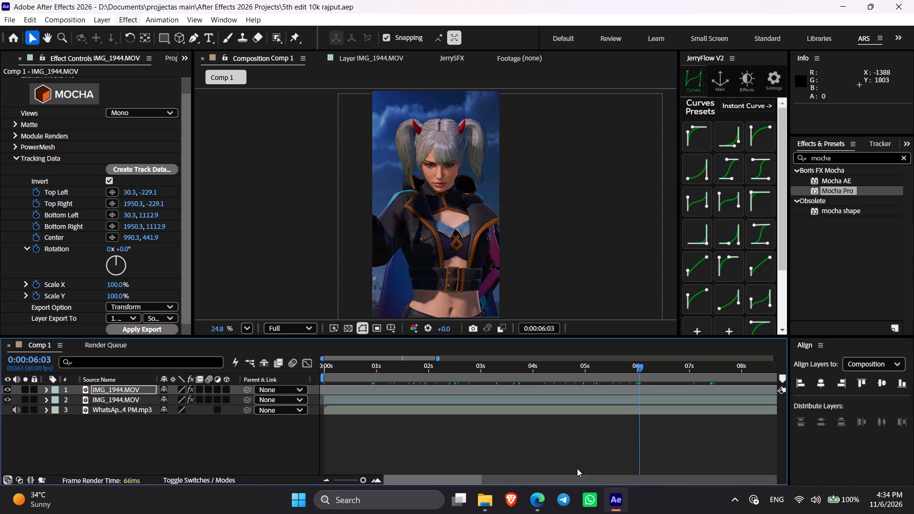
drag(429, 481, 492, 485)
drag(368, 369, 475, 392)
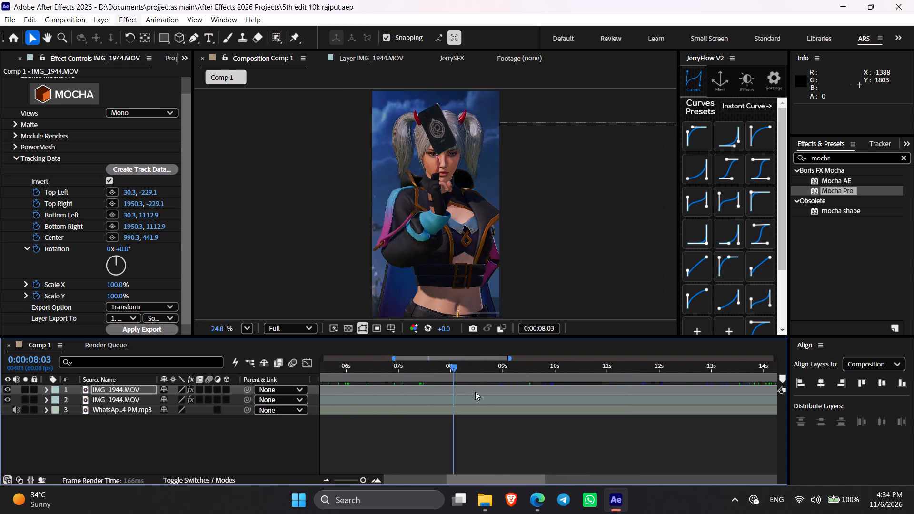
drag(475, 392, 651, 440)
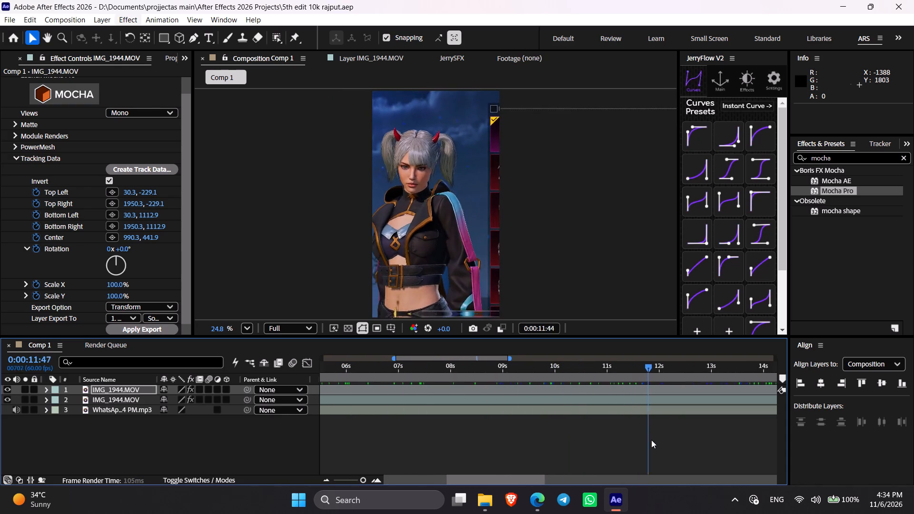
drag(651, 440, 739, 468)
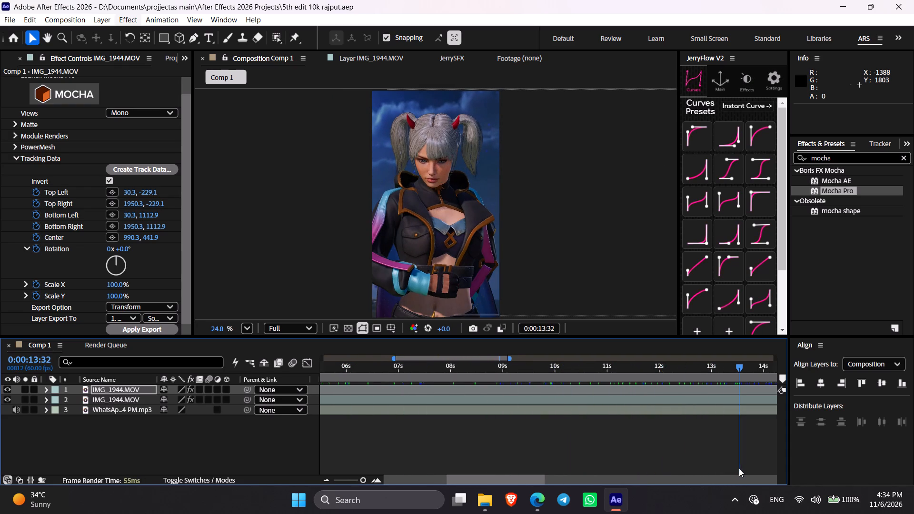
drag(739, 468, 739, 468)
Save the project and scrub from 0:00:13:32 to 0:00:17:07 to compare the framing across the cut between the clips.
drag(507, 475, 573, 480)
key(ctrl+a)
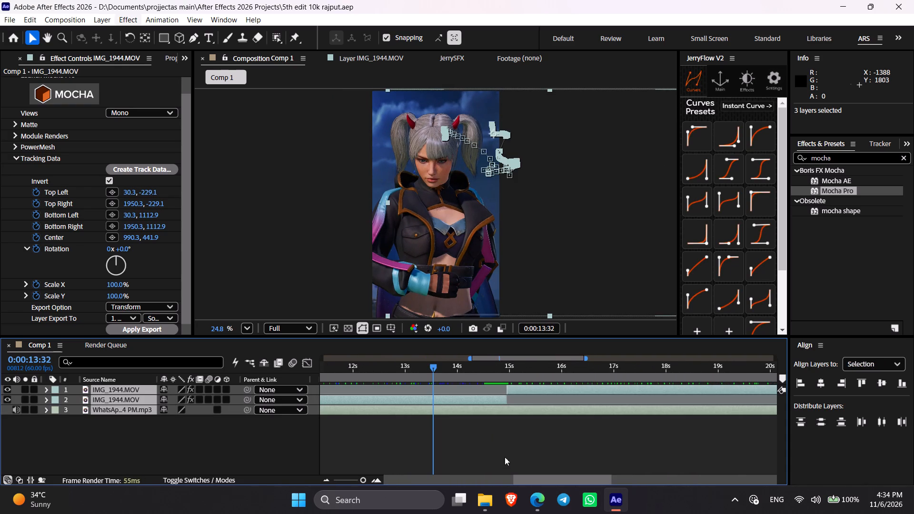
click(486, 451)
key(ctrl+s)
drag(435, 366, 495, 382)
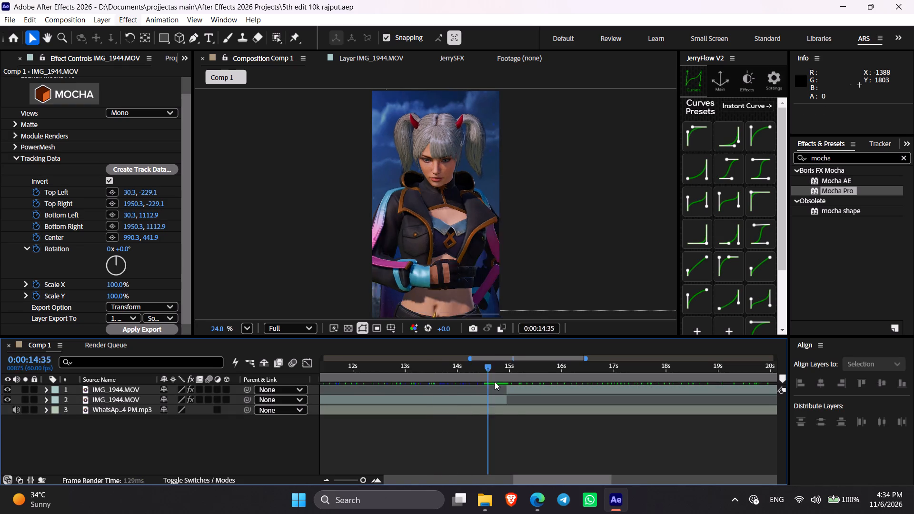
drag(495, 382, 622, 424)
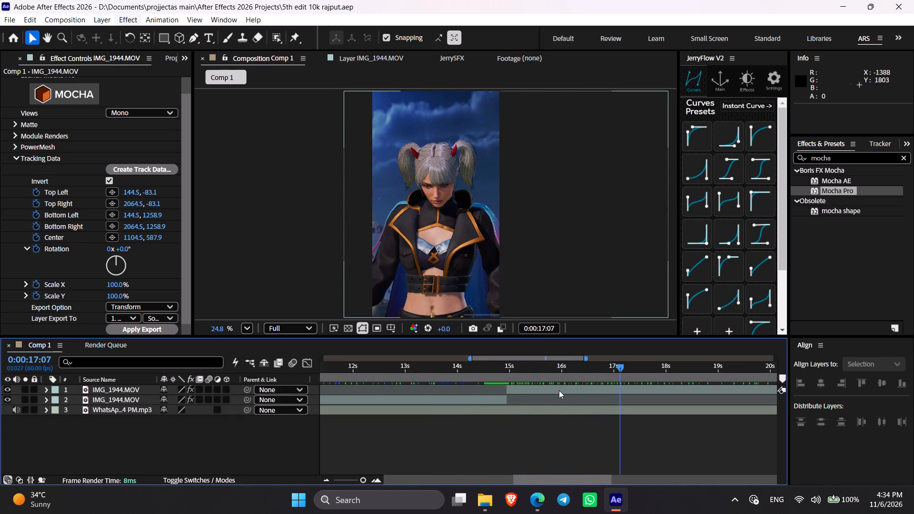
Copy the Motion Tile effect from the lower IMG_1944.MOV clip onto the top clip and save the project.
click(559, 390)
click(472, 397)
key(e)
double_click(122, 425)
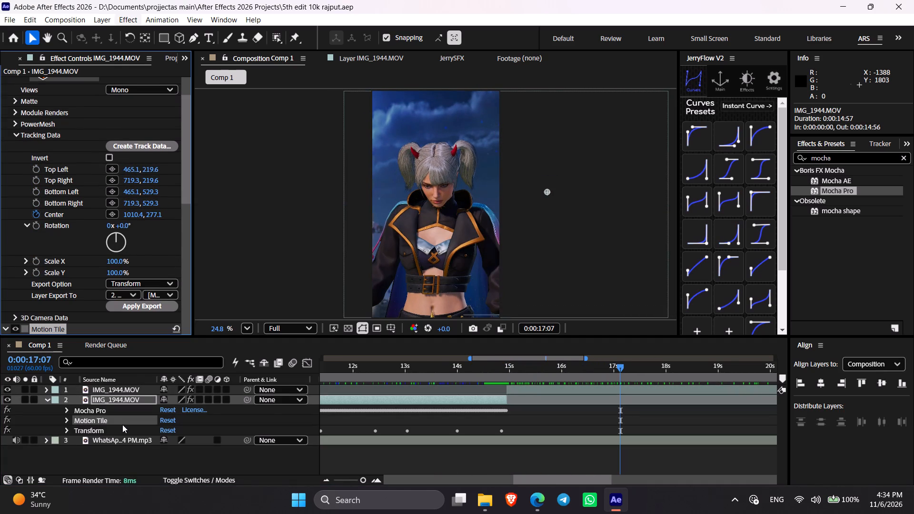
key(ctrl+c)
key(e)
click(523, 394)
key(ctrl+v)
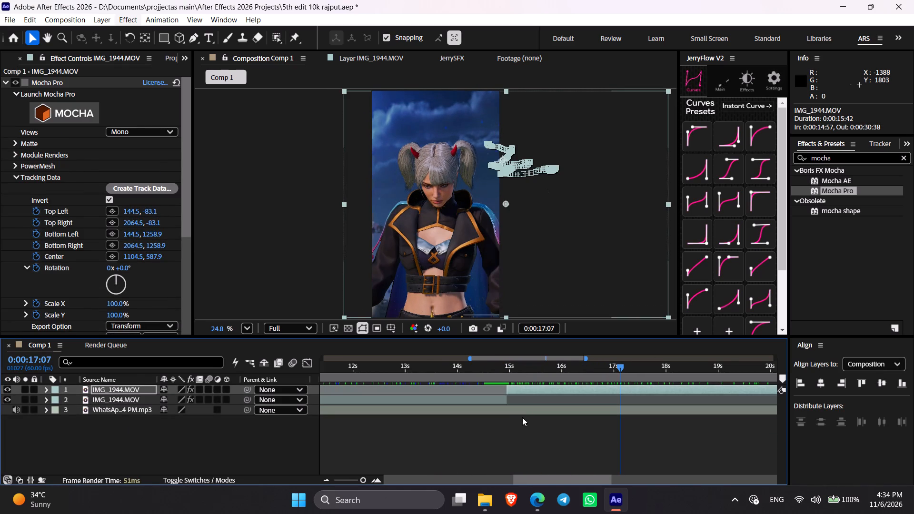
key(ctrl+s)
Scrub the top clip from about 0:00:15:00 to its out point near 0:00:30:37 to examine the tiled edges and character framing.
drag(507, 368, 613, 408)
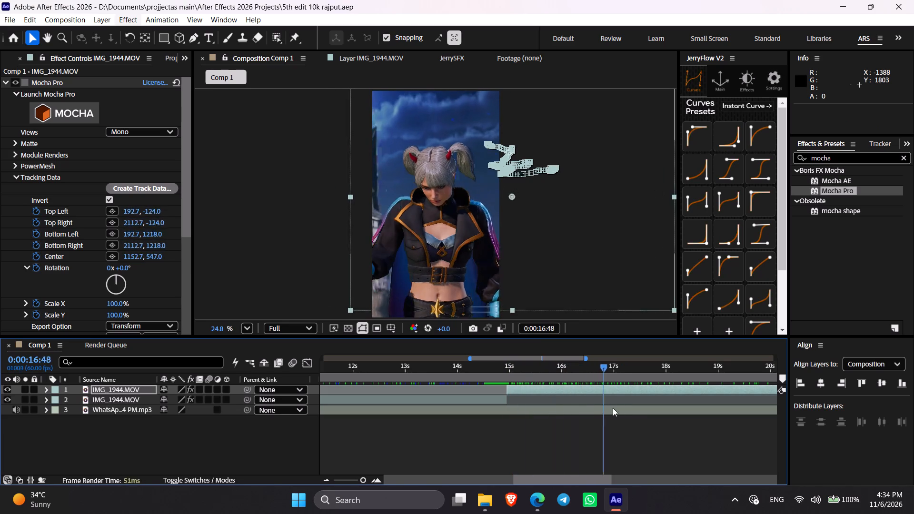
drag(613, 408, 695, 435)
drag(552, 478, 592, 481)
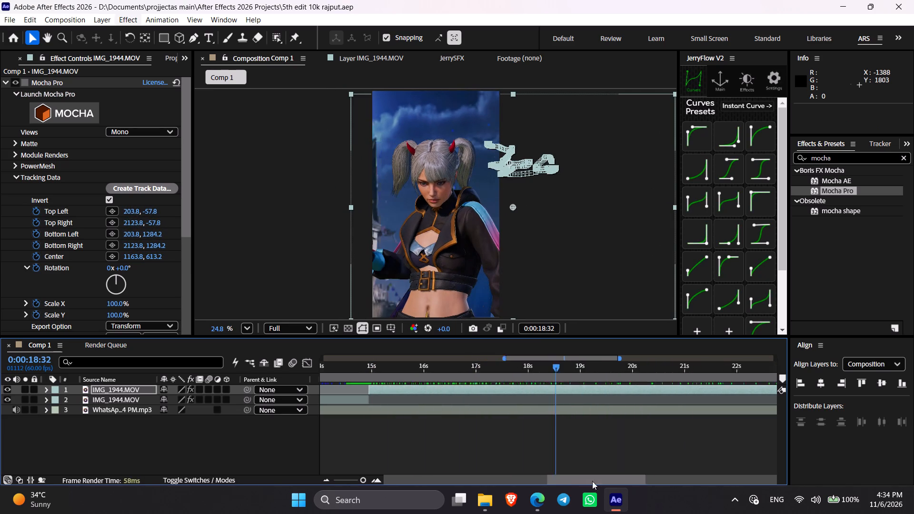
drag(592, 481, 609, 482)
drag(458, 359, 494, 366)
drag(492, 371, 612, 380)
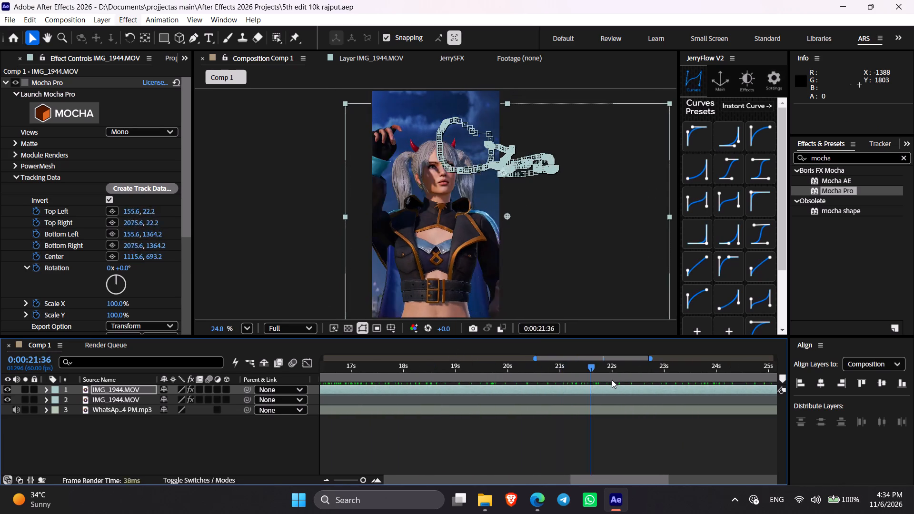
drag(612, 380, 738, 392)
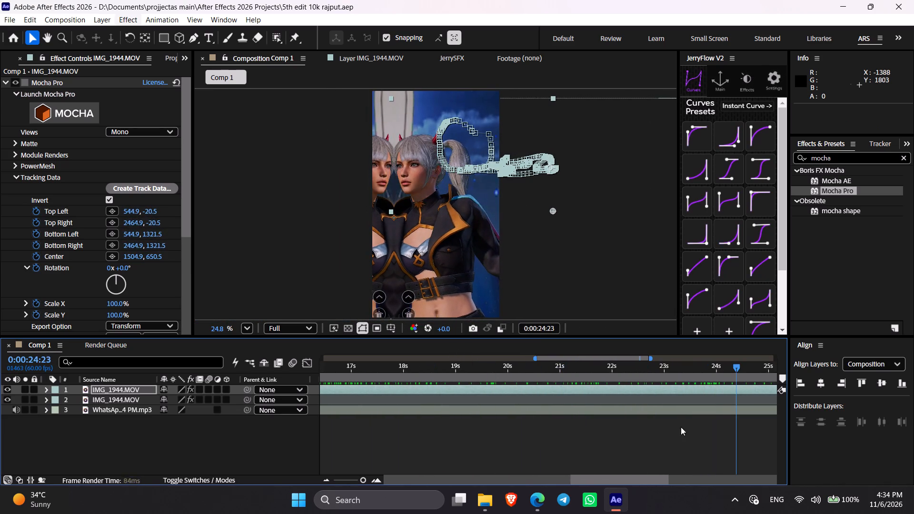
drag(614, 479, 691, 479)
drag(419, 374, 455, 376)
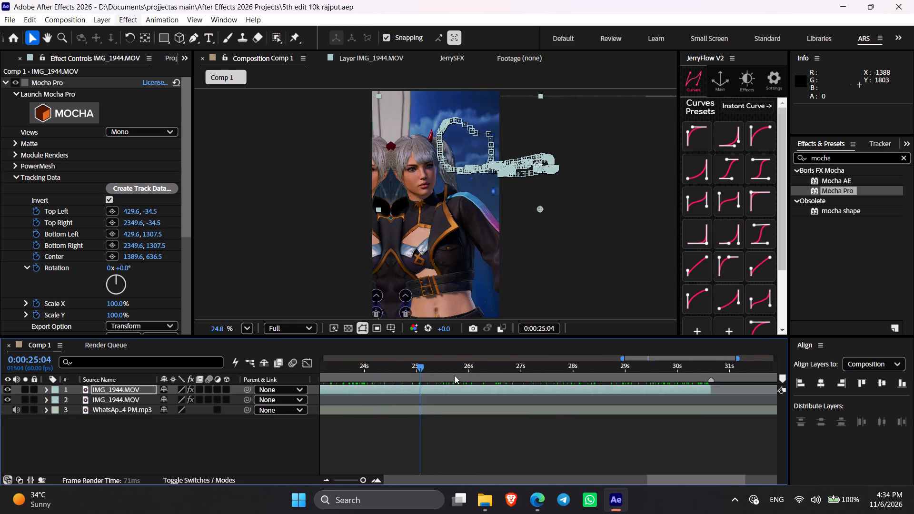
drag(455, 376, 705, 399)
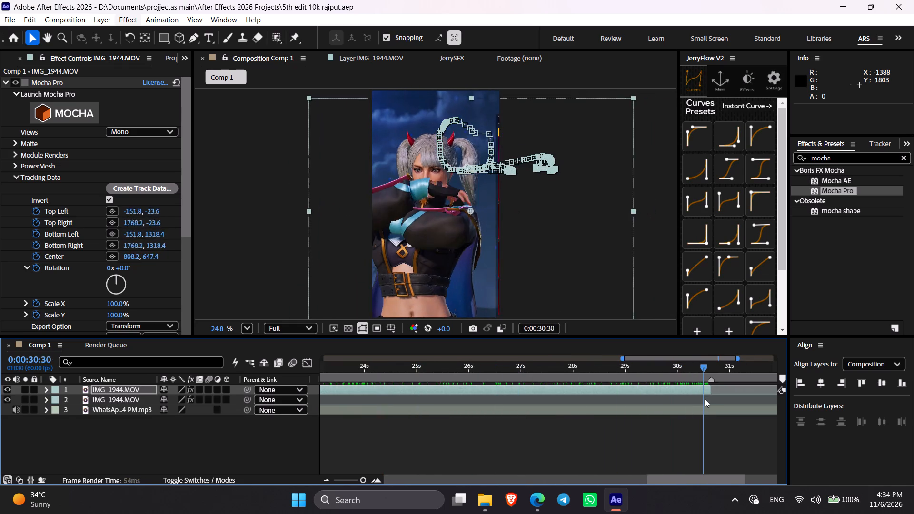
drag(705, 399, 709, 400)
key(o)
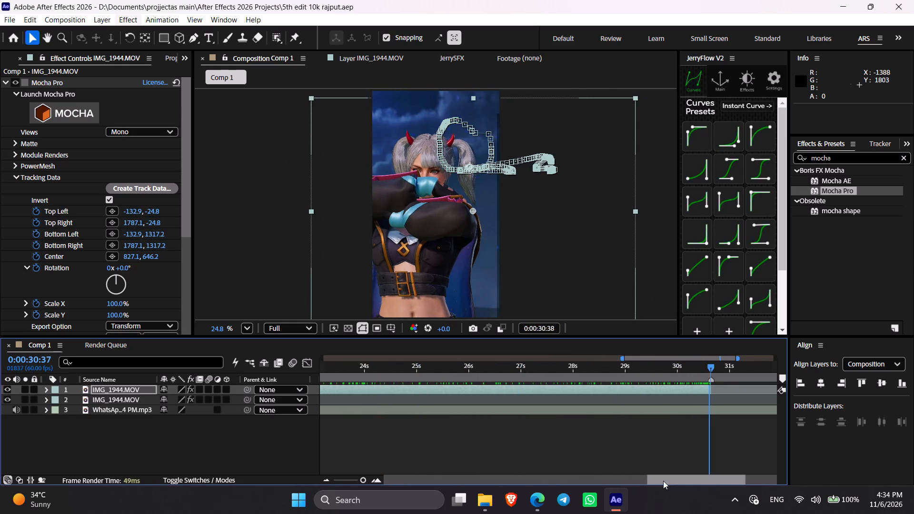
Keyframe the top clip's anchor point at 940, 410 at 0:00:29:53, and lower X below 877 at the clip's last frame to centre the character.
drag(669, 481, 697, 482)
click(658, 439)
click(564, 389)
key(p)
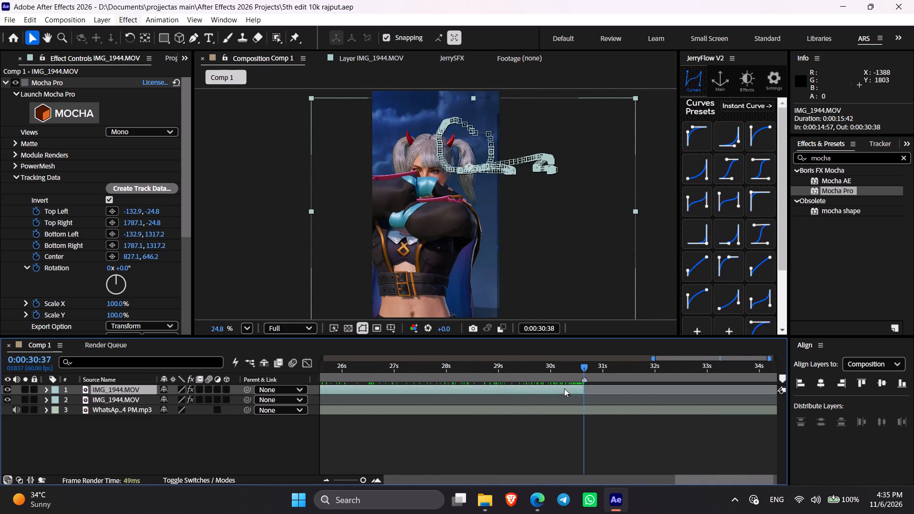
click(545, 371)
key(a)
click(79, 404)
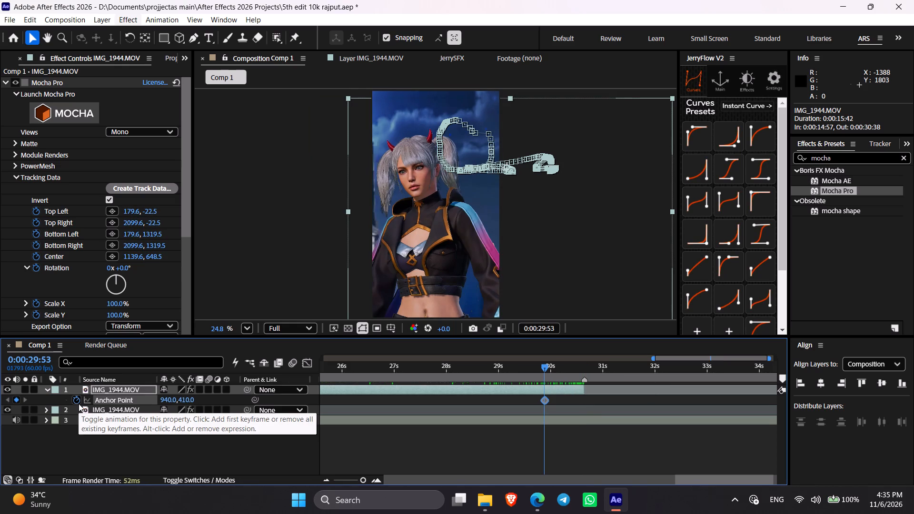
key(o)
drag(554, 375, 546, 375)
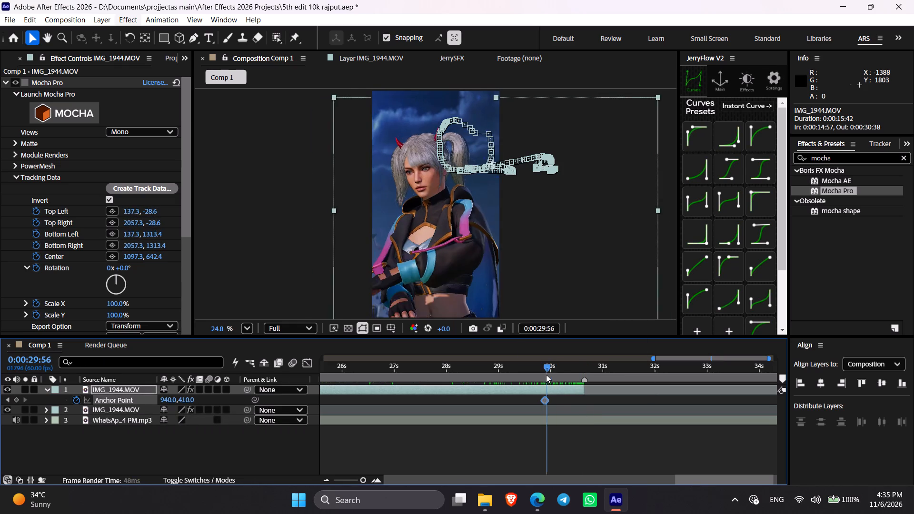
drag(546, 375, 581, 381)
key(o)
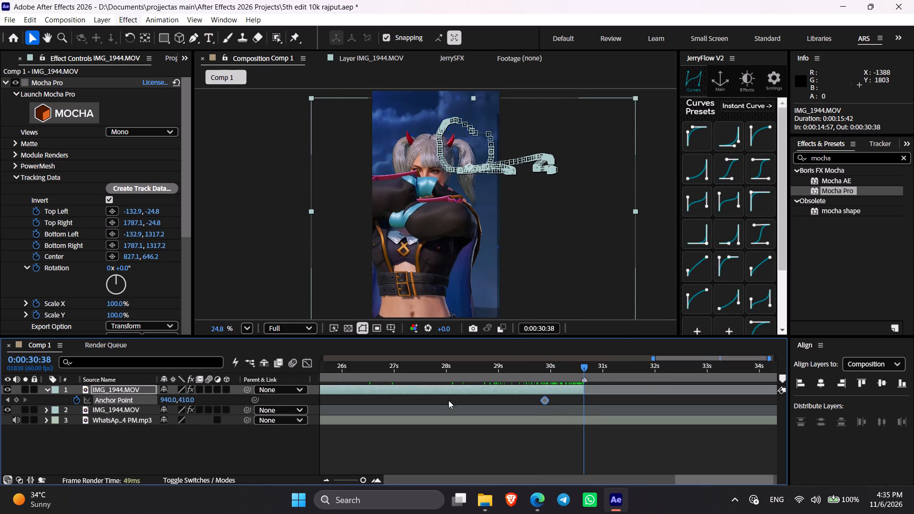
drag(163, 400, 111, 393)
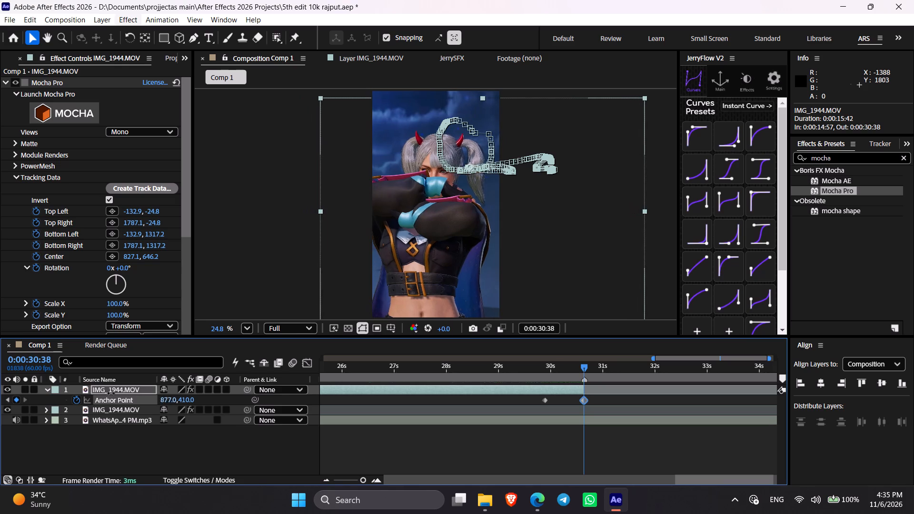
drag(111, 393, 94, 390)
Review the top clip's keyframes and the frames around its end, save the project, and preview playback from 0:00:30:38.
key(u)
drag(539, 366, 596, 385)
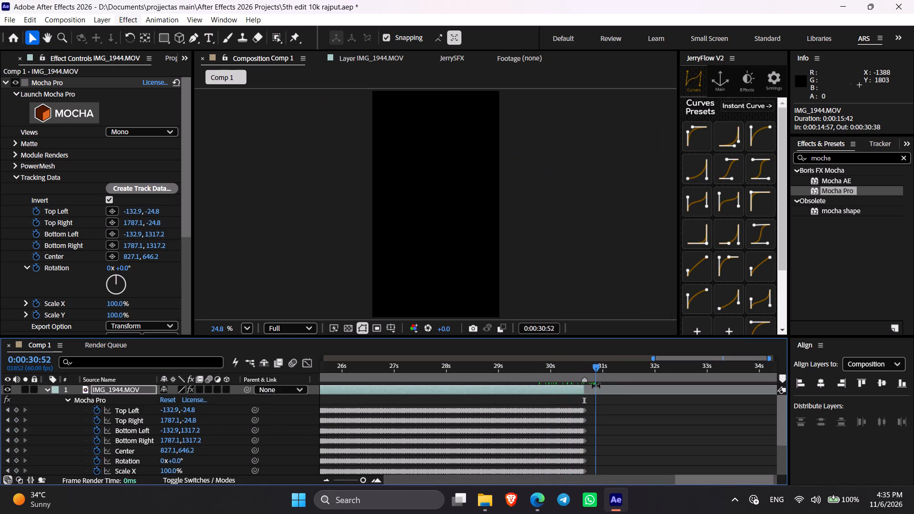
key(e)
key(e)
key(o)
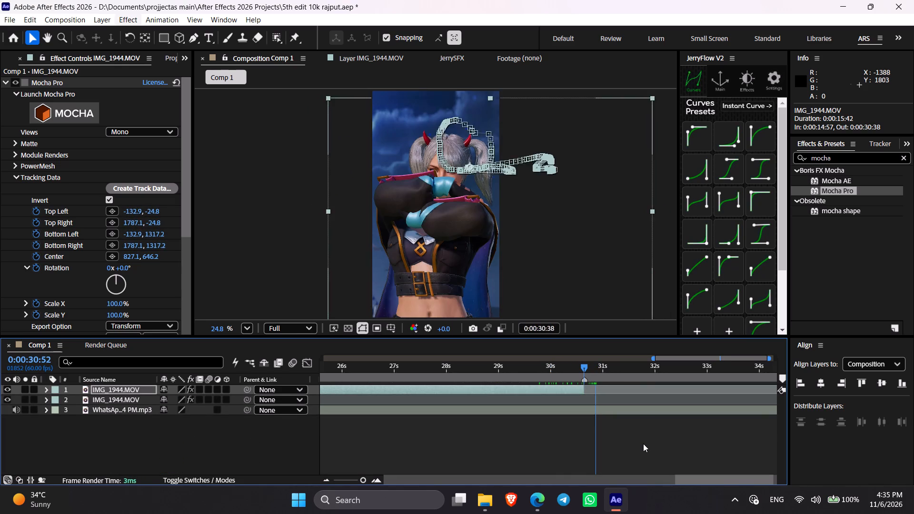
click(643, 444)
key(ctrl+s)
click(643, 444)
key(period)
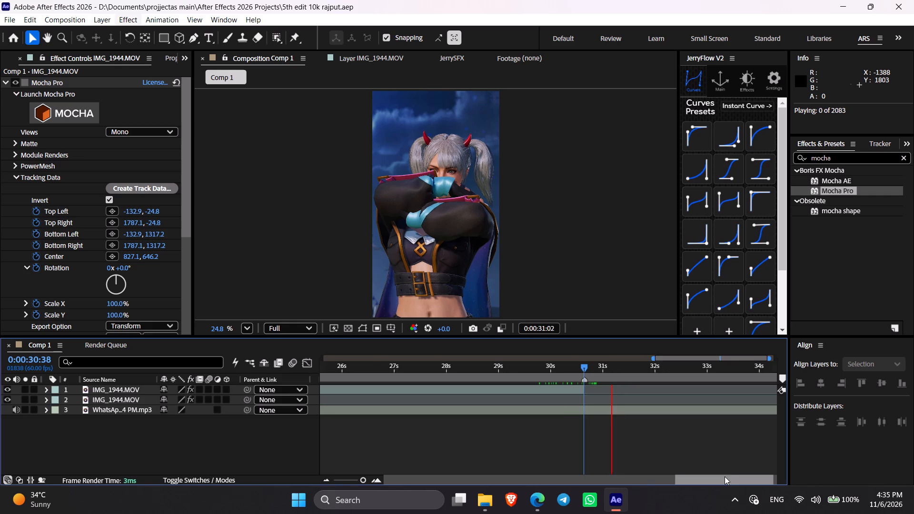
drag(722, 478, 750, 474)
key(period)
Extend the top clip's out point to 0:00:34:42, split it at 0:00:30:38, and save the project.
drag(567, 387, 665, 395)
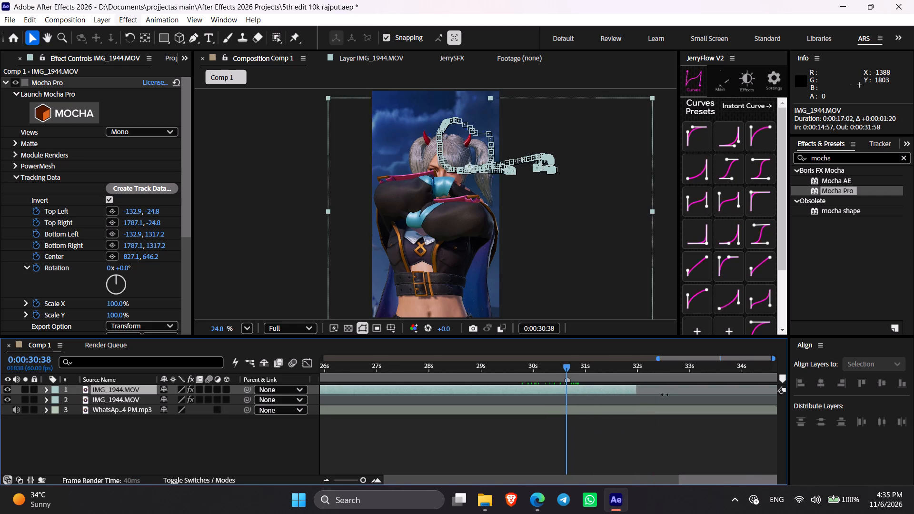
drag(665, 395, 769, 402)
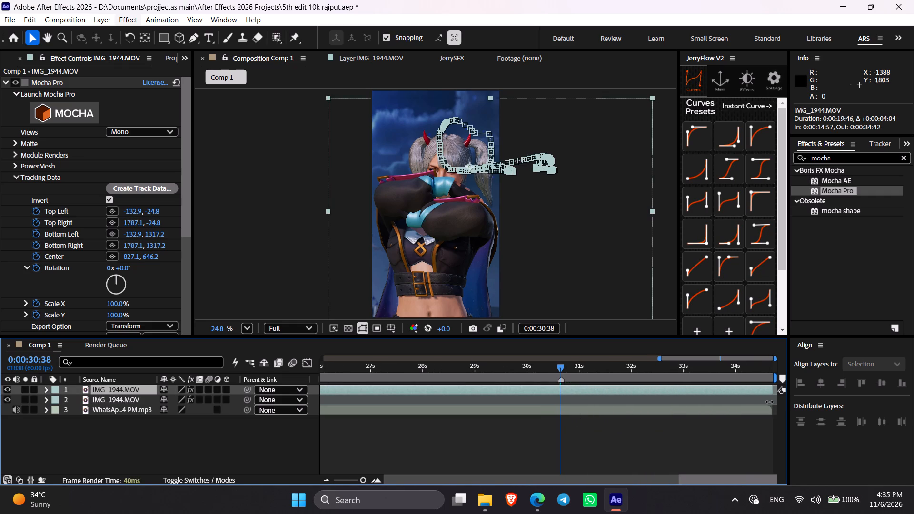
drag(769, 402, 765, 402)
key(ctrl+shift+d)
key(ctrl+s)
Freeze the new clip segment starting at 0:00:30:38 on its first frame, check it up to 0:00:31:02, and save the project.
click(573, 392)
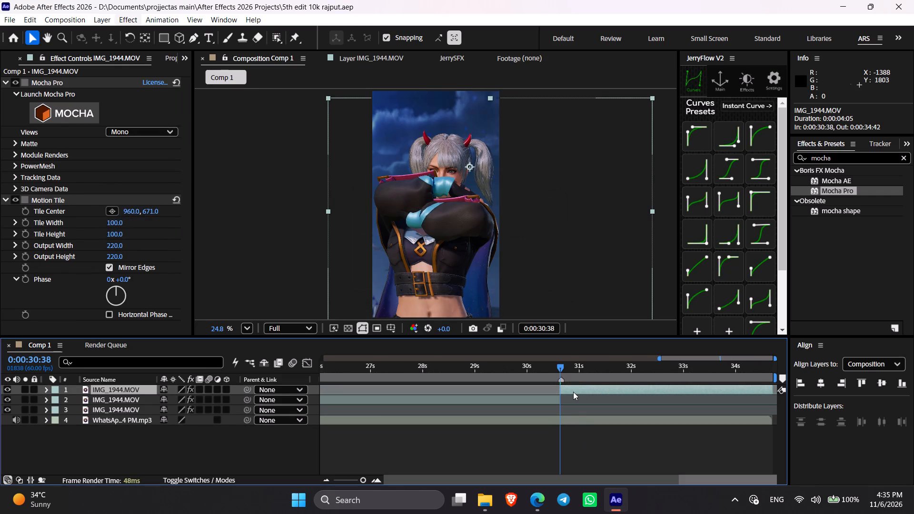
right_drag(574, 398, 575, 403)
right_click(565, 391)
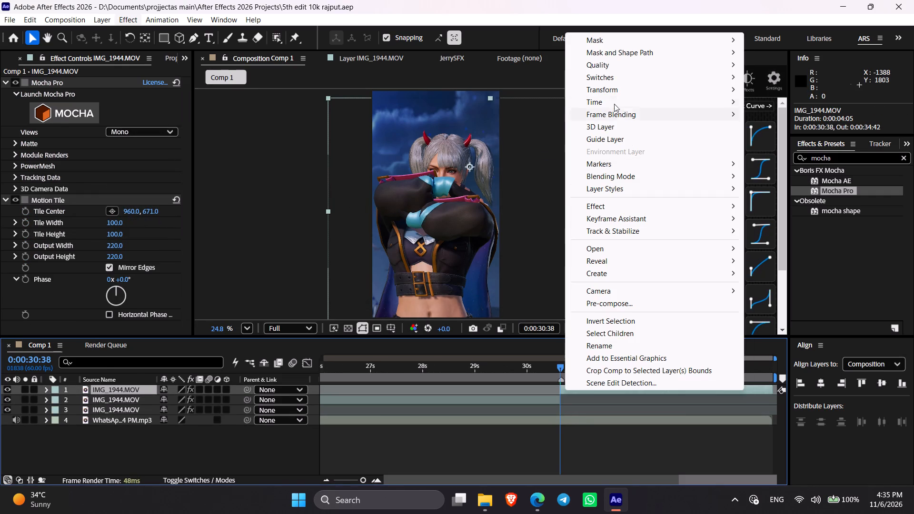
click(800, 138)
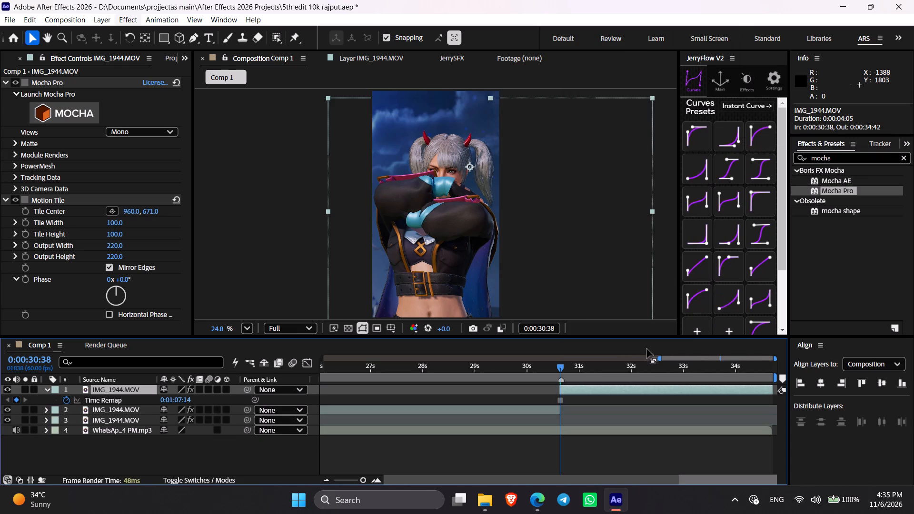
key(e)
key(e)
drag(561, 366, 582, 369)
key(ctrl+s)
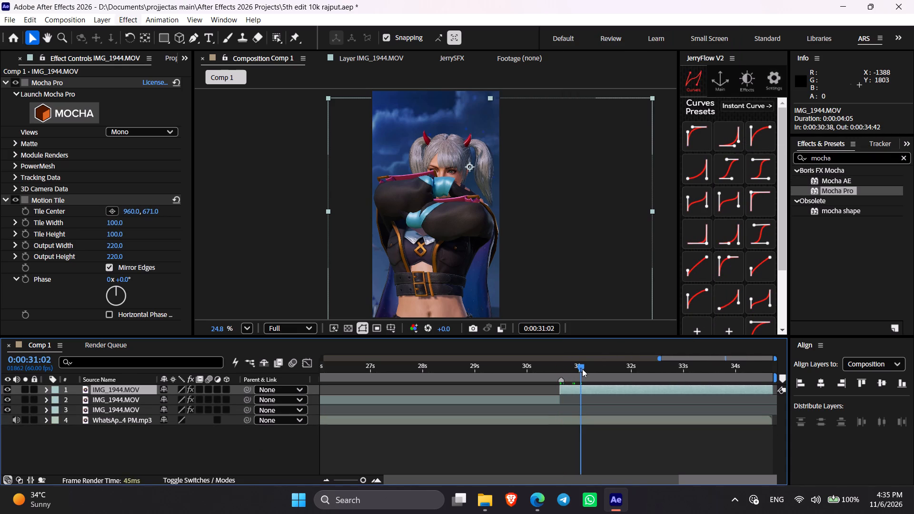
Show the source footage of IMG_1944.MOV in the Layer viewer.
click(621, 460)
click(353, 66)
click(352, 57)
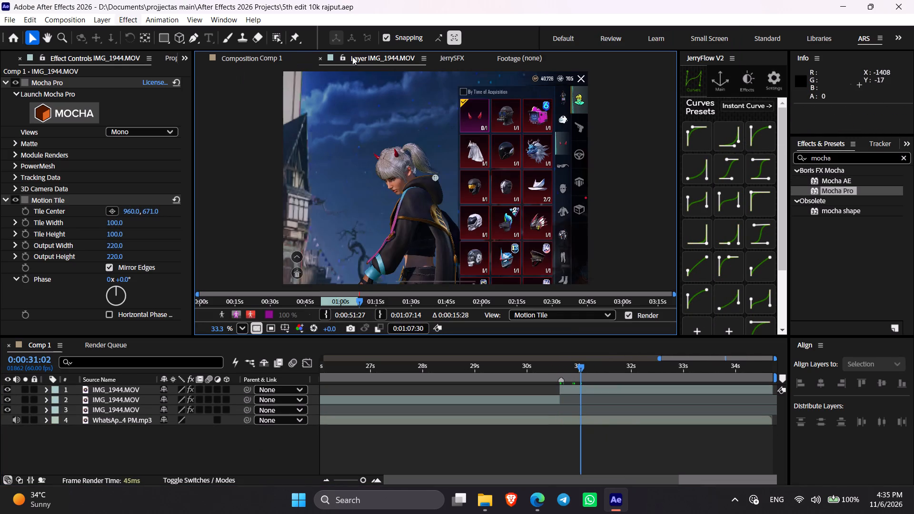
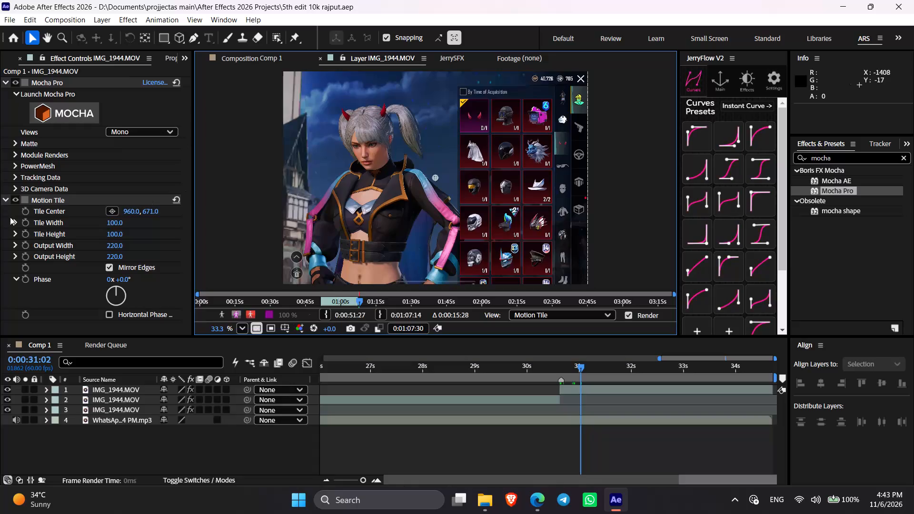
Return to the Comp 1 composition view and check the frozen segment up to 0:00:31:38.
click(245, 59)
drag(574, 375, 589, 378)
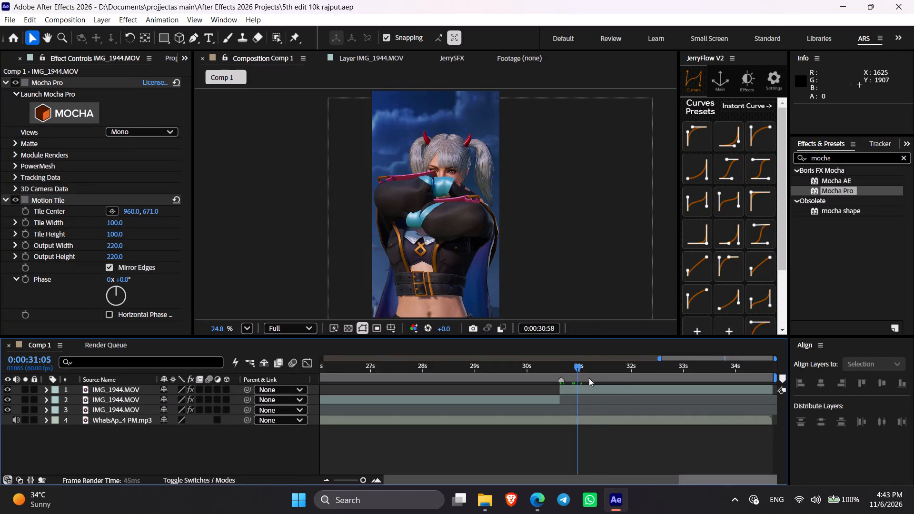
drag(589, 378, 612, 384)
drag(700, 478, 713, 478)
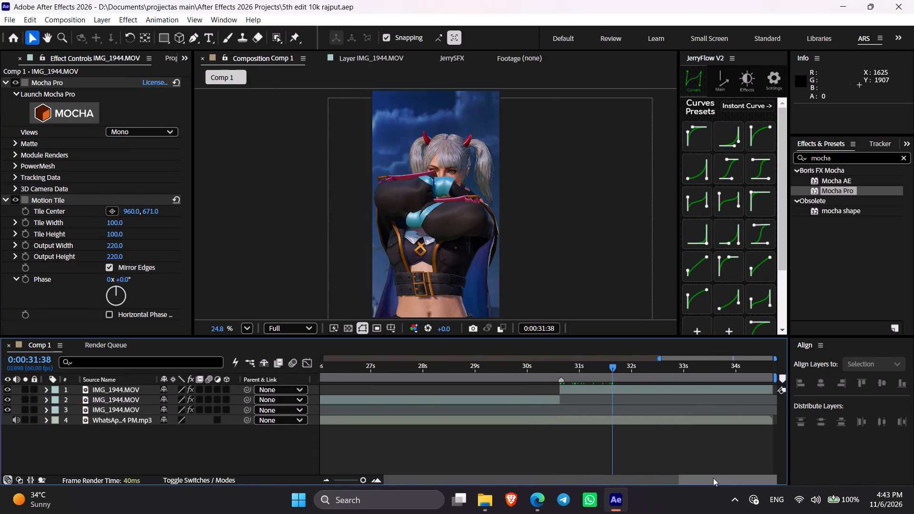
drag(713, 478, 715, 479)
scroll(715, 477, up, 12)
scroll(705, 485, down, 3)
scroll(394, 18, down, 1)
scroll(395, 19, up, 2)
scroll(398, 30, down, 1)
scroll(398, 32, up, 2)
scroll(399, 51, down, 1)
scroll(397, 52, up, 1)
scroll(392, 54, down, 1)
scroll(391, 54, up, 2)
Bring up the Layer viewer of IMG_1944.MOV again to examine its source footage.
click(385, 54)
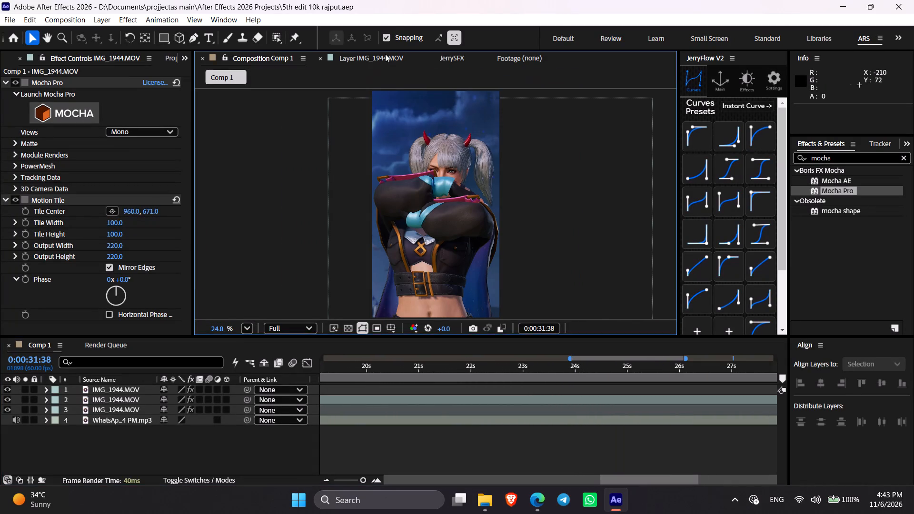
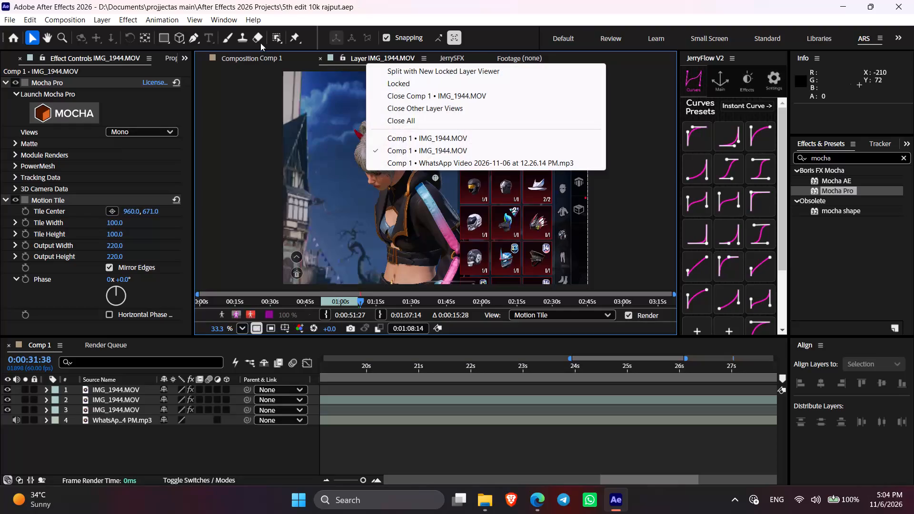
Return to the Comp 1 composition view and review the opening seconds of the first clip from 0:00:00:00.
click(258, 56)
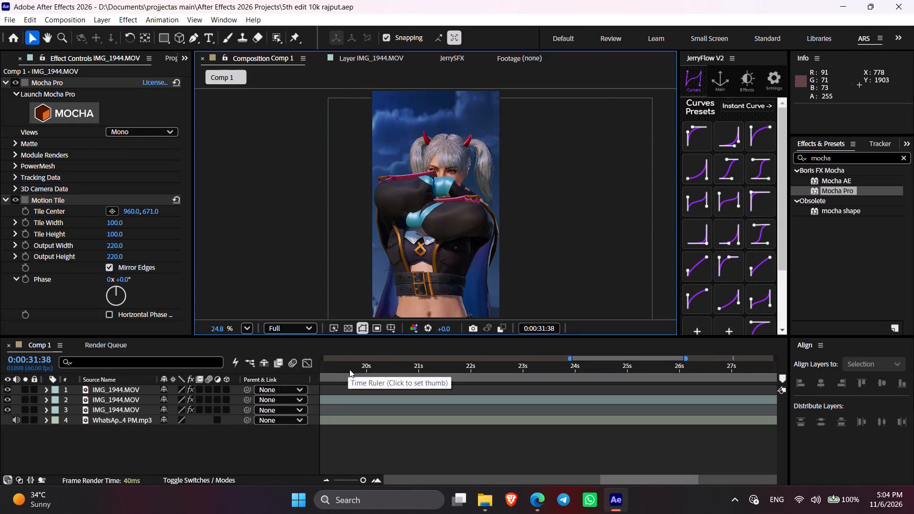
drag(345, 358, 313, 353)
drag(344, 371, 308, 373)
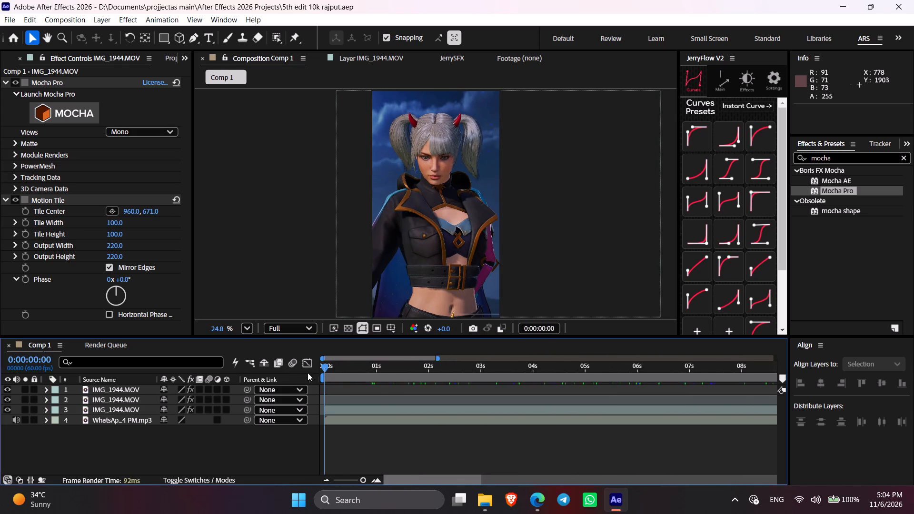
drag(308, 373, 289, 367)
drag(328, 371, 330, 385)
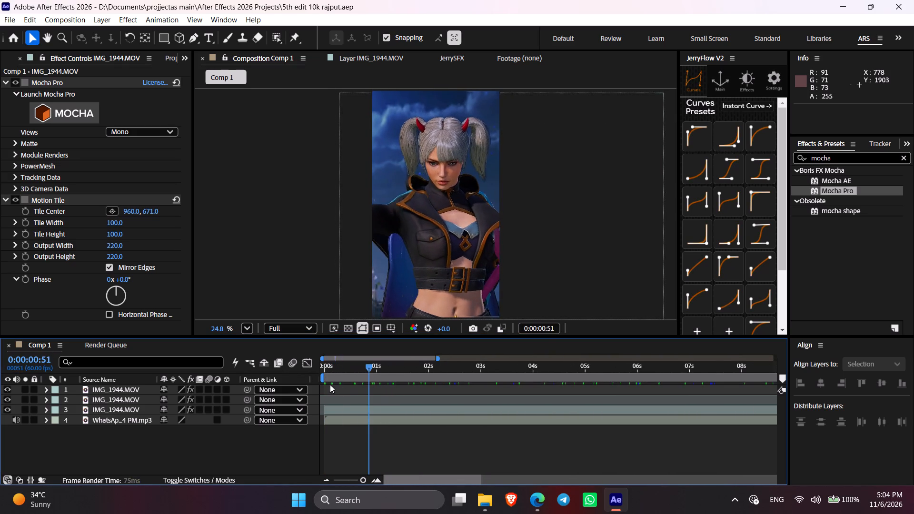
drag(330, 385, 295, 384)
click(437, 358)
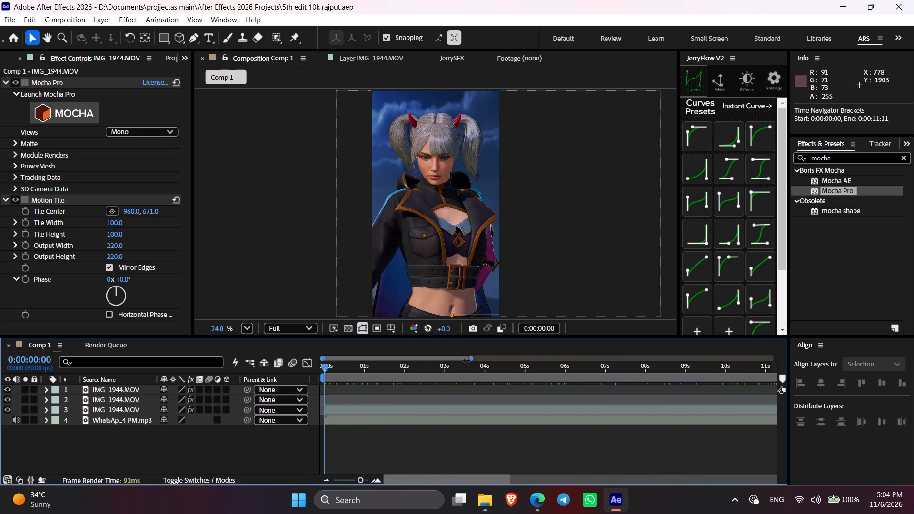
drag(359, 367, 375, 369)
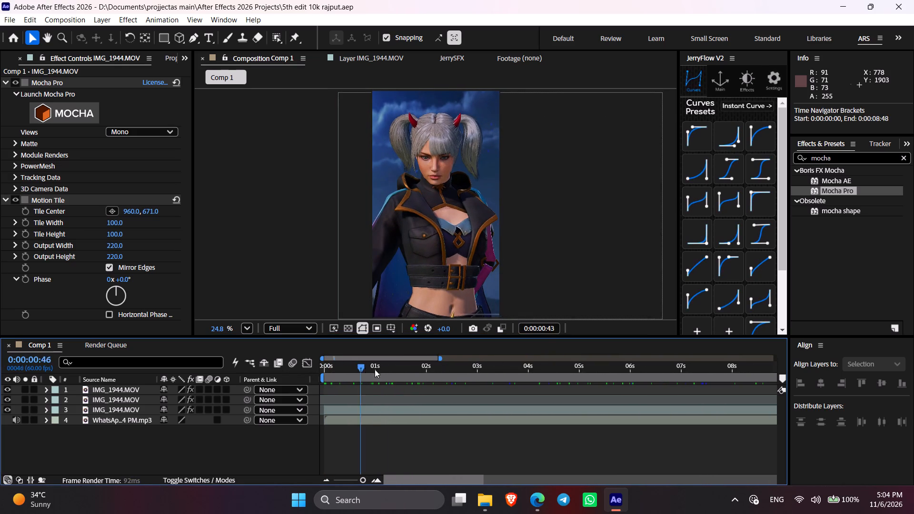
drag(375, 369, 466, 391)
Check the first clip's source footage in its Layer viewer and return to the Comp 1 composition view.
double_click(421, 413)
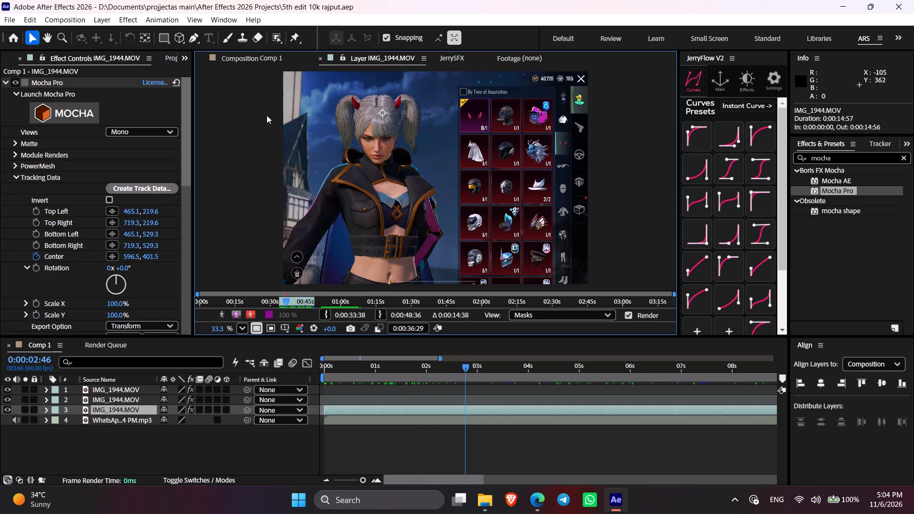
click(235, 59)
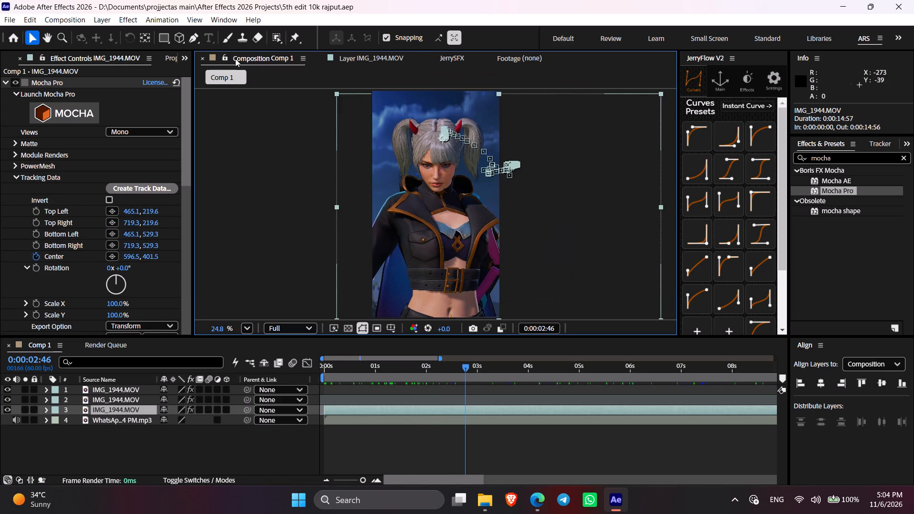
Bring up the project's list of footage and compositions.
scroll(48, 58, down, 1)
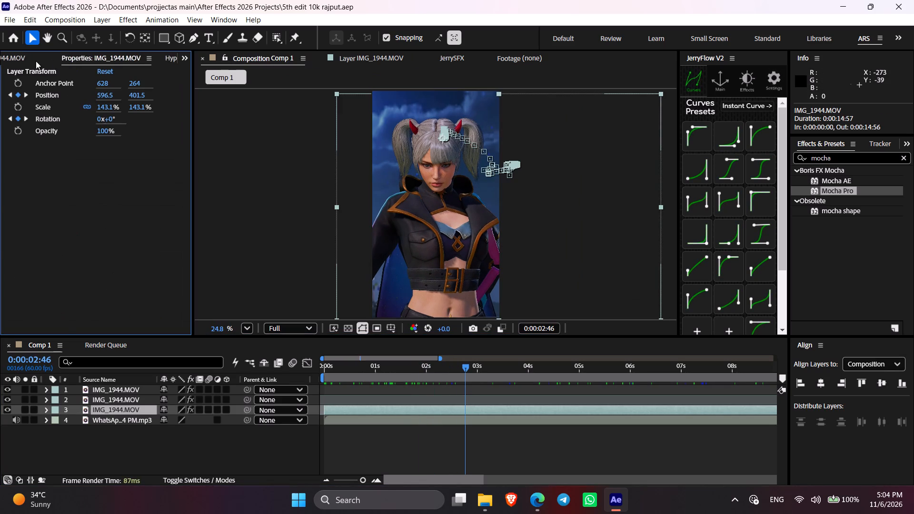
click(22, 61)
click(10, 61)
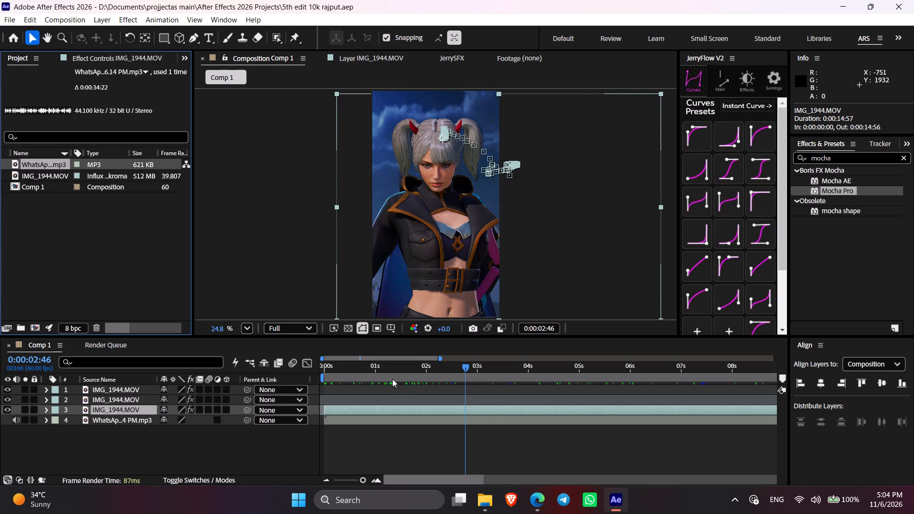
Review all clips in Comp 1, including the cut near 15 s and the end of the second clip, and return to 0:00:00:00.
drag(366, 372, 417, 396)
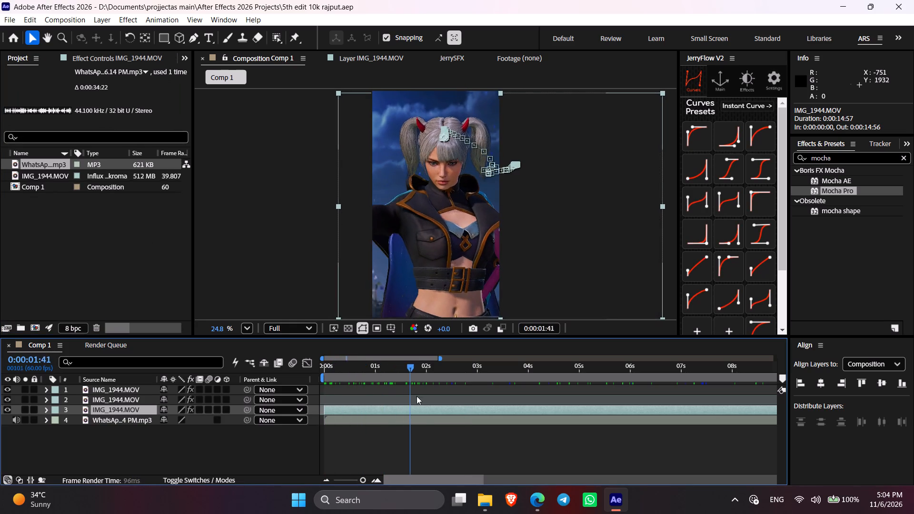
drag(417, 396, 438, 397)
drag(432, 481, 603, 473)
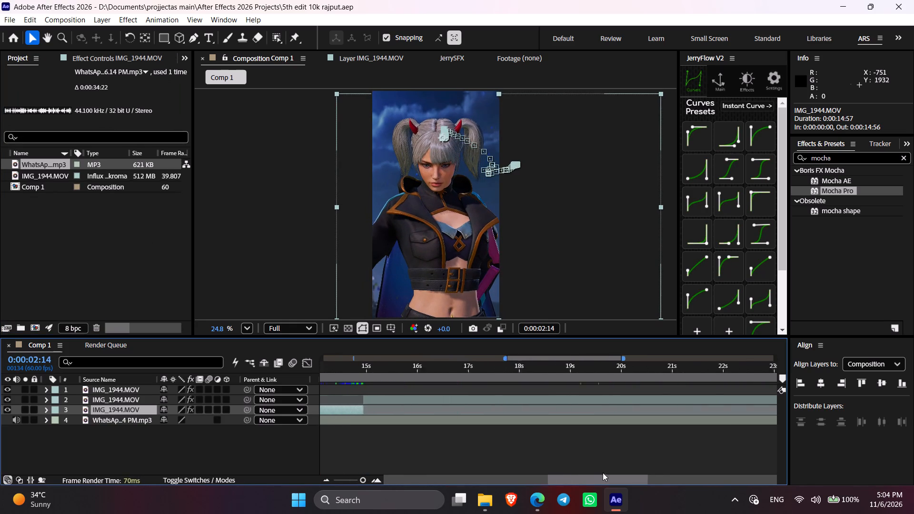
drag(603, 473, 594, 463)
drag(352, 371, 359, 371)
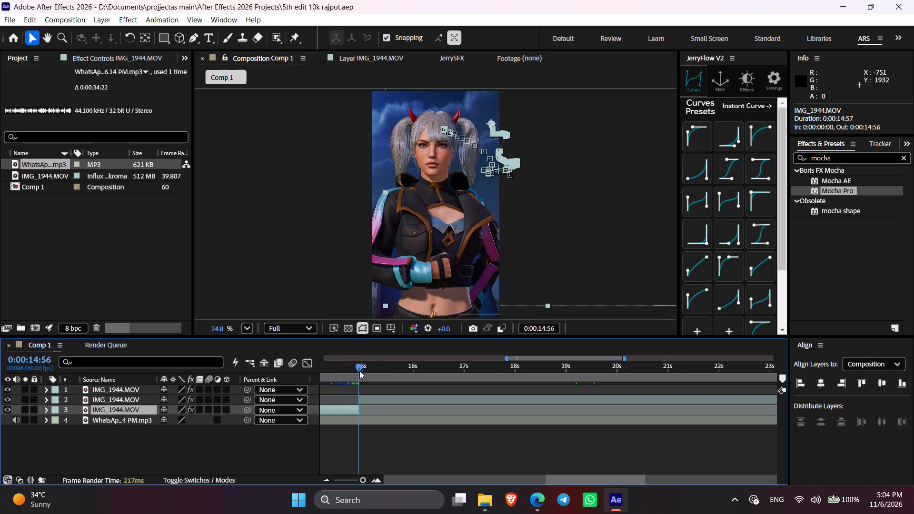
drag(359, 371, 541, 419)
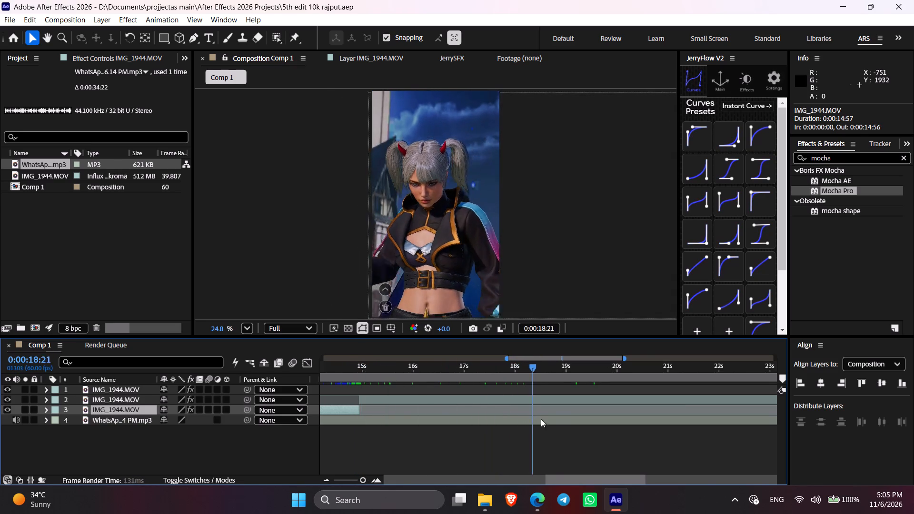
drag(541, 419, 602, 438)
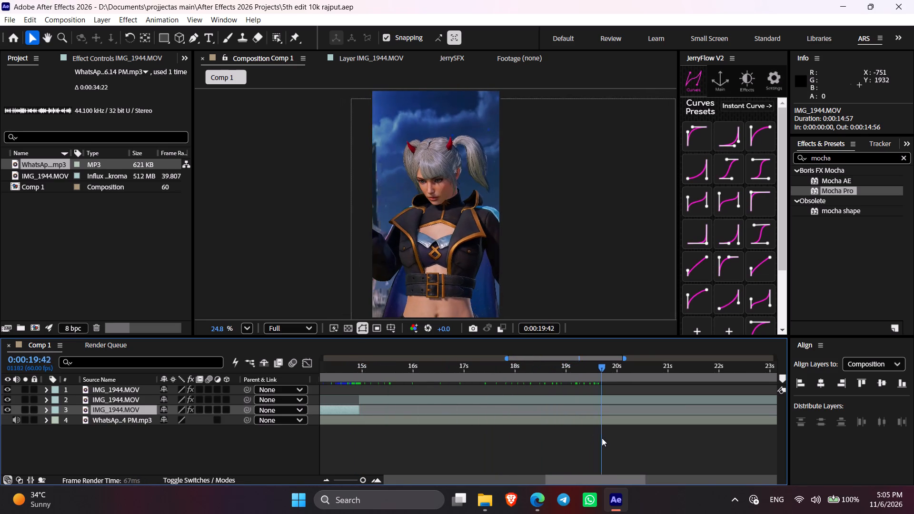
drag(602, 438, 566, 441)
drag(568, 479, 592, 483)
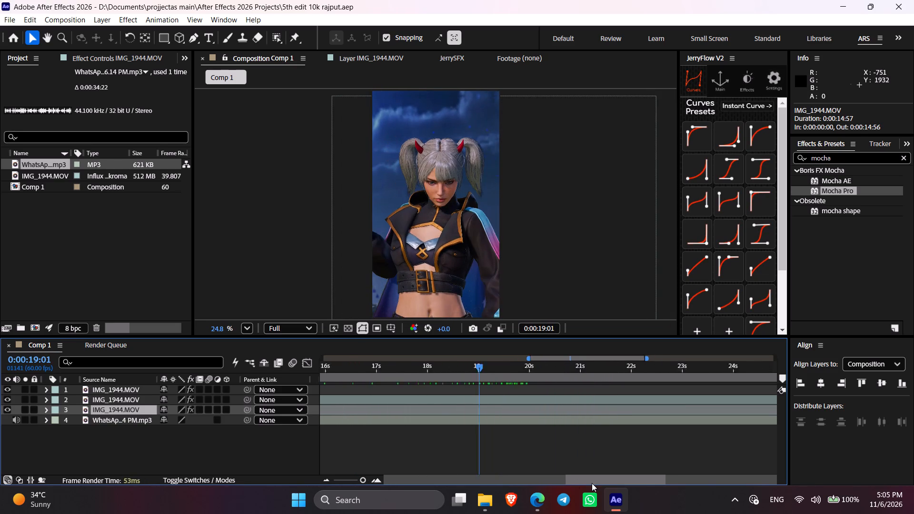
drag(592, 483, 739, 468)
drag(543, 372, 509, 380)
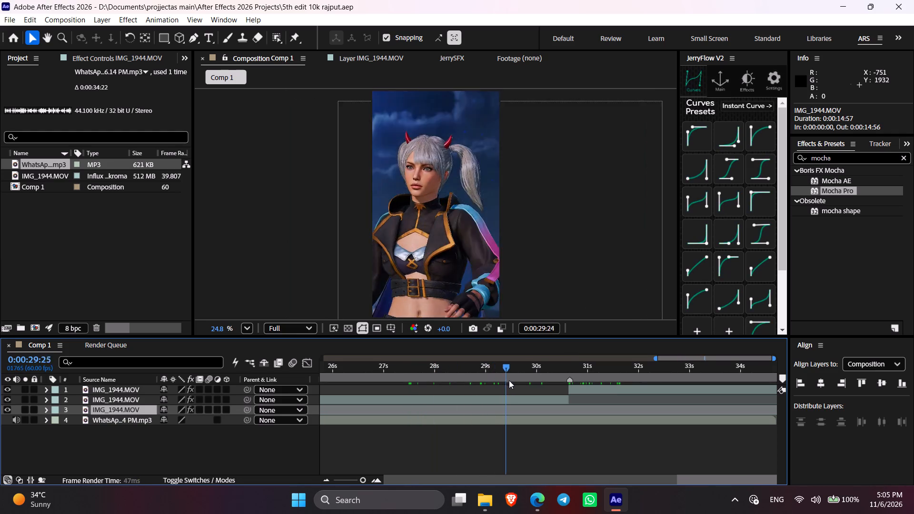
drag(509, 380, 553, 390)
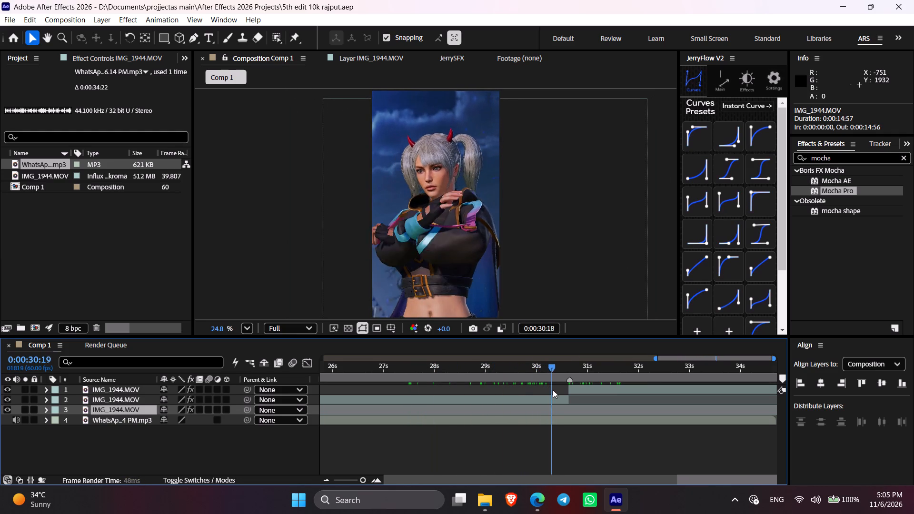
drag(553, 390, 213, 393)
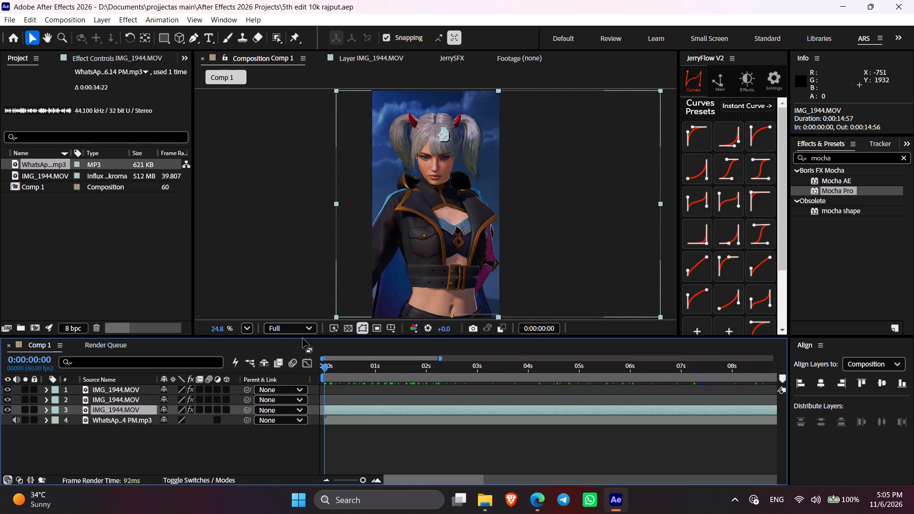
click(338, 57)
Switch to Microsoft Edge and check the end of the Gemini conversation containing the Per-Word Subtitles file.
click(536, 510)
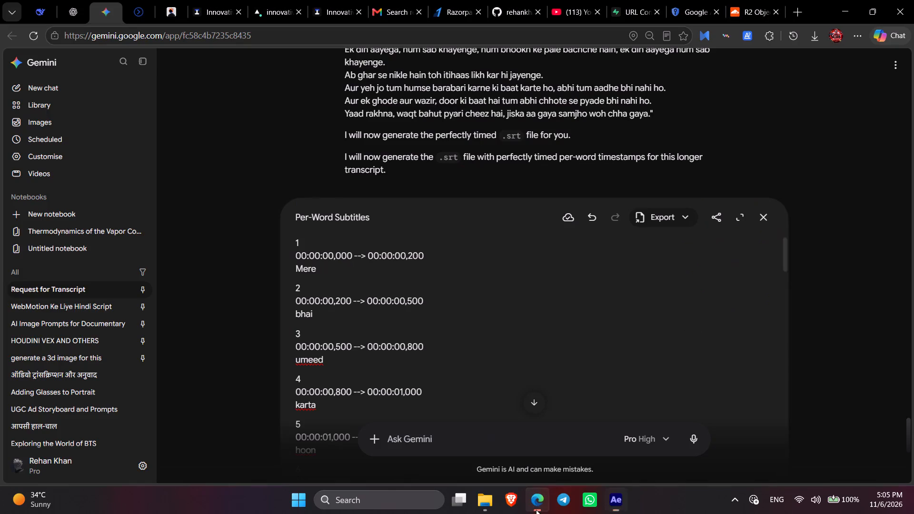
click(243, 152)
click(529, 406)
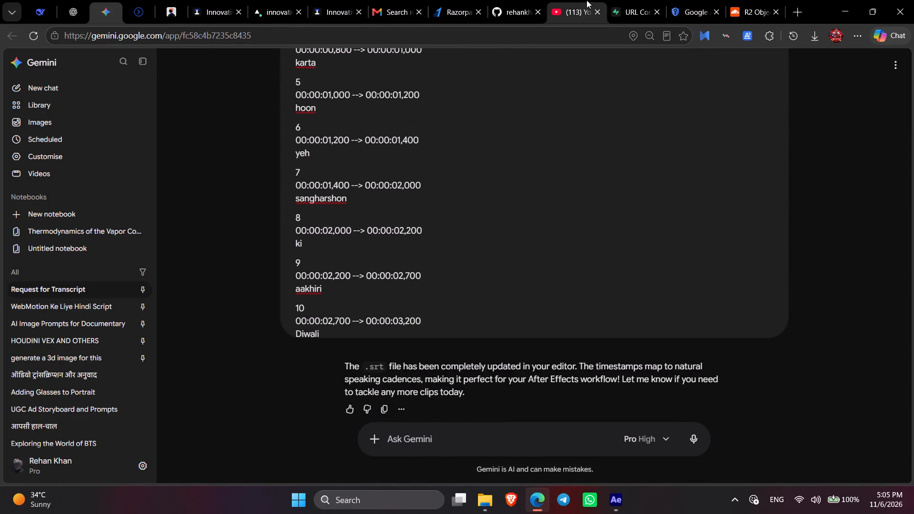
Go to YouTube and search for "diwali crackers overlay".
click(574, 0)
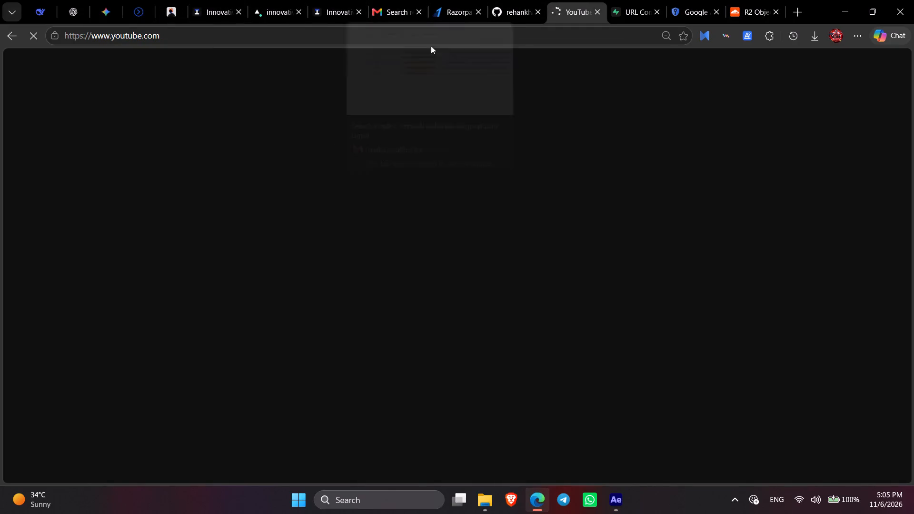
click(364, 56)
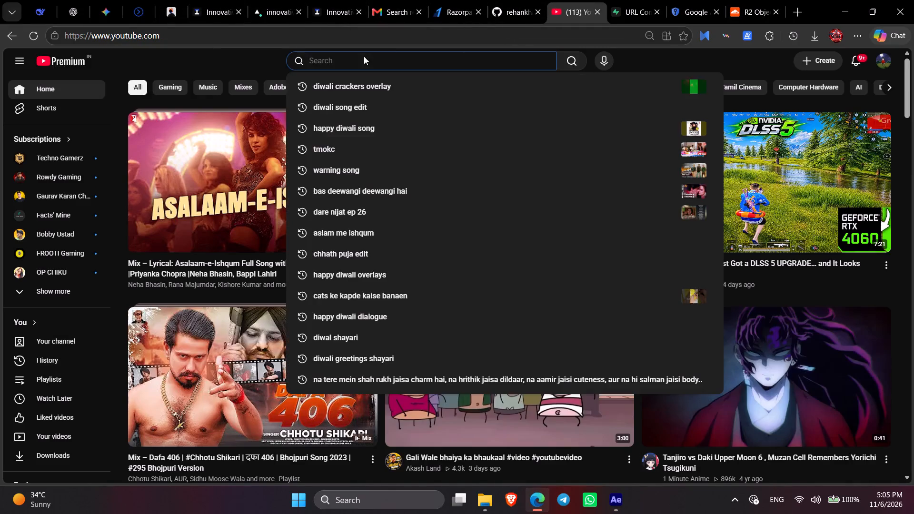
click(364, 56)
click(344, 48)
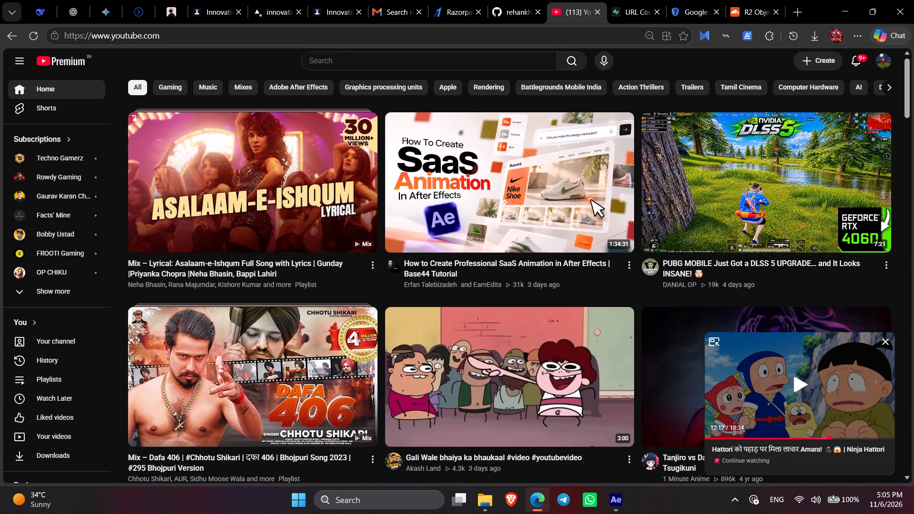
click(347, 54)
click(358, 82)
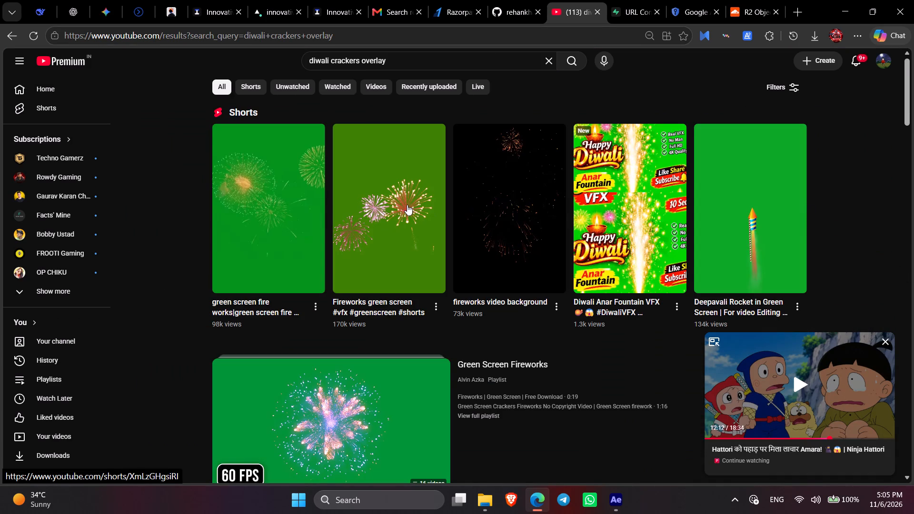
Look through the diwali crackers overlay results, including Shorts and black-screen videos, for a suitable fireworks overlay.
drag(904, 111, 913, 190)
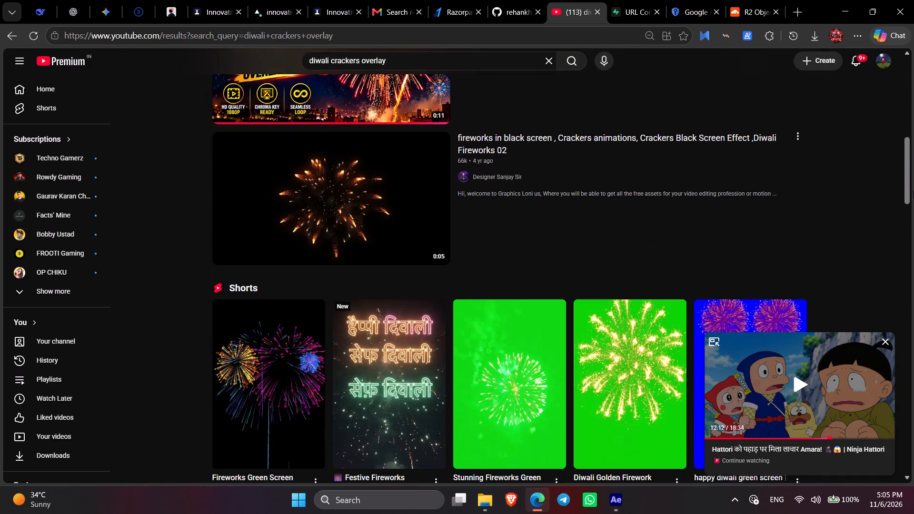
drag(913, 190, 913, 302)
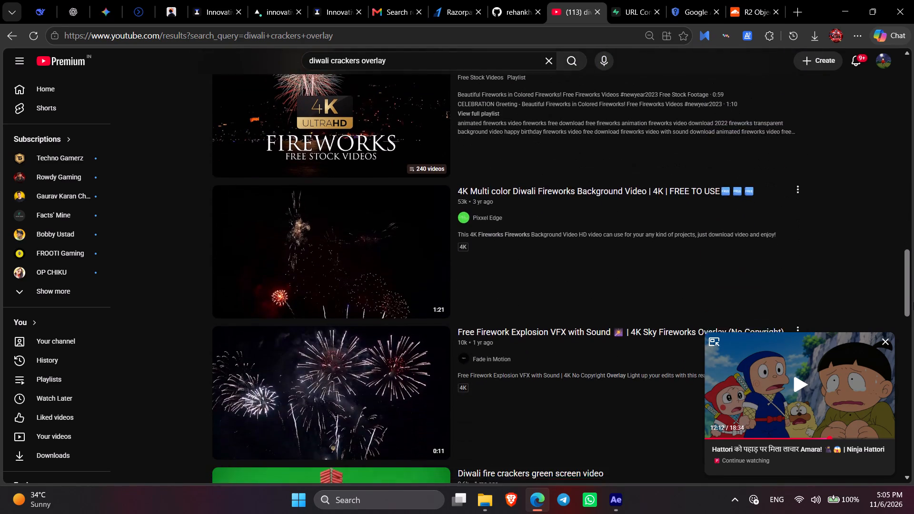
drag(913, 302, 913, 388)
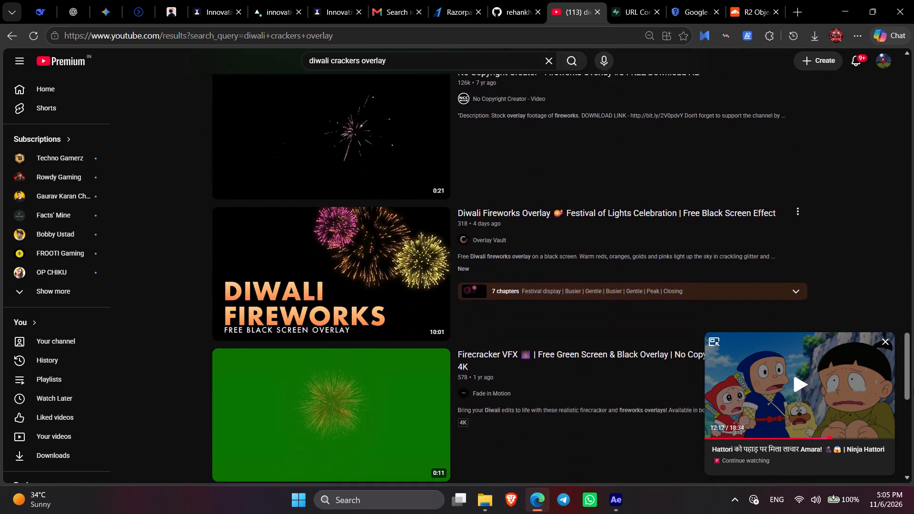
drag(913, 388, 913, 463)
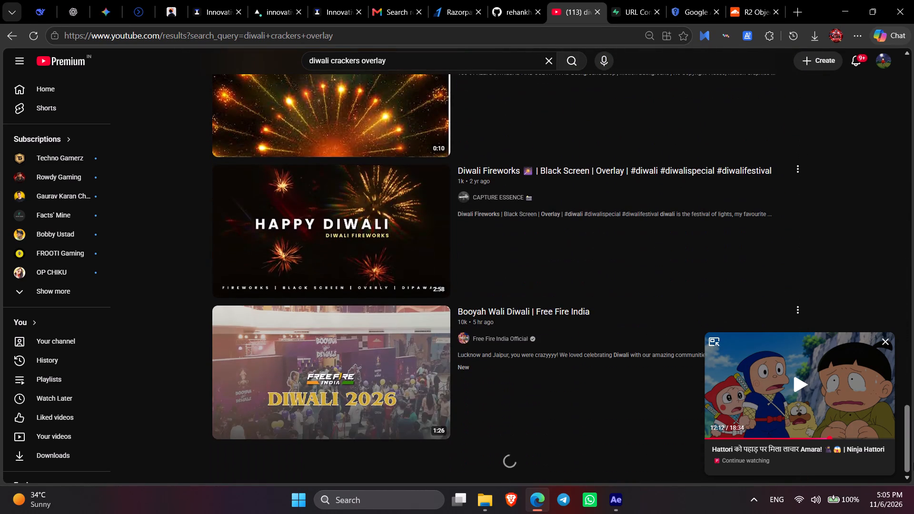
drag(913, 463, 913, 493)
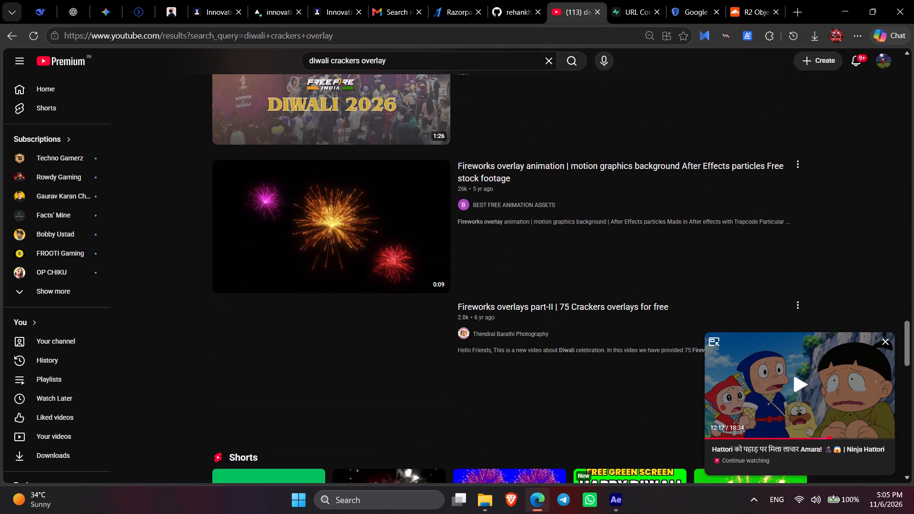
drag(913, 493, 910, 498)
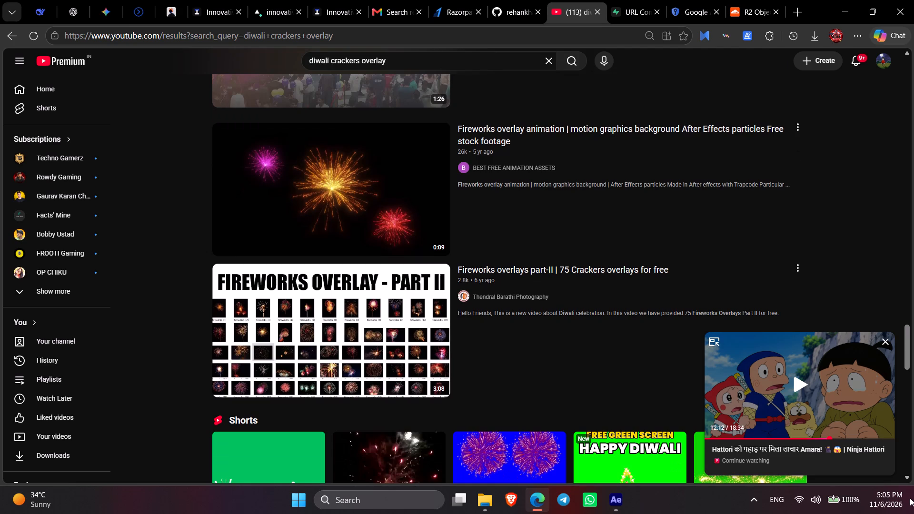
drag(910, 498, 908, 498)
drag(908, 498, 913, 513)
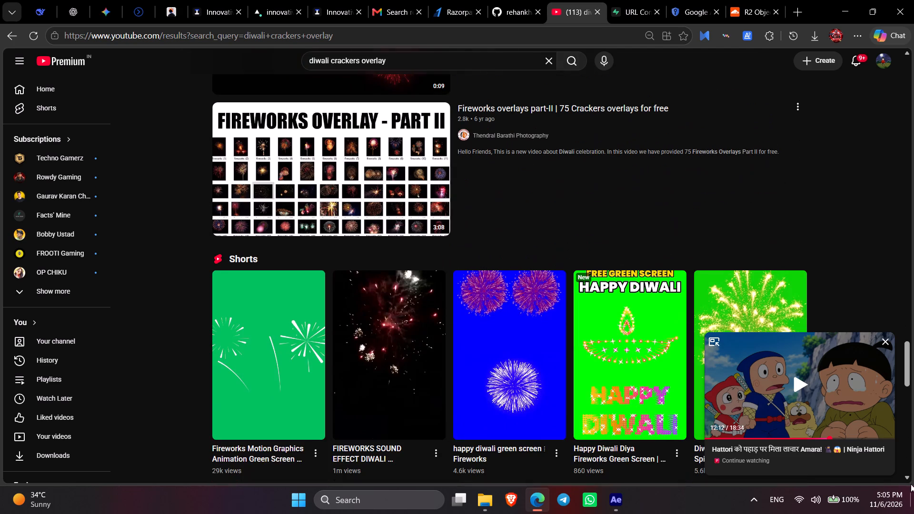
drag(905, 368, 913, 404)
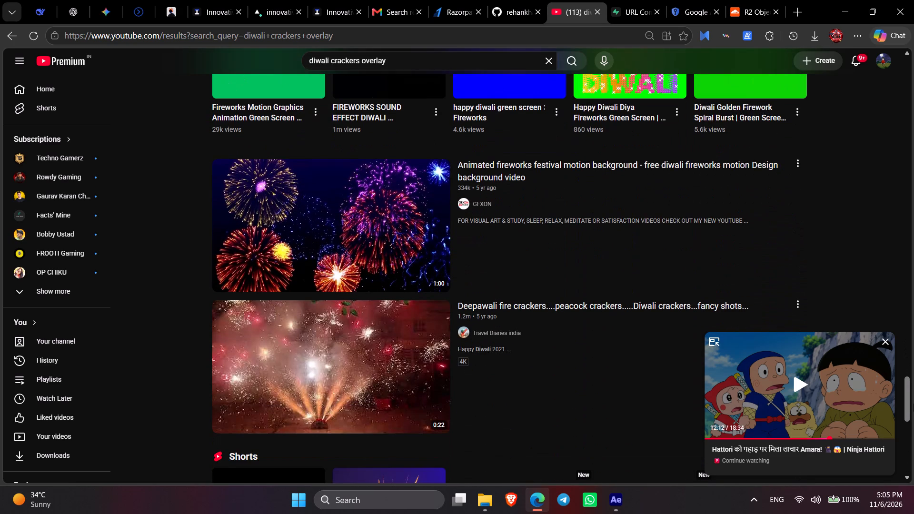
drag(913, 404, 913, 452)
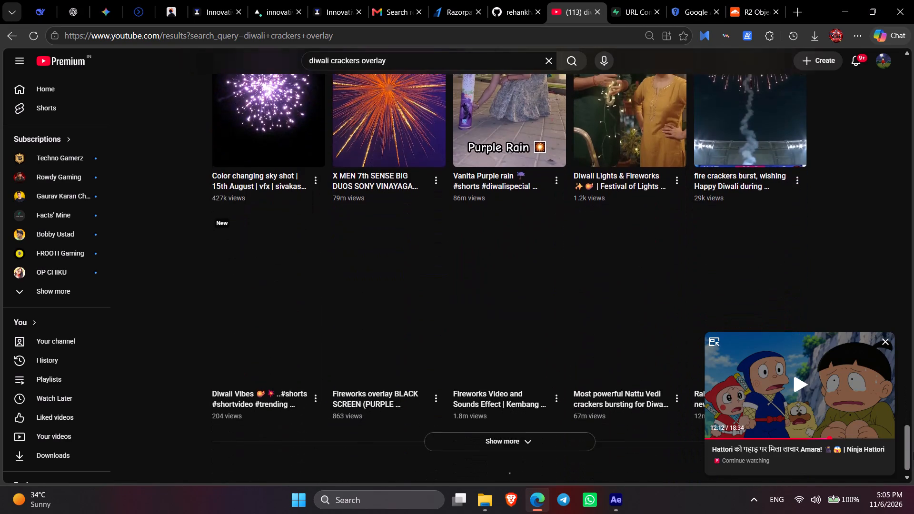
drag(913, 452, 903, 423)
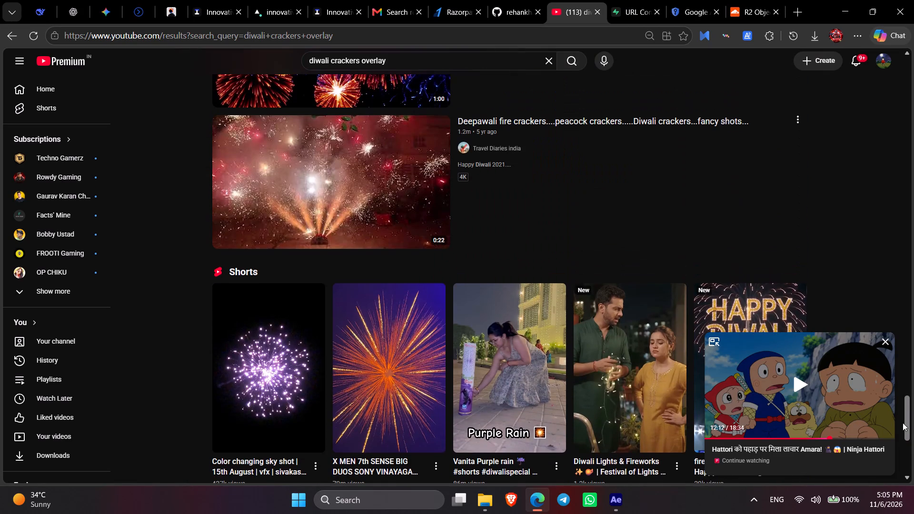
drag(903, 423, 901, 423)
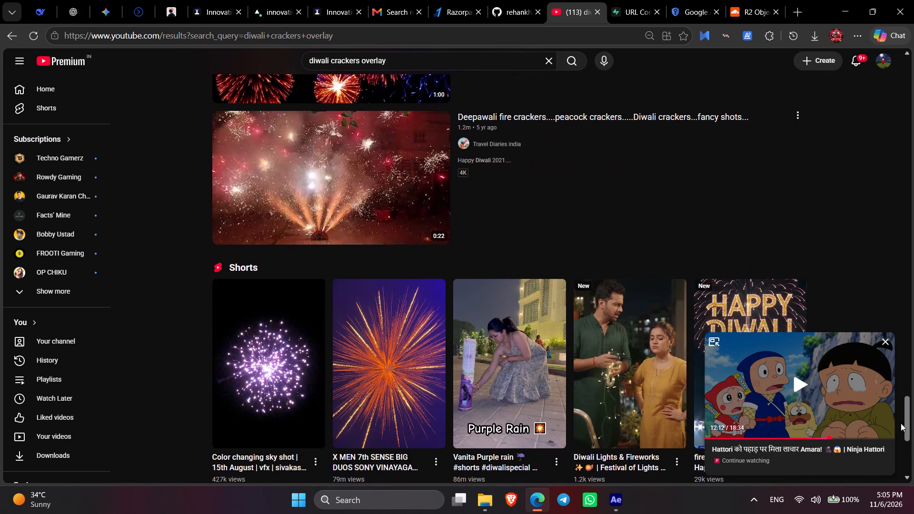
drag(901, 423, 906, 426)
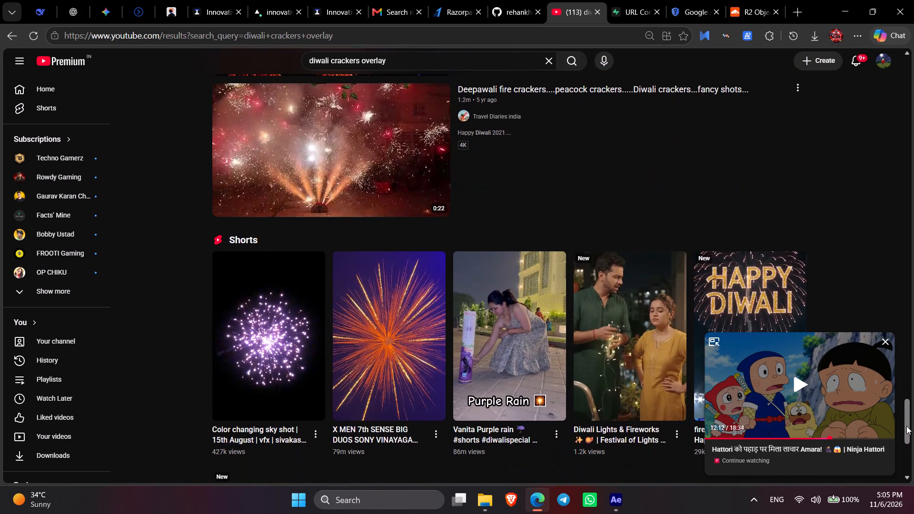
drag(906, 426, 911, 441)
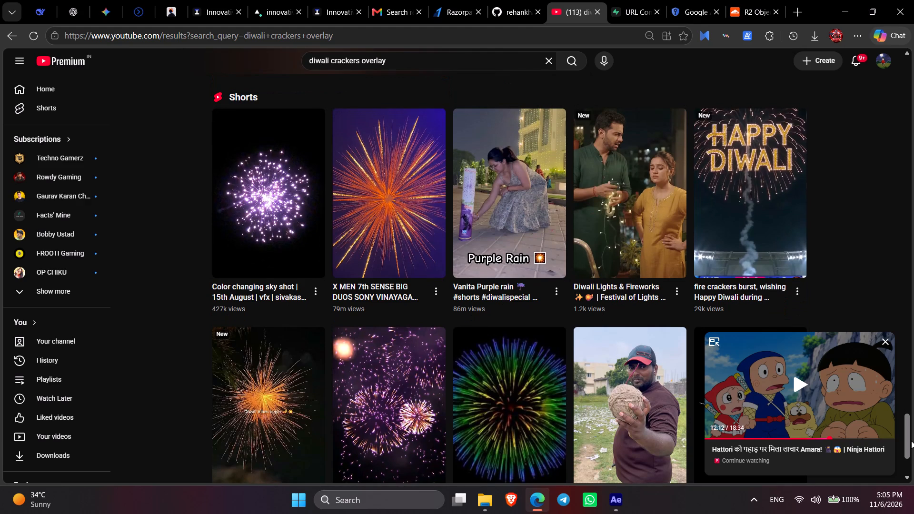
drag(911, 441, 904, 453)
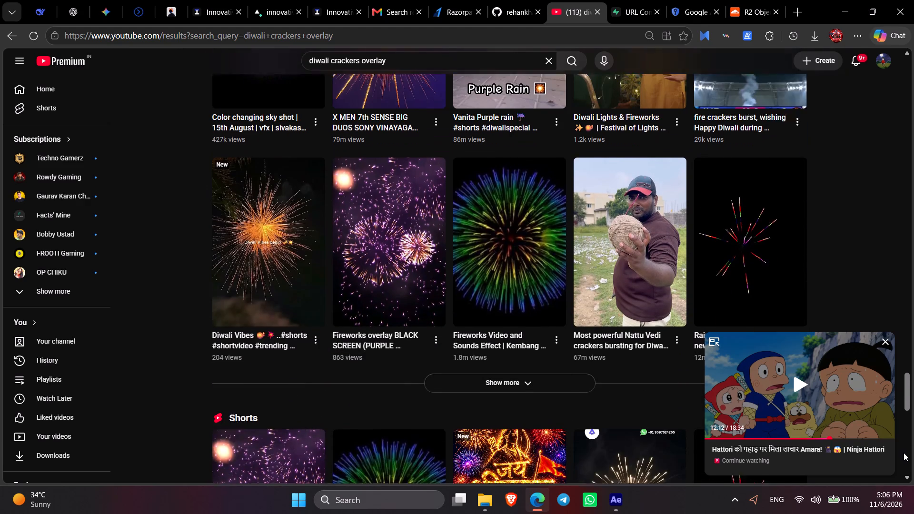
drag(904, 453, 897, 441)
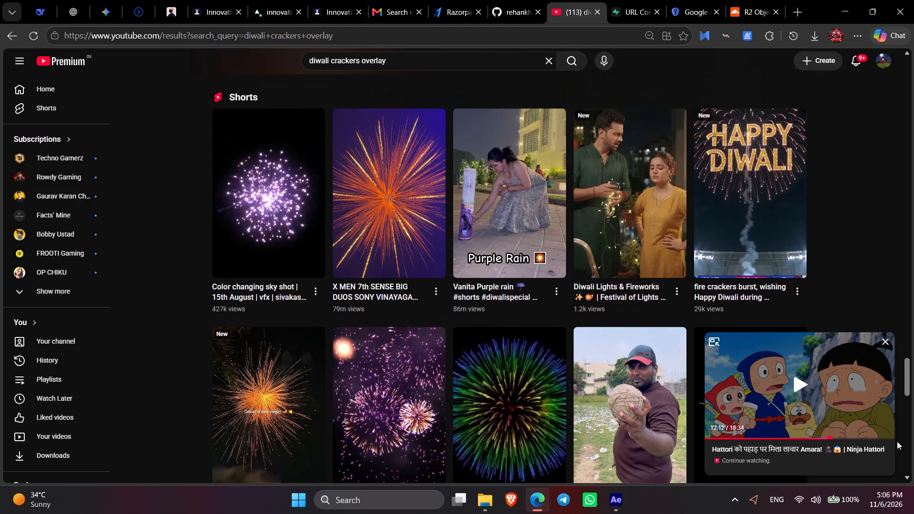
drag(897, 441, 884, 406)
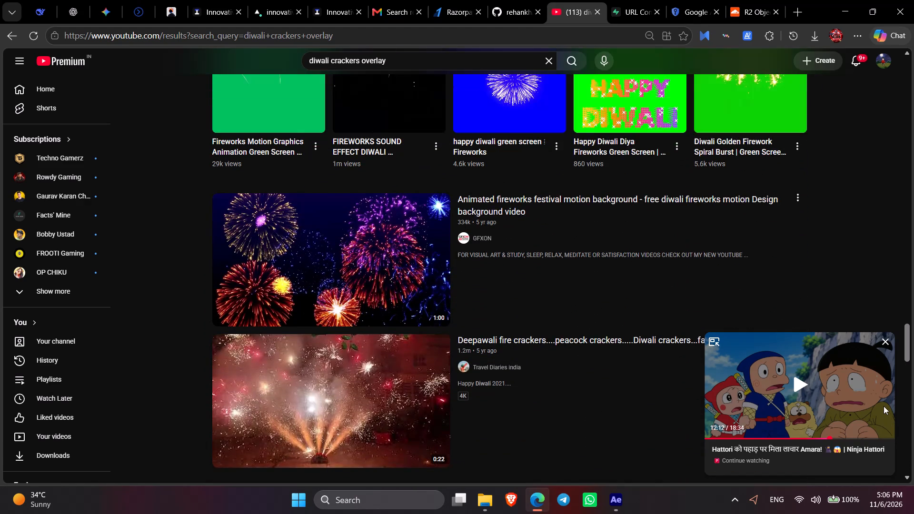
drag(884, 406, 864, 311)
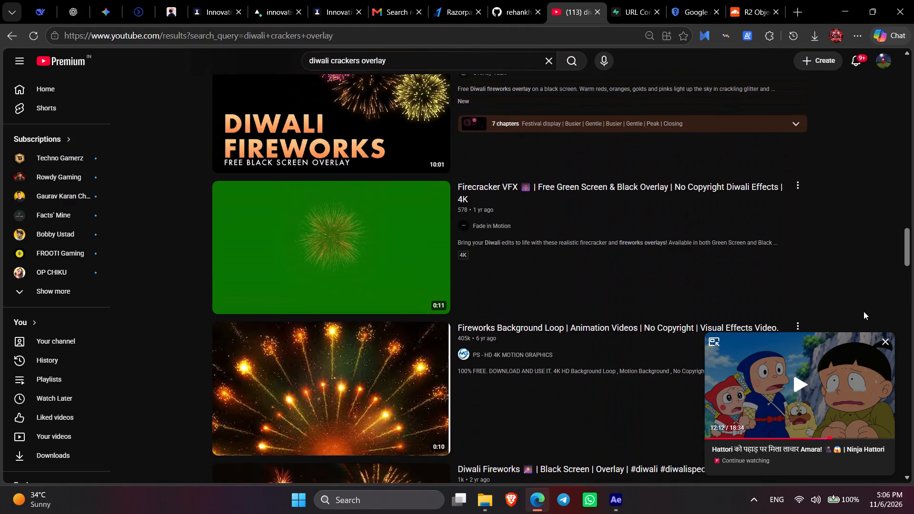
drag(864, 311, 869, 314)
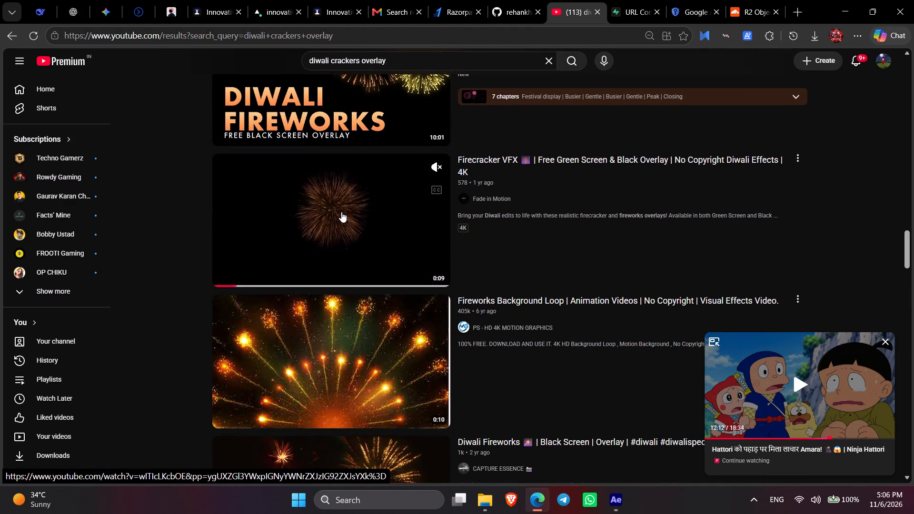
drag(906, 243, 902, 215)
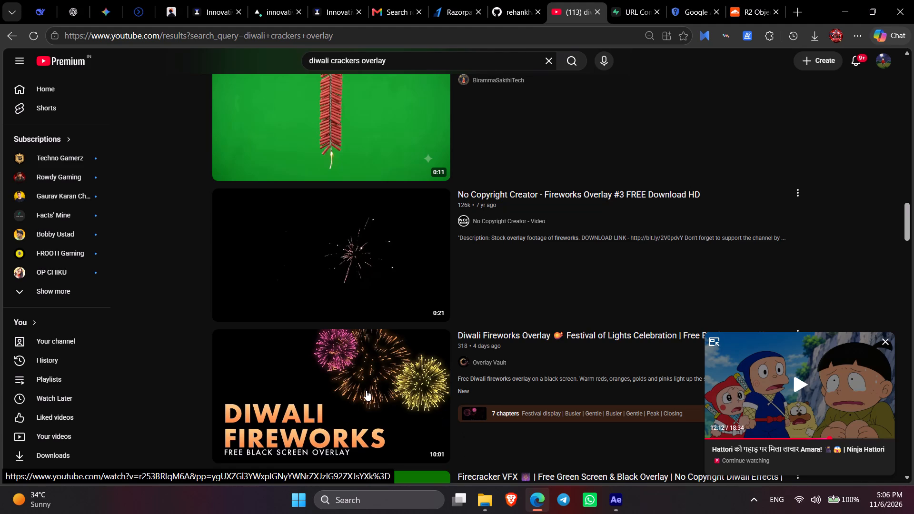
Open the black-screen video Diwali Fireworks Overlay, Festival of Lights Celebration by Overlay Vault and pause it.
click(334, 397)
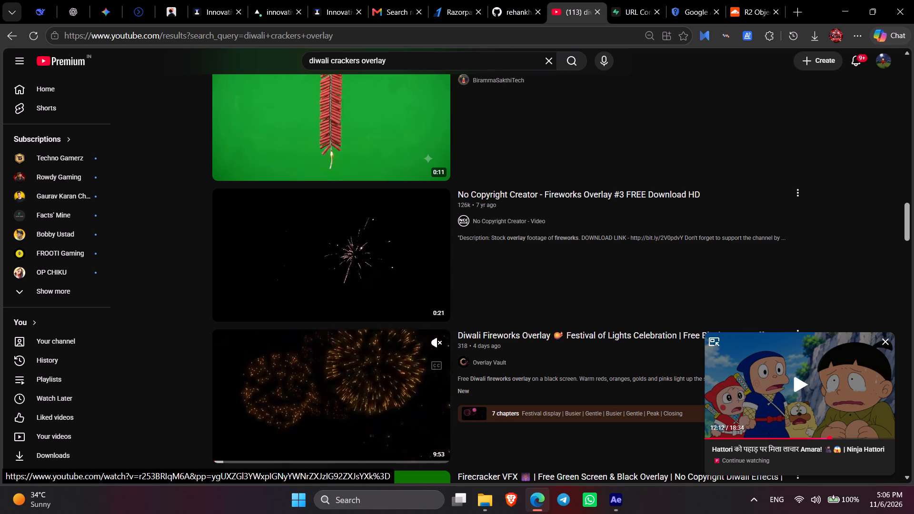
click(25, 417)
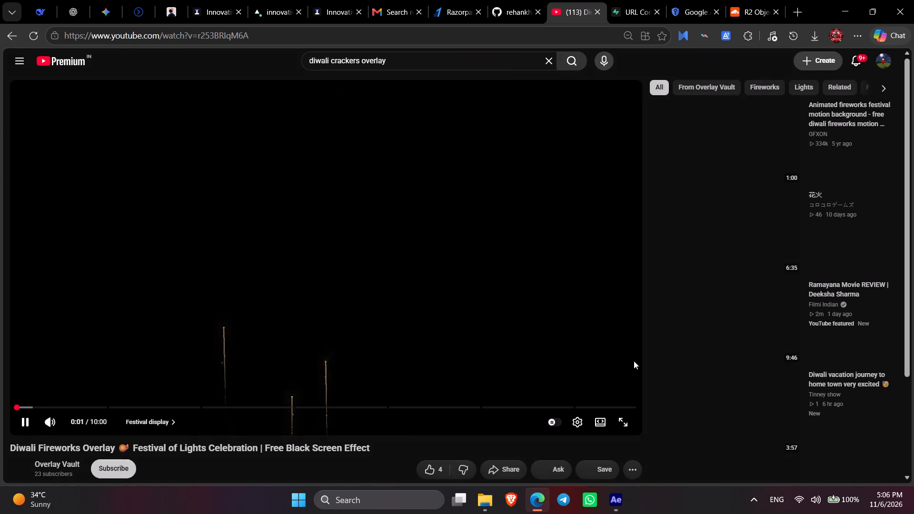
click(23, 421)
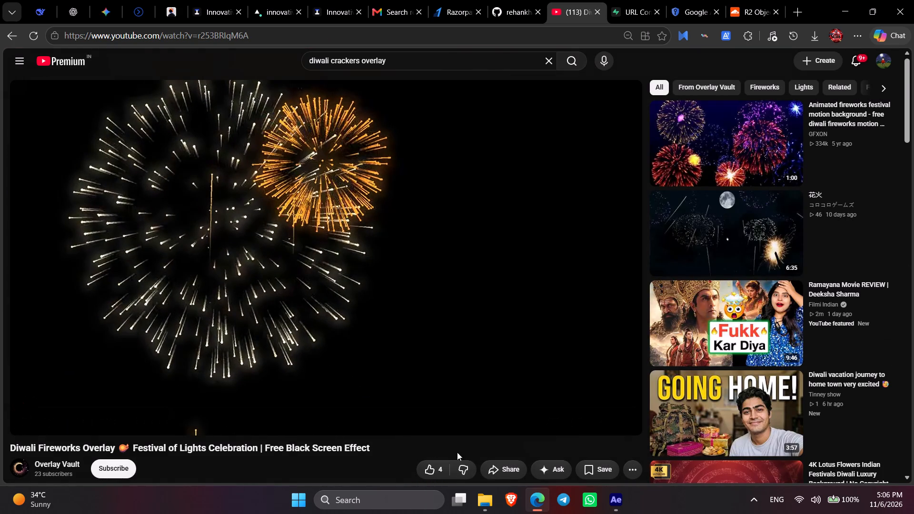
Copy the share link of the Diwali Fireworks Overlay video and close the sharing options.
click(509, 470)
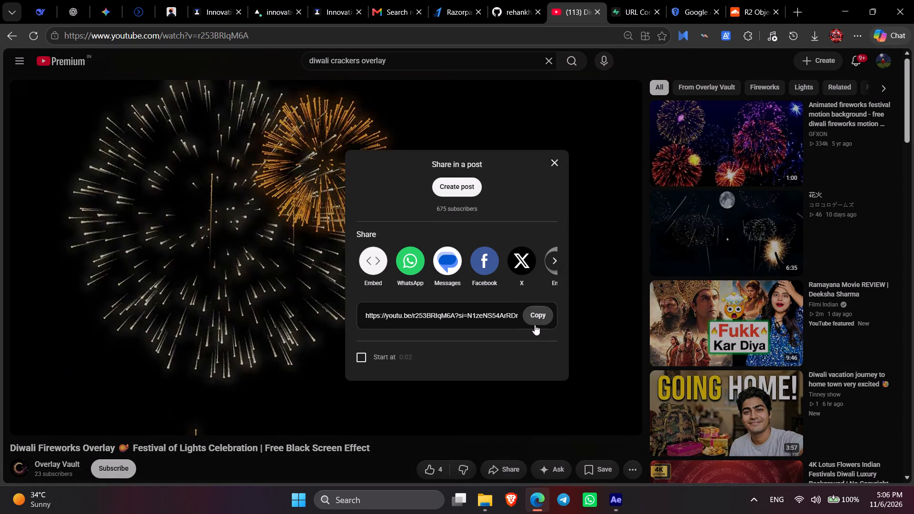
click(536, 312)
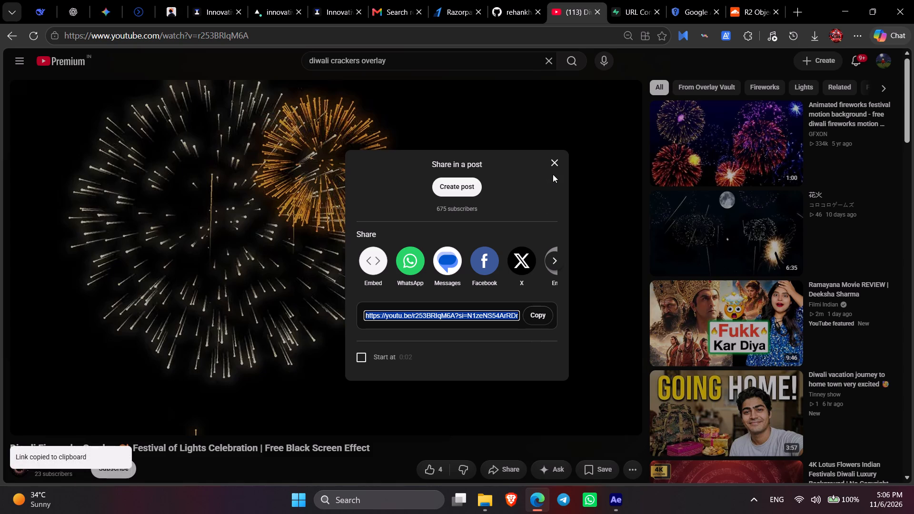
click(553, 174)
click(553, 166)
Preview the fireworks video from its Busier chapter at 1:30 and pause it.
click(236, 247)
click(171, 425)
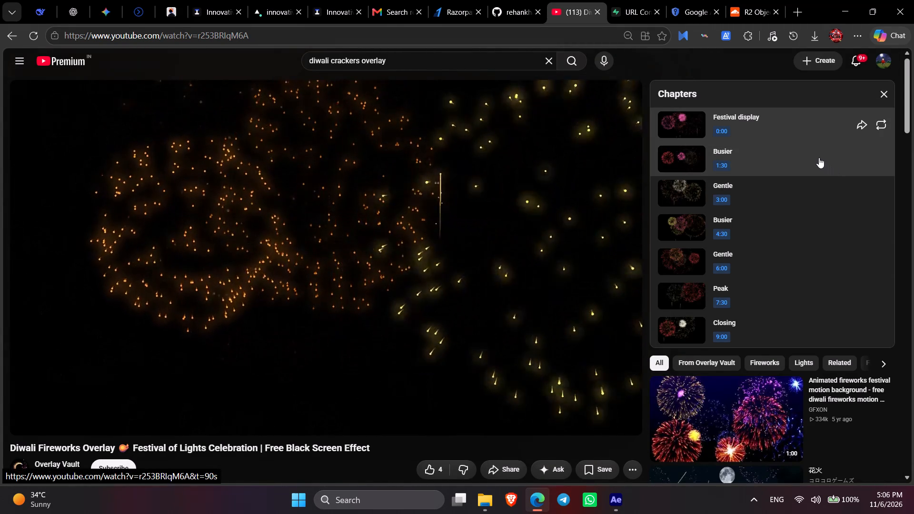
click(819, 157)
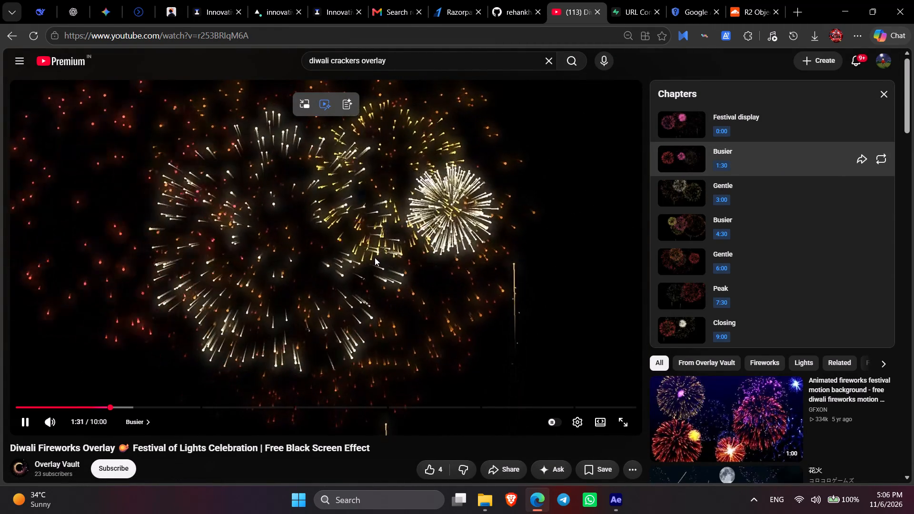
click(375, 258)
click(696, 1)
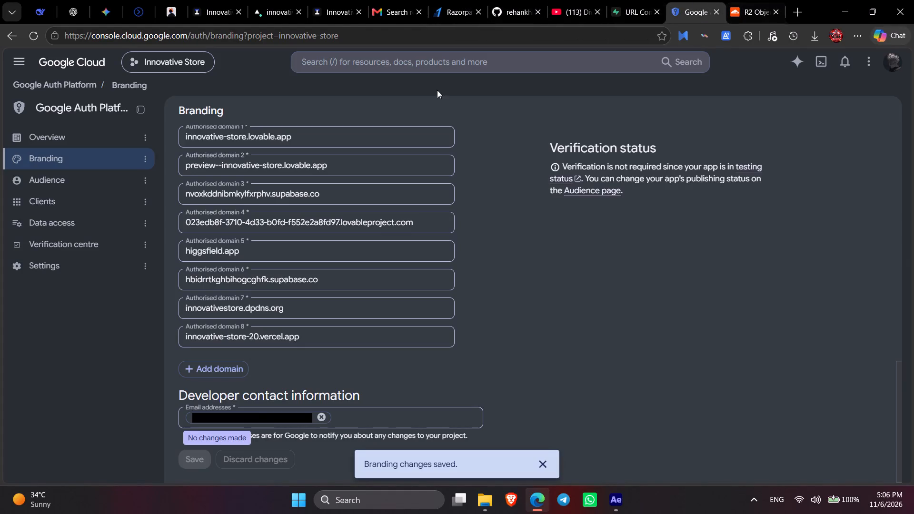
click(589, 0)
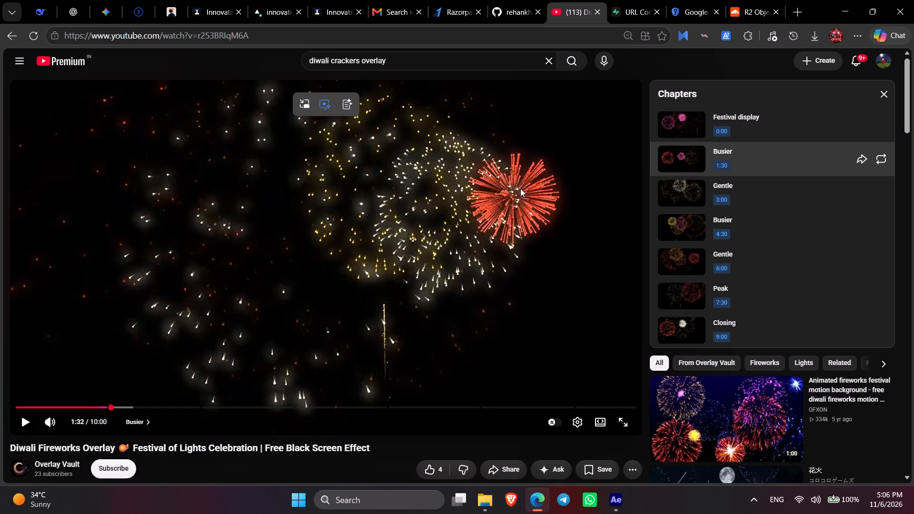
Reload the video page, start downloading the fireworks overlay as 1080p MP4 with Hamax Link, and return to the video page.
click(680, 37)
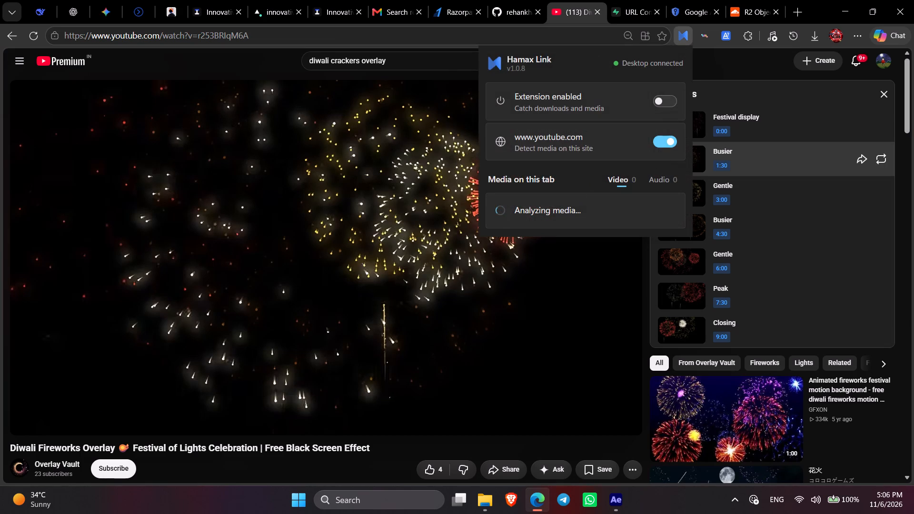
click(37, 36)
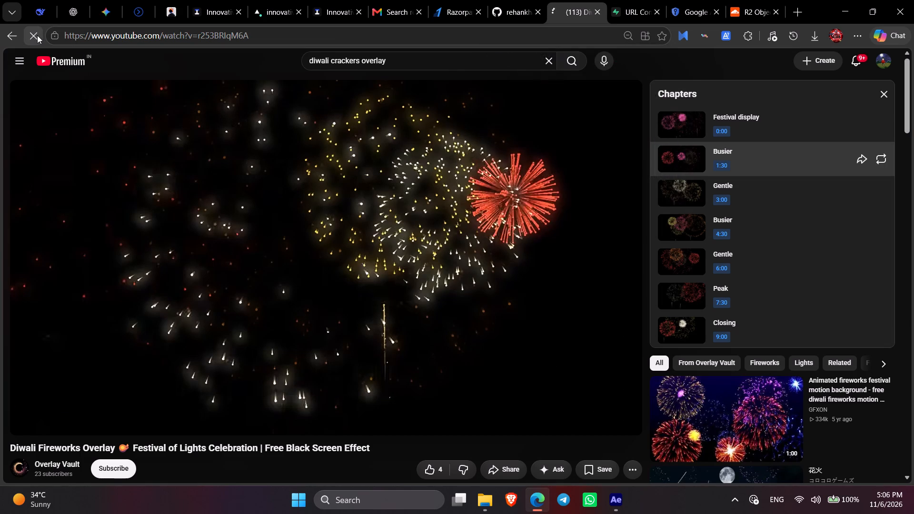
click(682, 35)
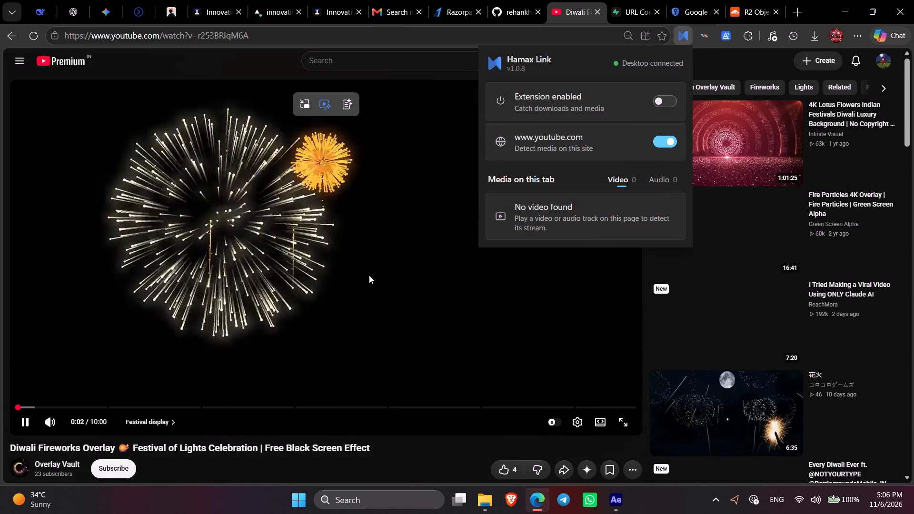
click(353, 224)
click(678, 42)
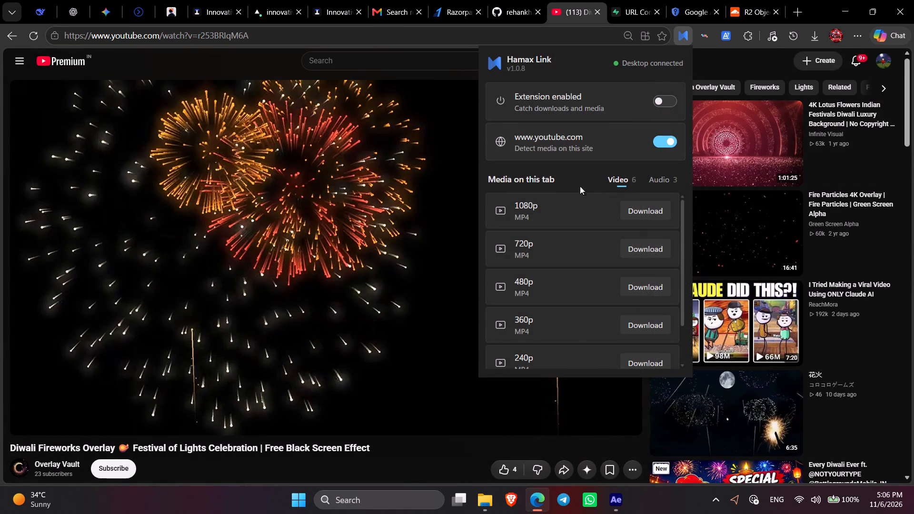
click(636, 207)
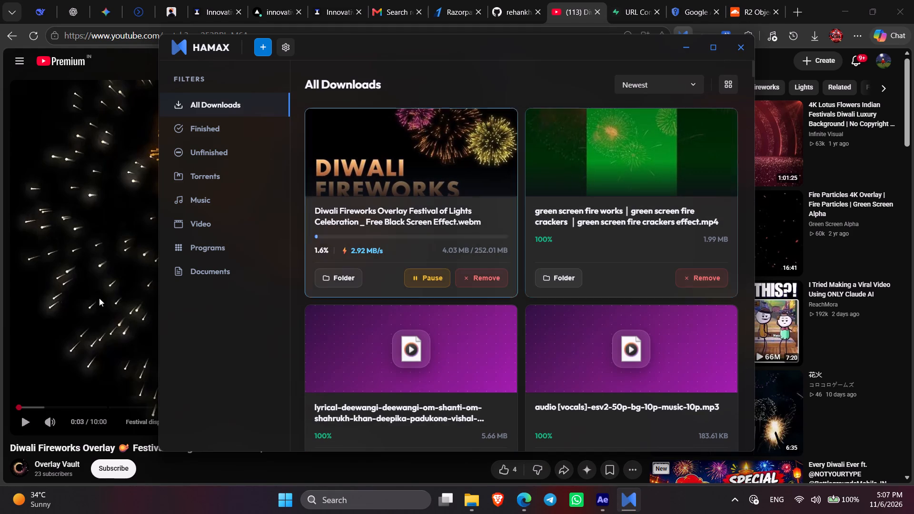
click(179, 468)
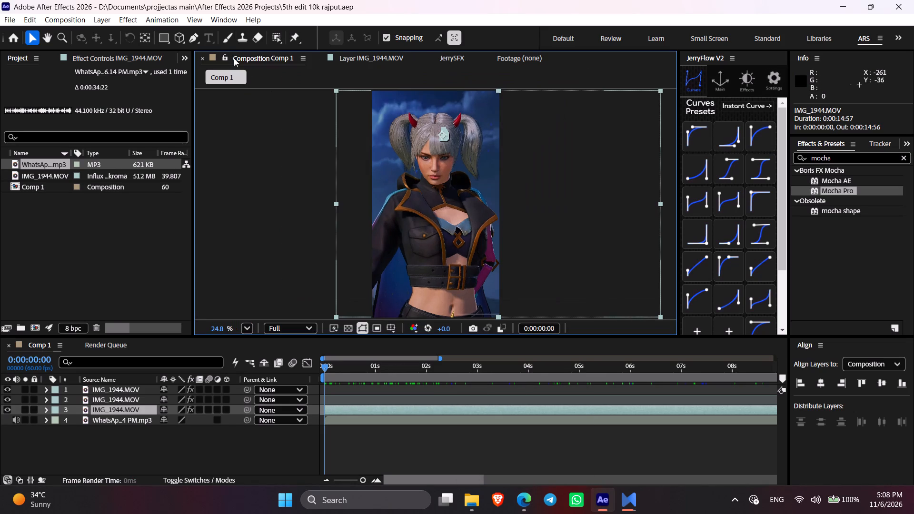
drag(332, 366, 318, 364)
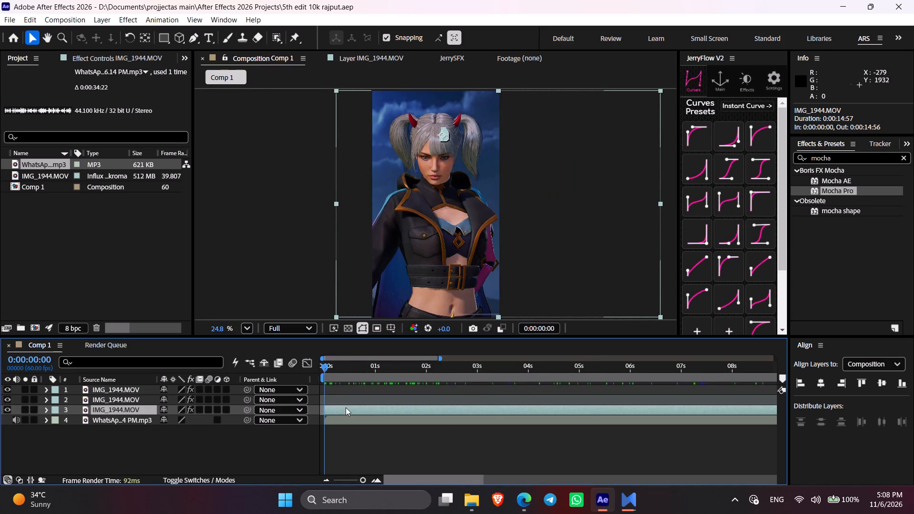
click(346, 408)
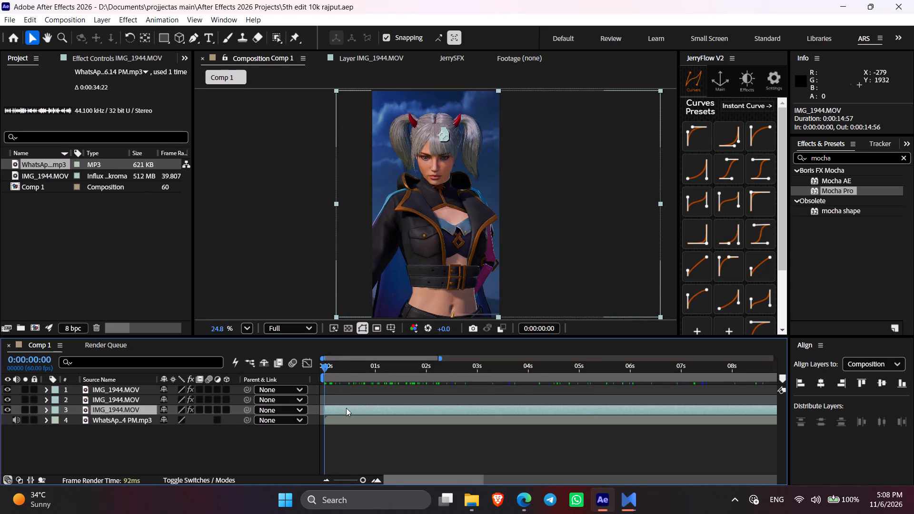
key(ctrl+shift+c)
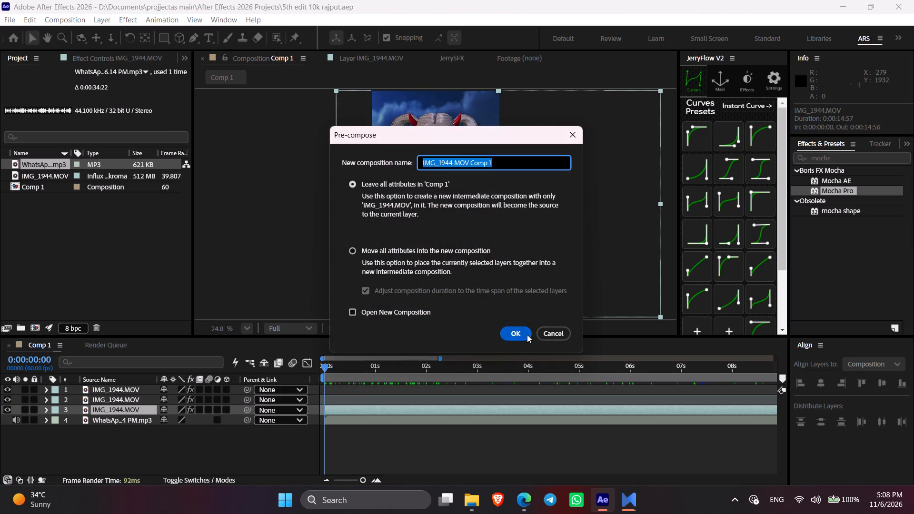
click(519, 335)
Open the new precomp and check its composition settings without changing them.
double_click(383, 410)
right_click(180, 440)
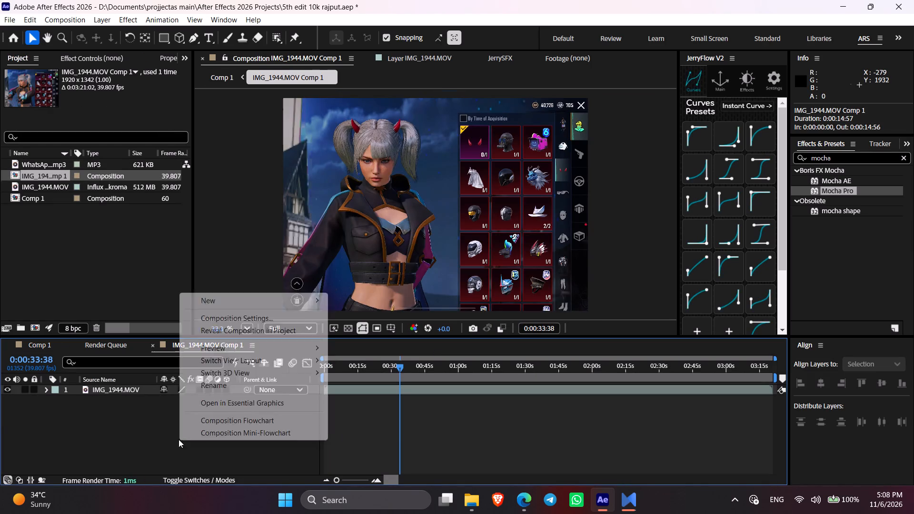
click(249, 317)
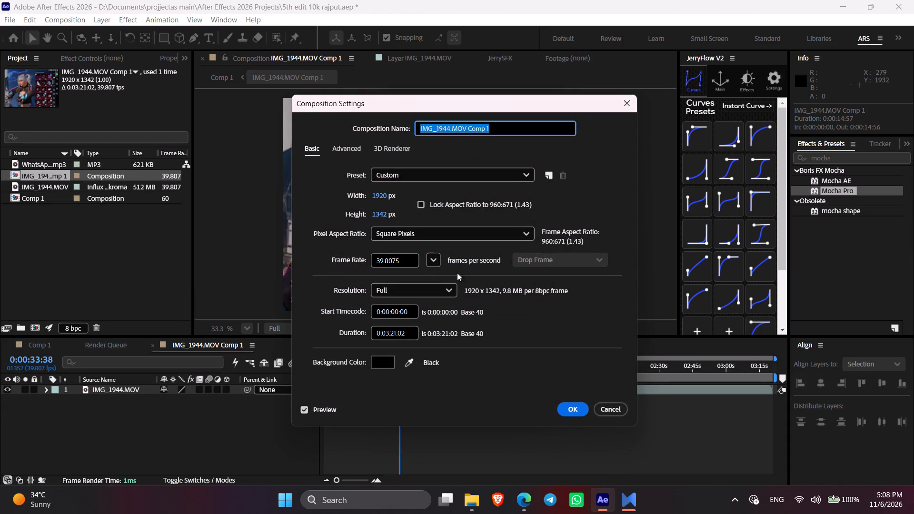
click(620, 417)
click(615, 411)
Inspect the precomp's IMG_1944.MOV clip in the Layer viewer near 0:00:34:17, then return to the start of Comp 1.
click(370, 390)
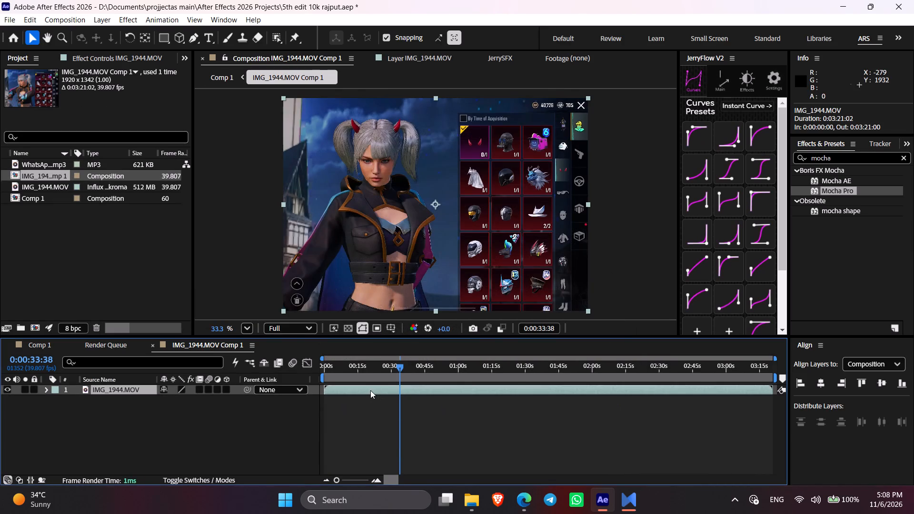
right_click(369, 390)
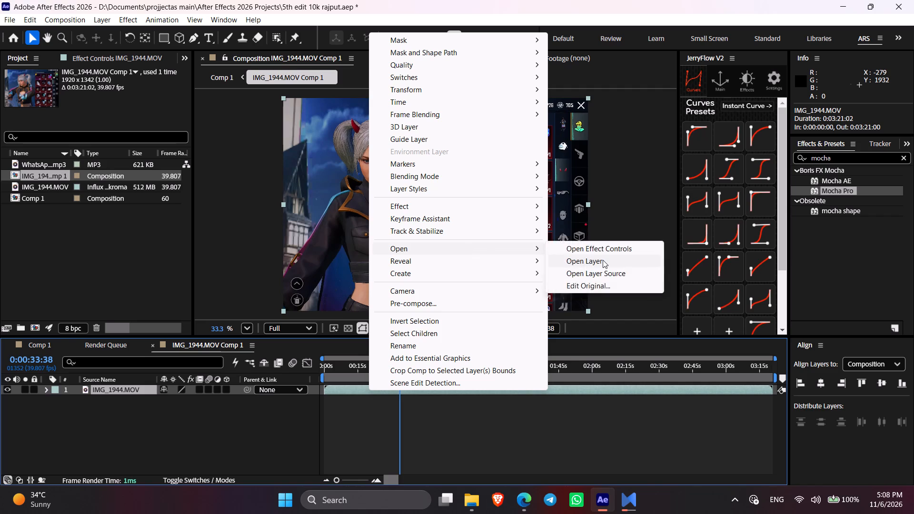
click(603, 260)
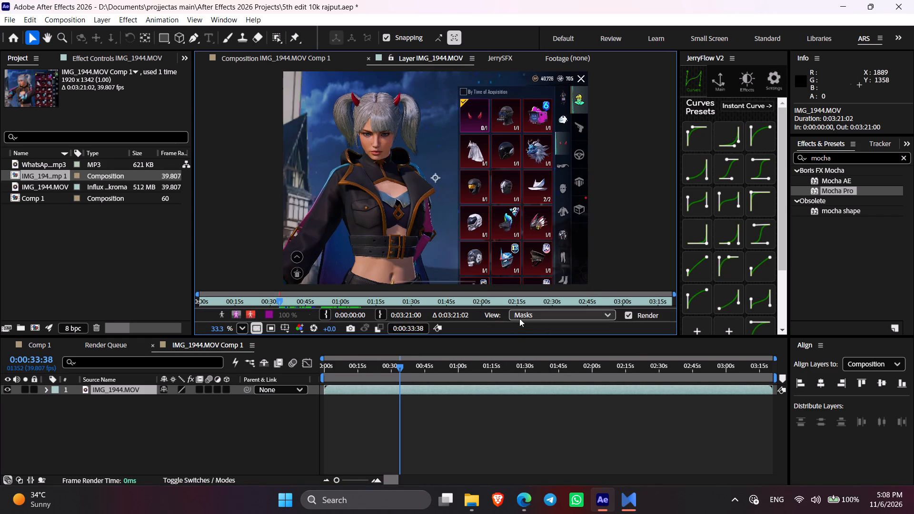
click(519, 318)
click(489, 335)
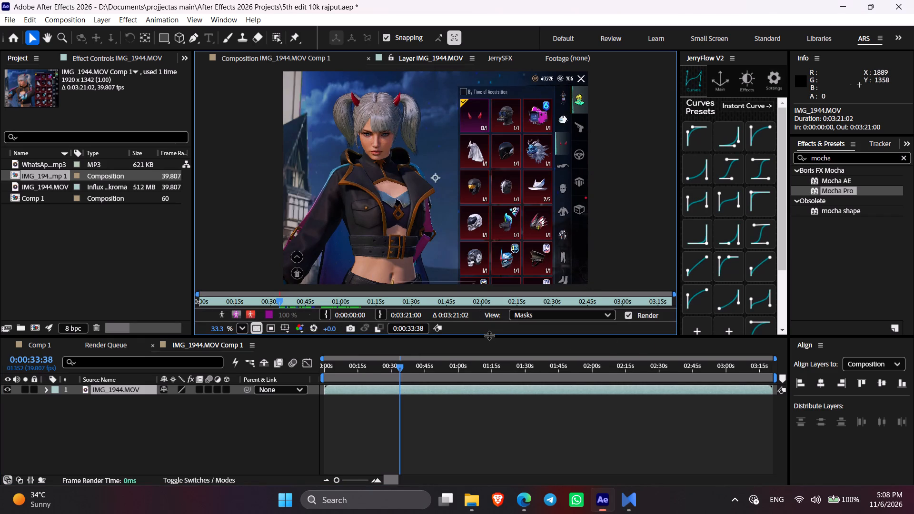
click(484, 332)
click(257, 297)
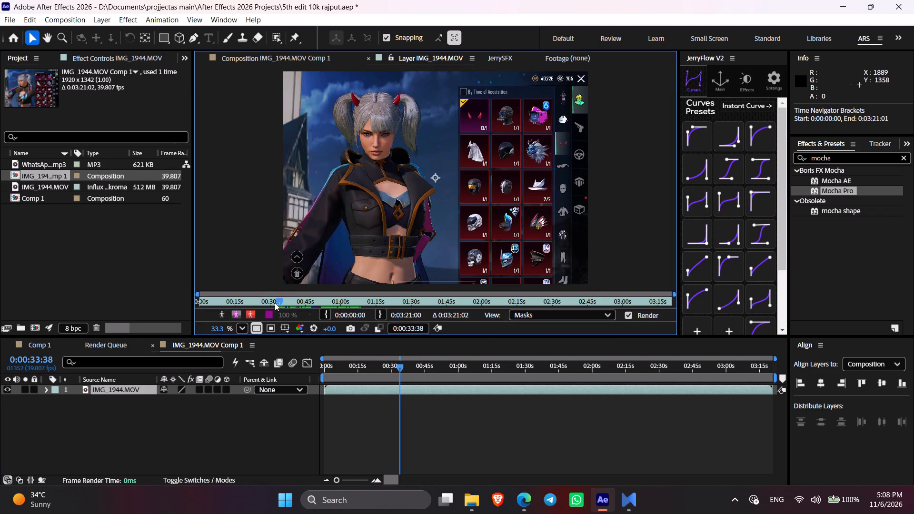
drag(275, 303, 280, 303)
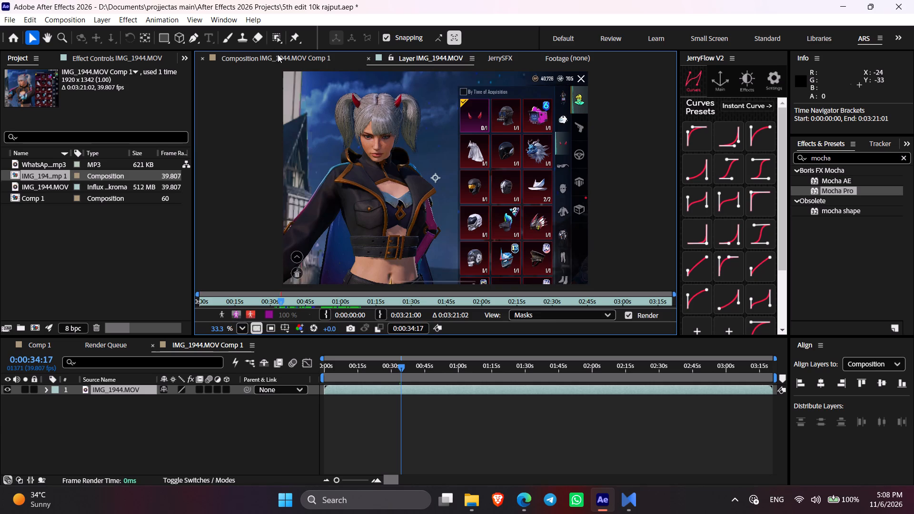
click(281, 57)
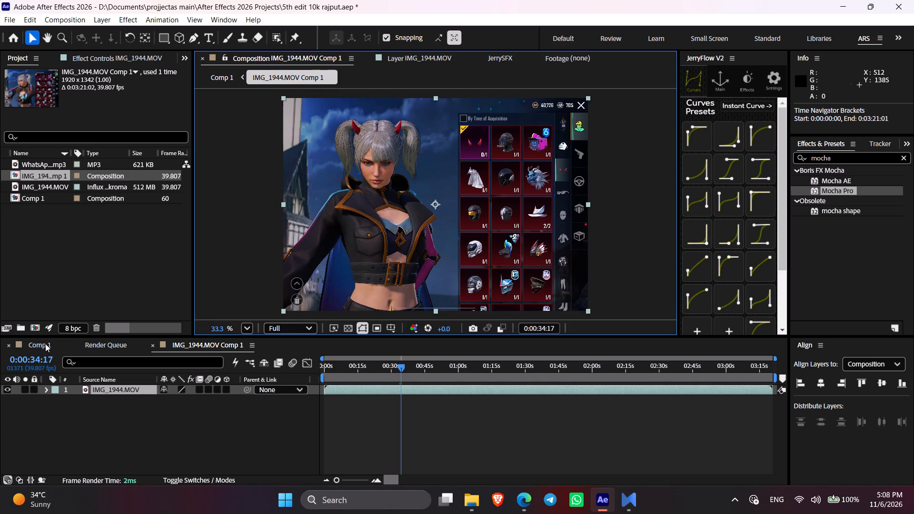
click(45, 344)
drag(348, 367, 322, 365)
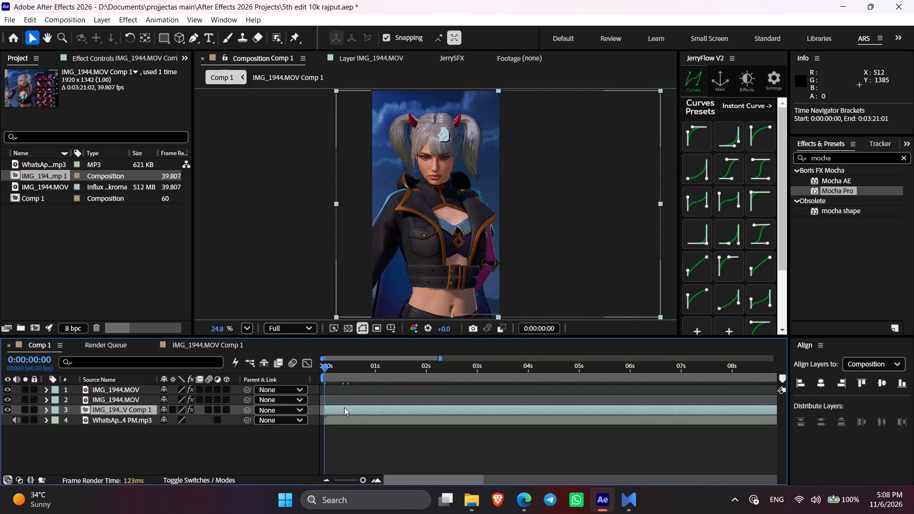
Set the frame rate of the third layer's precomp to 60 frames per second and return to Comp 1.
click(345, 407)
double_click(345, 407)
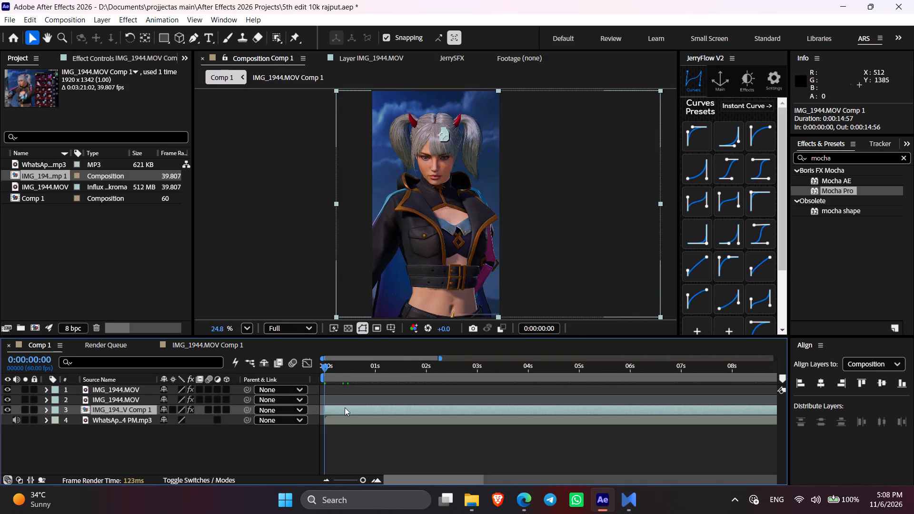
right_click(113, 438)
click(171, 317)
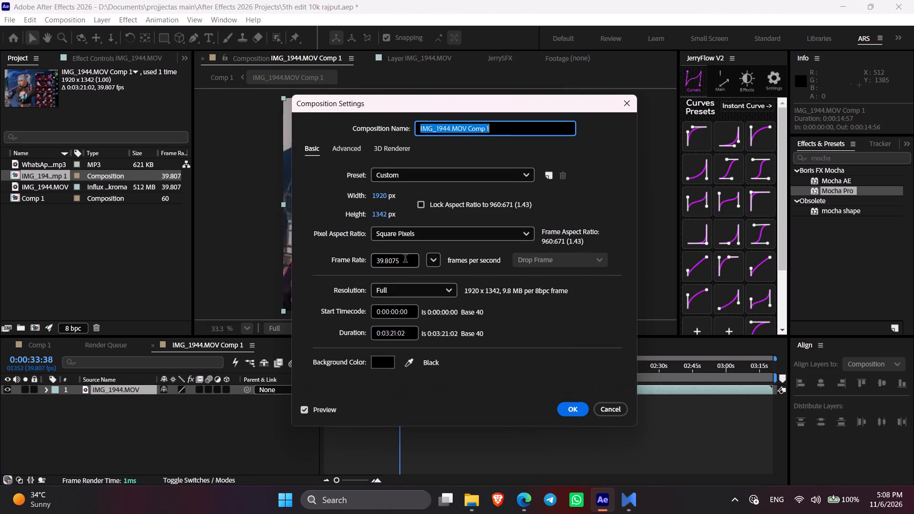
drag(409, 260, 265, 291)
key(6)
key(0)
key(Return)
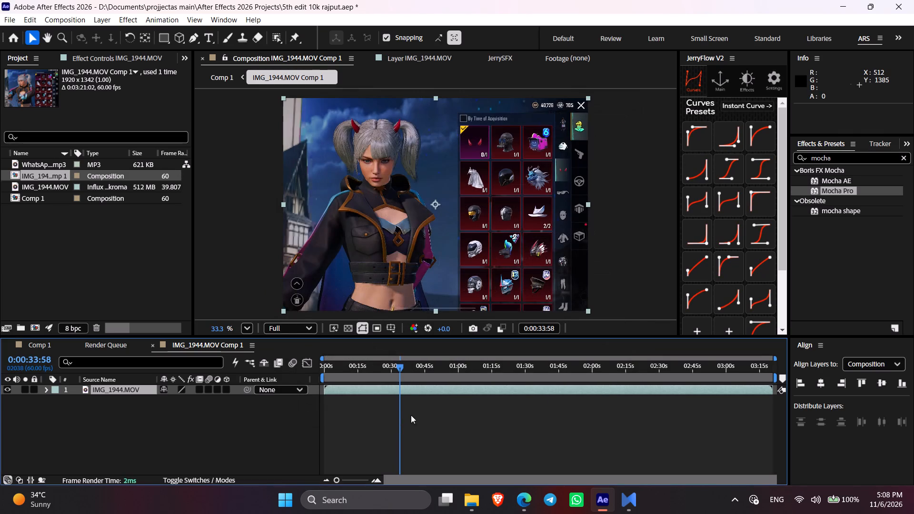
click(49, 350)
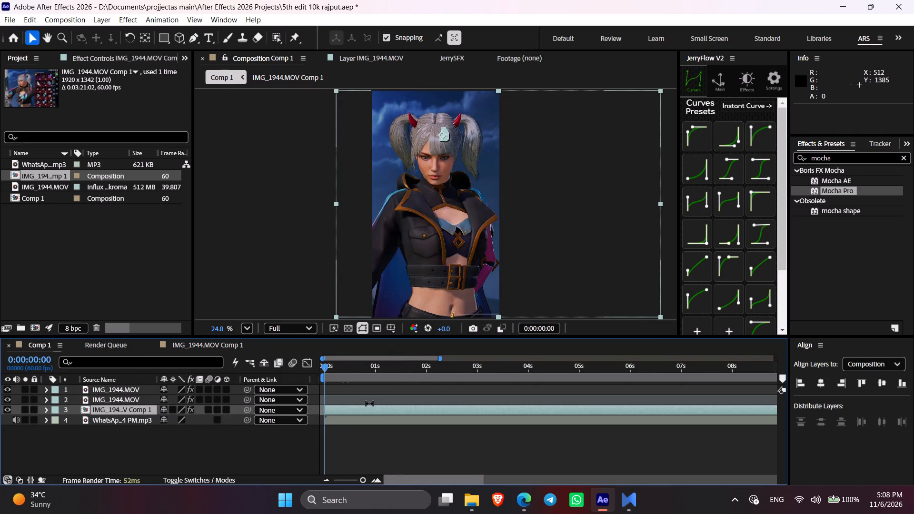
key(ctrl+z)
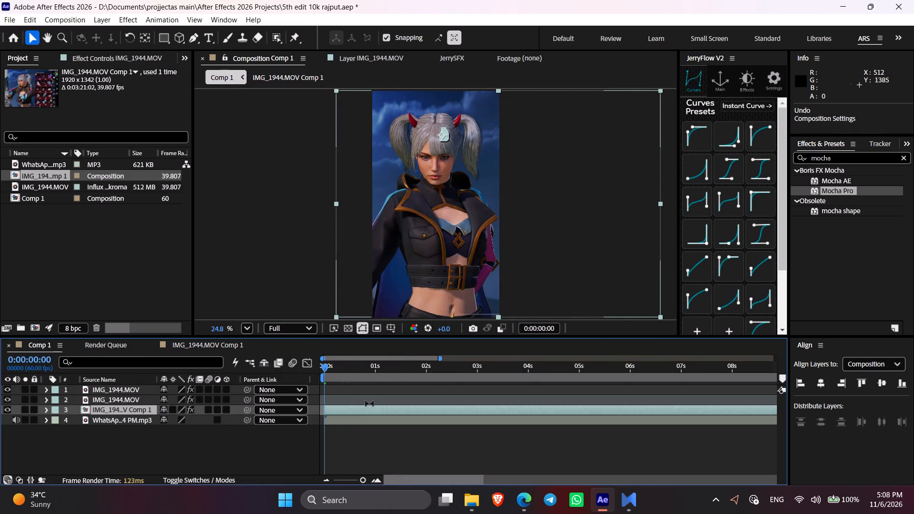
key(ctrl+shift+z)
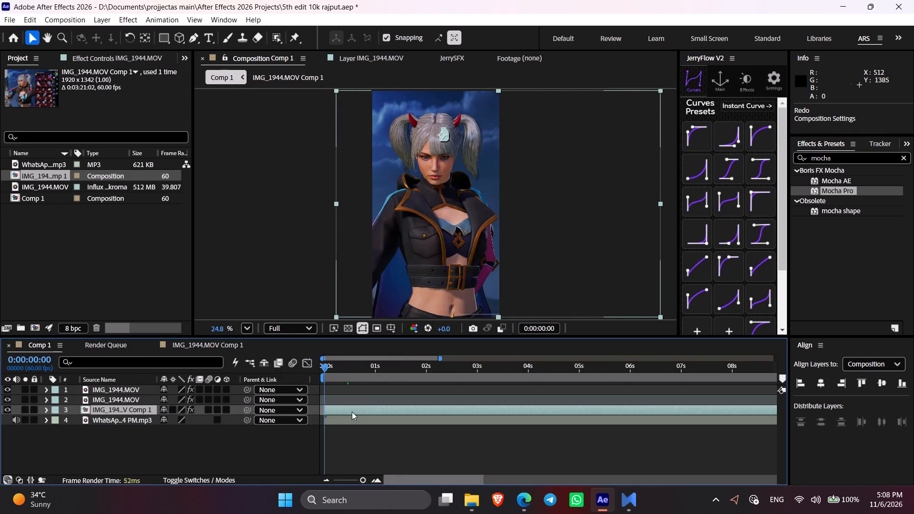
Open the third layer's precomp in the Layer viewer and select the character's head and body as an Object Matte.
right_click(352, 412)
click(549, 284)
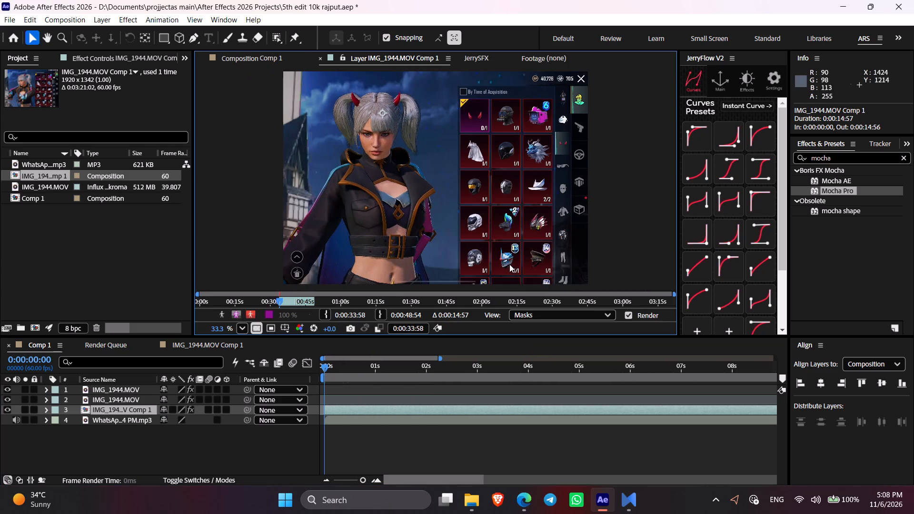
key(i)
click(271, 40)
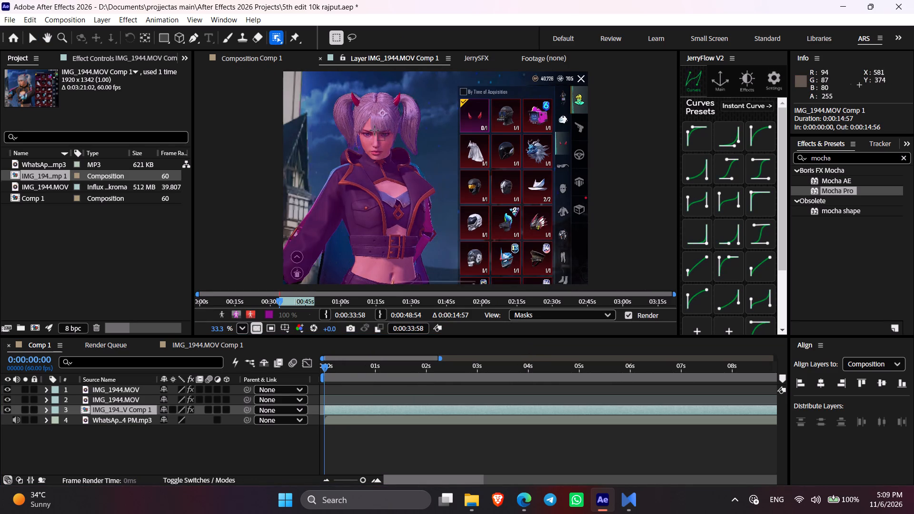
click(375, 130)
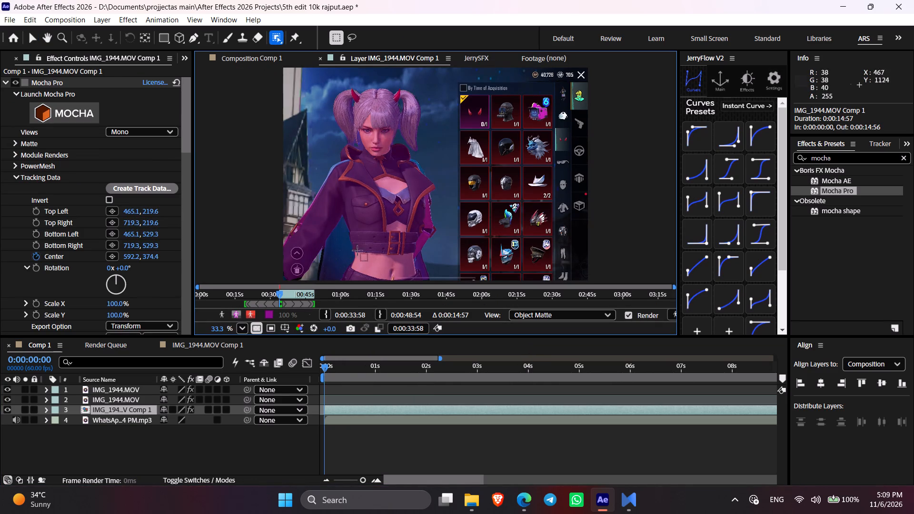
click(374, 171)
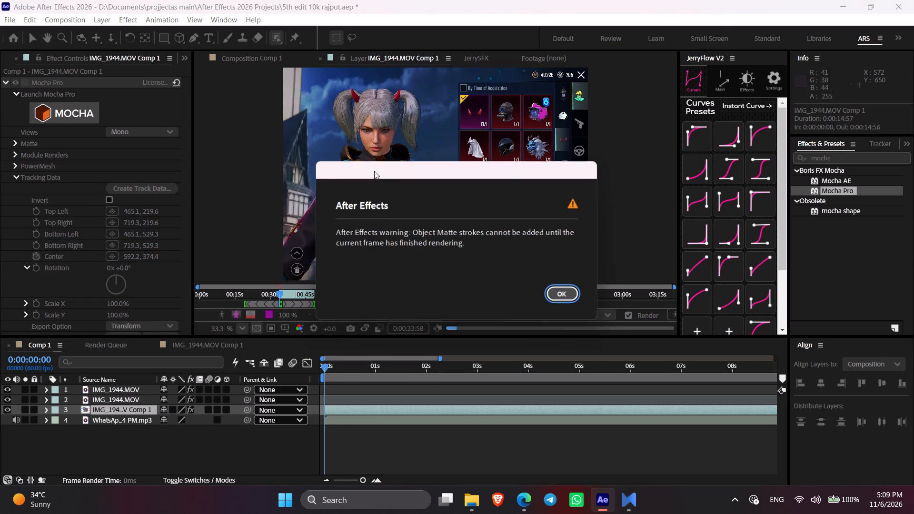
click(568, 296)
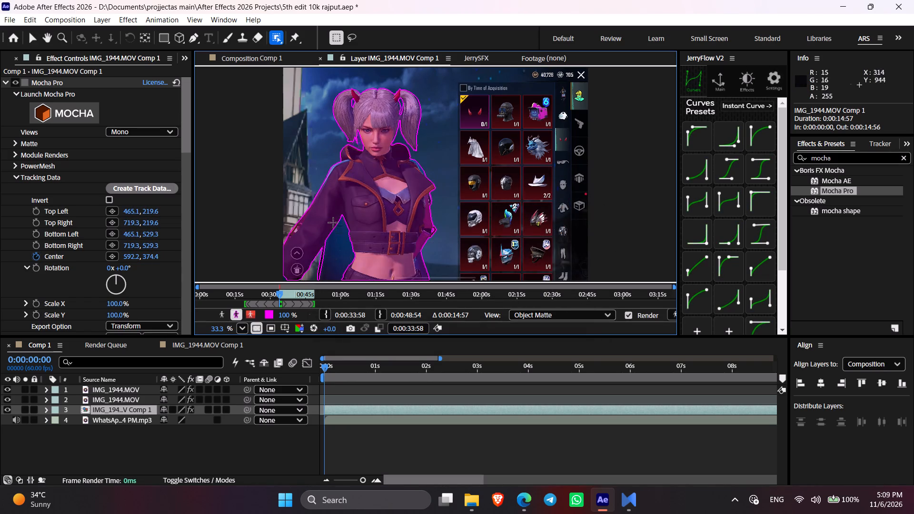
Display the matte as a transparent cutout and add the cape area between the character's arm and waist to the selection.
click(235, 316)
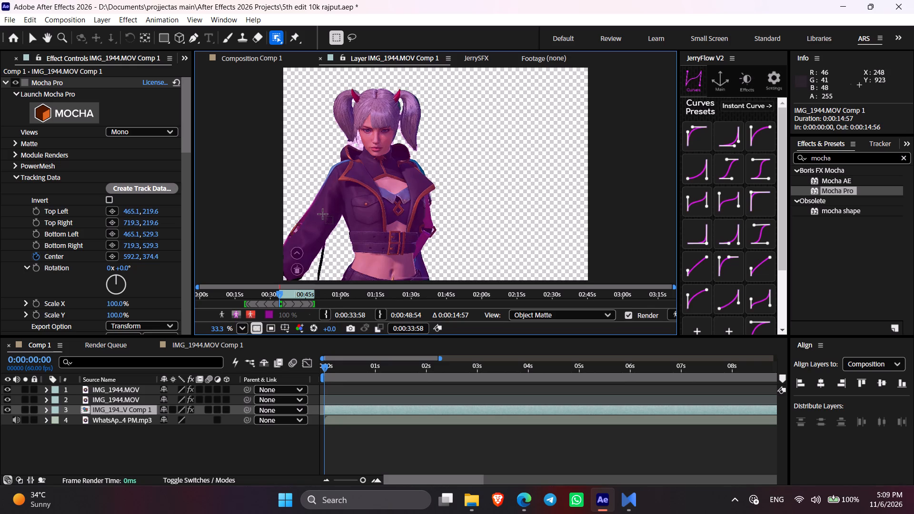
drag(327, 219, 370, 285)
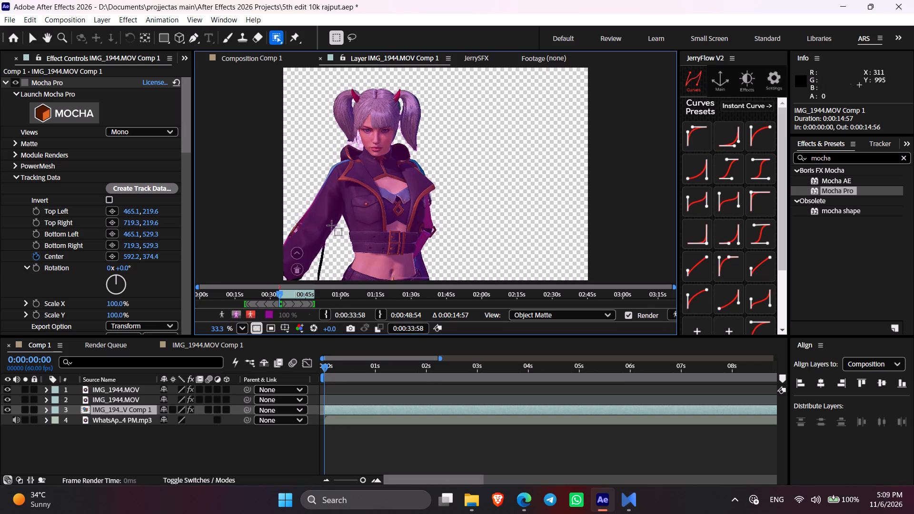
drag(313, 226, 382, 287)
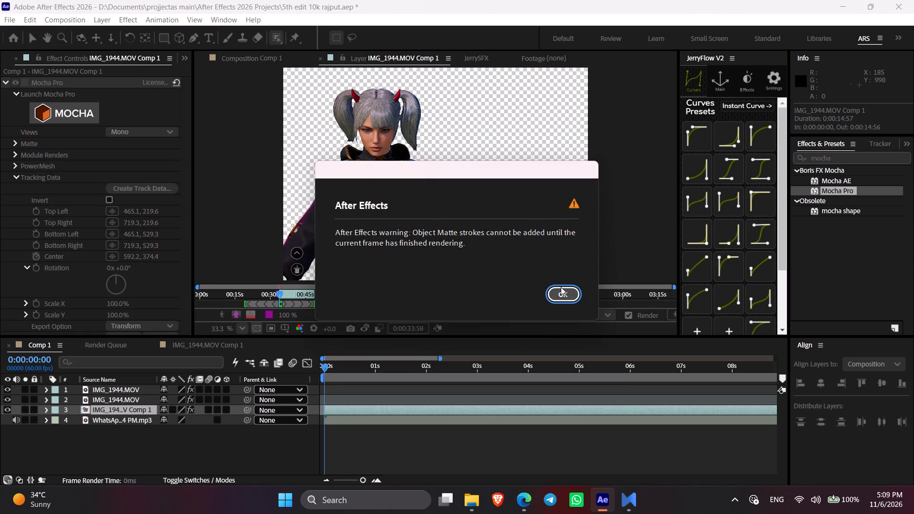
click(571, 297)
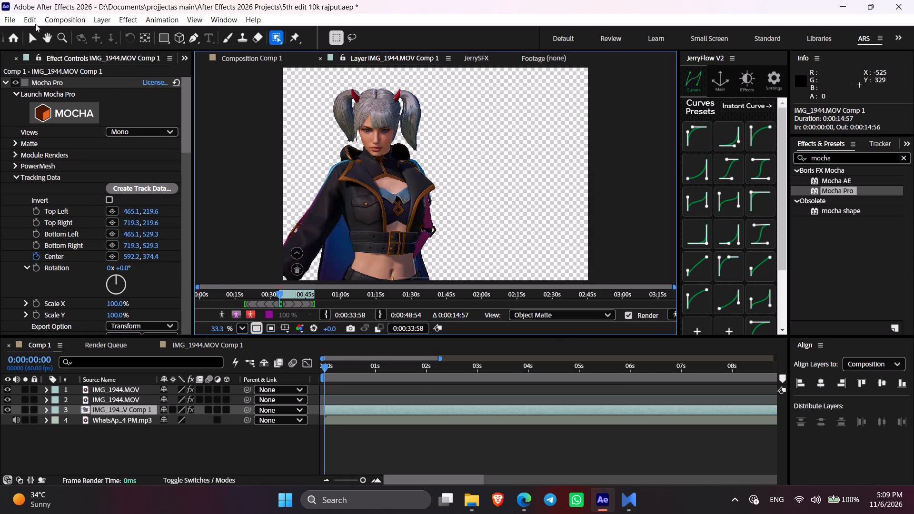
Clear the disk cache for all versions.
click(29, 20)
click(284, 346)
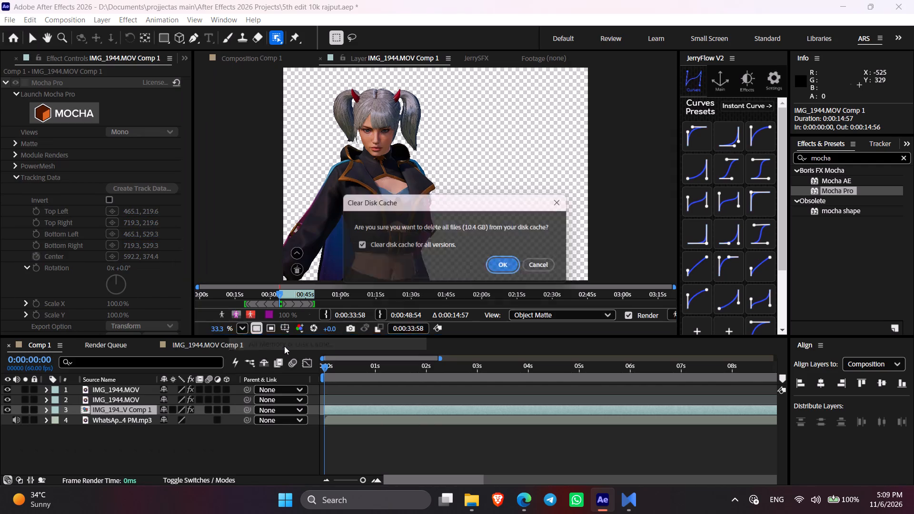
key(Return)
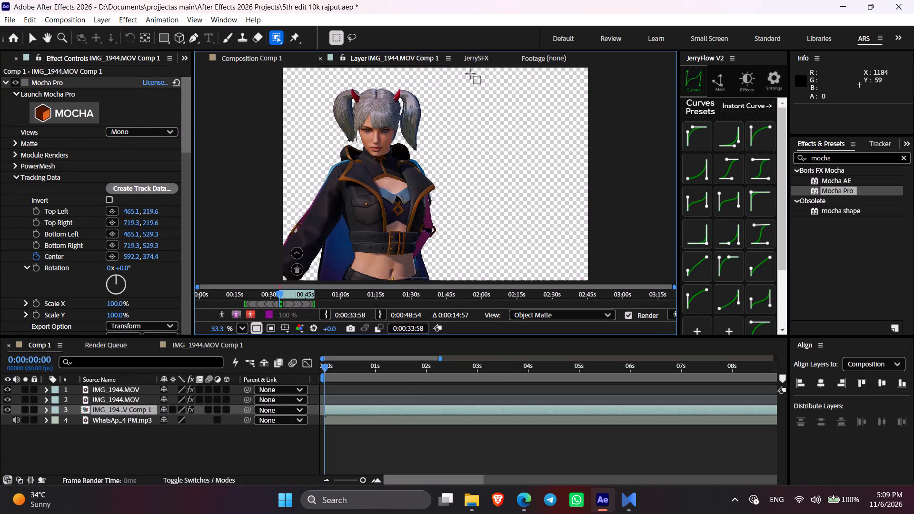
Check the character's matte with the alpha overlay, then return to the transparent cutout view.
click(245, 314)
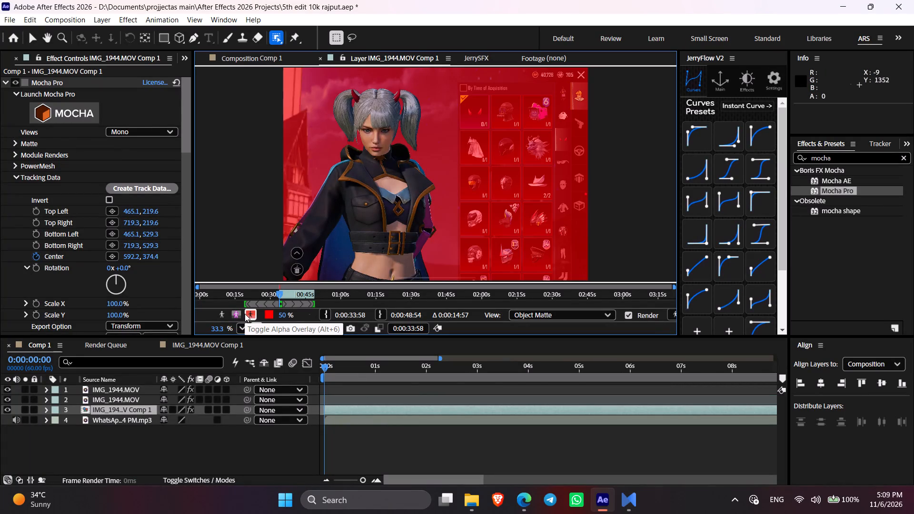
click(249, 315)
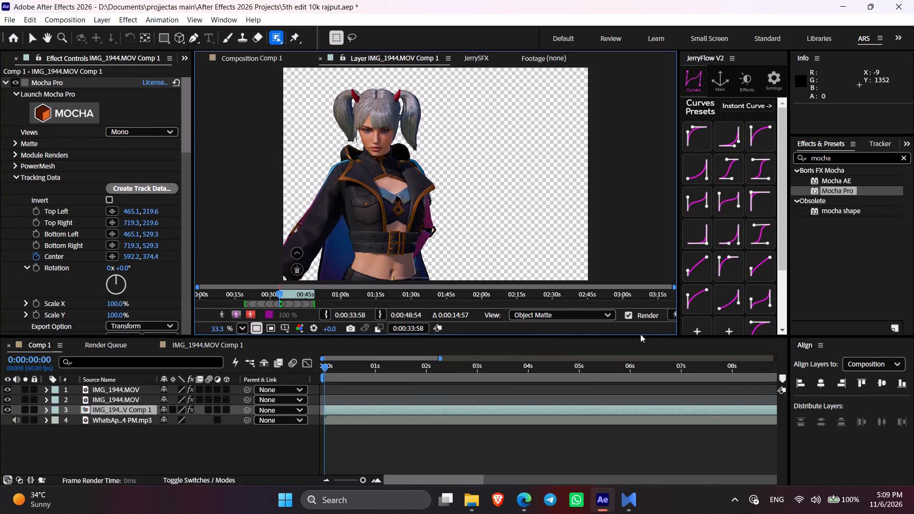
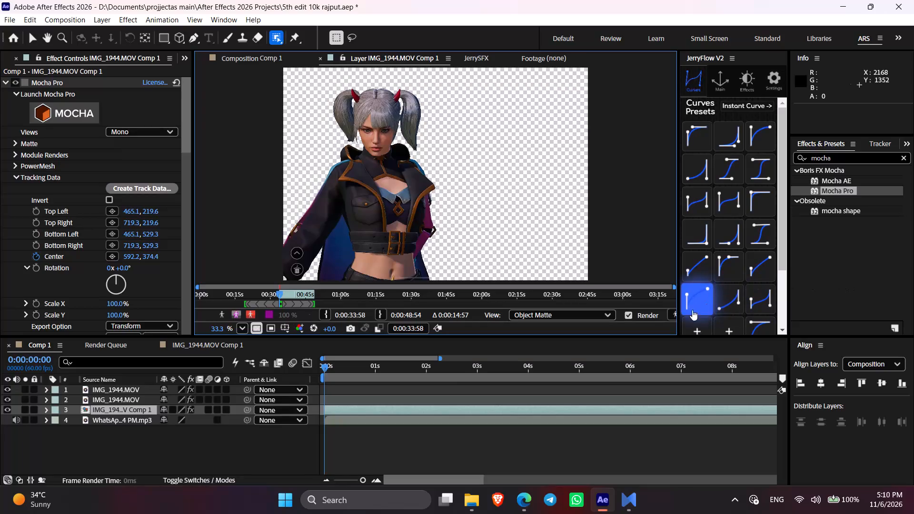
Freeze the character's Object Matte across the layer's frame span.
click(674, 314)
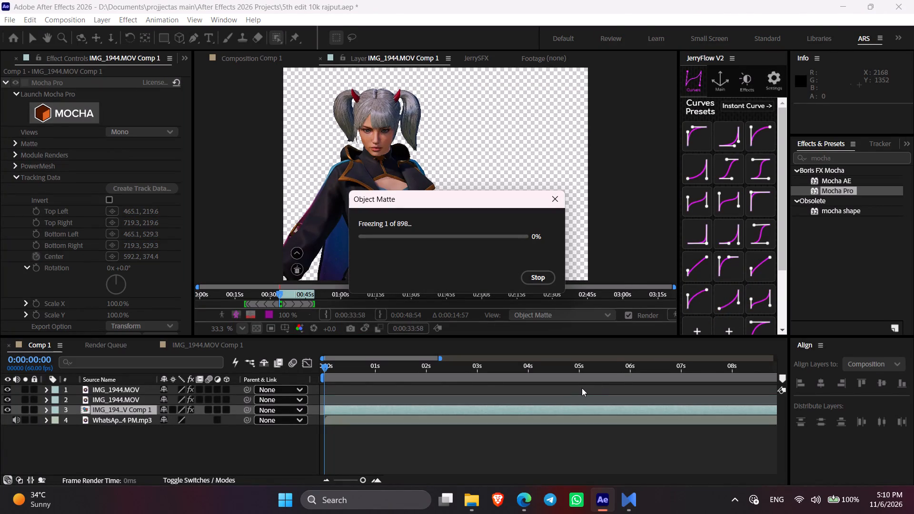
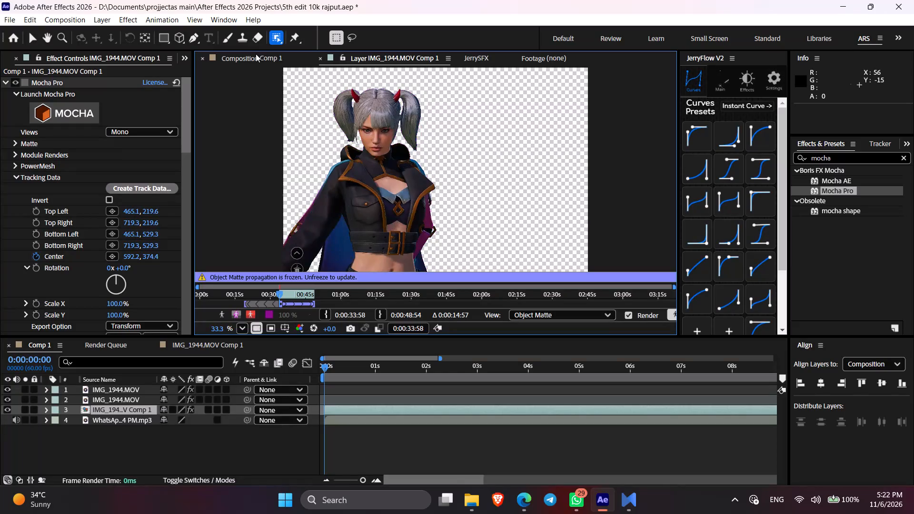
Return to the Comp 1 composition view and scrub through the first eight seconds to examine the character cutout in the edit.
click(256, 54)
drag(326, 373, 418, 377)
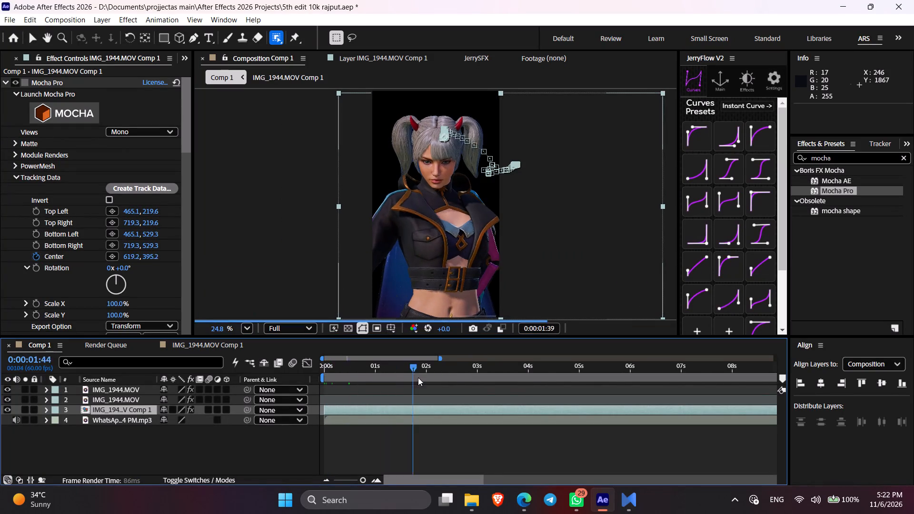
drag(418, 377, 621, 387)
click(557, 432)
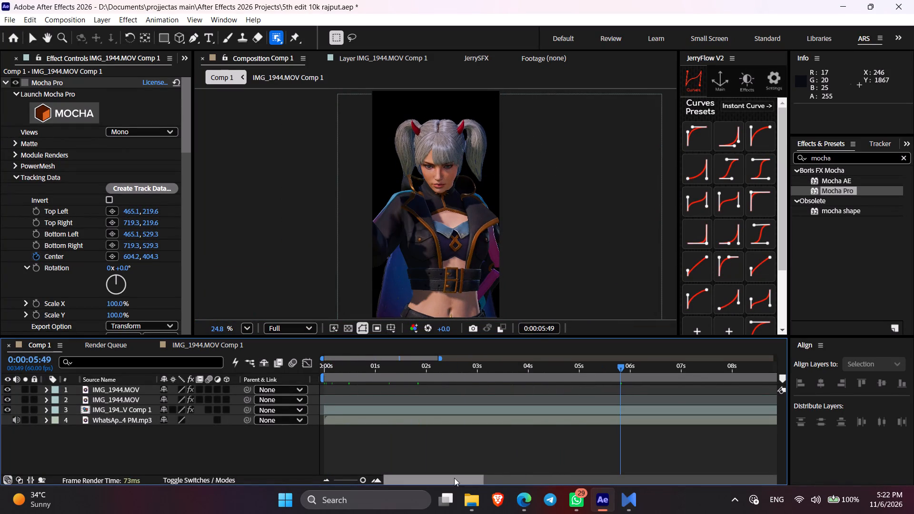
drag(454, 478, 523, 485)
drag(357, 374, 413, 381)
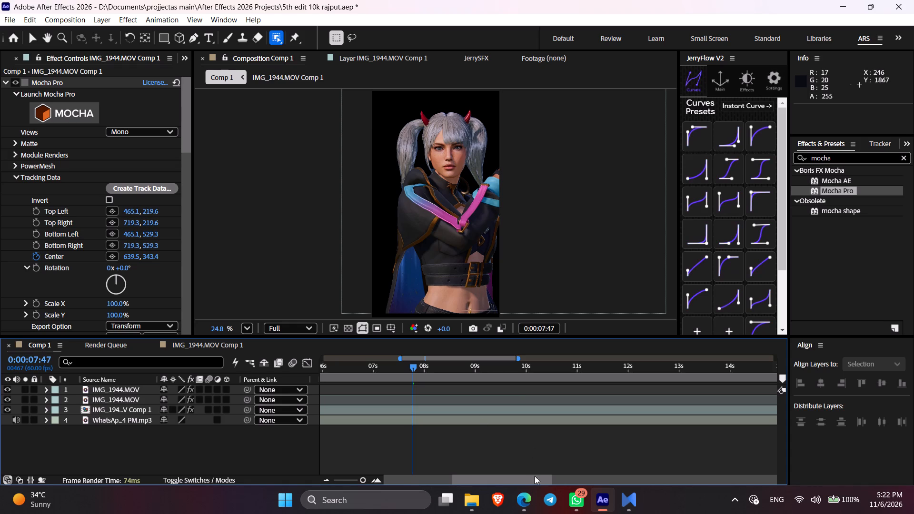
click(551, 485)
click(552, 493)
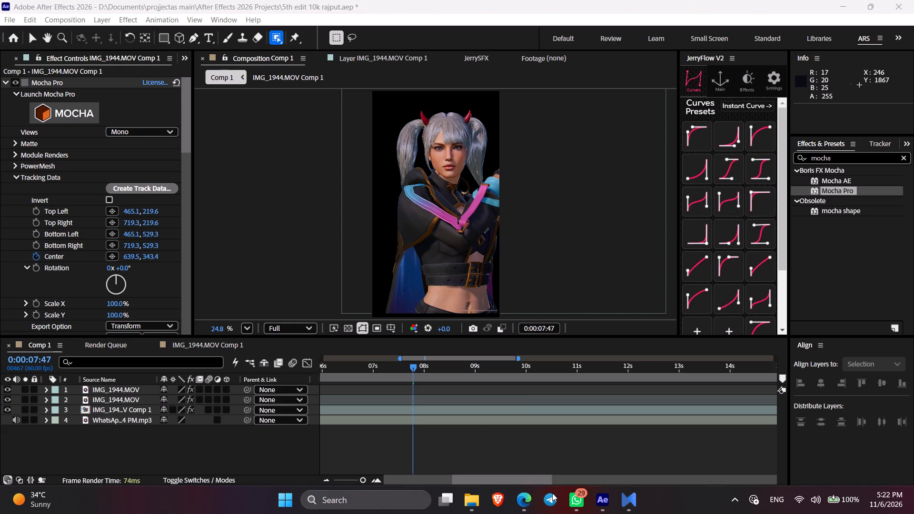
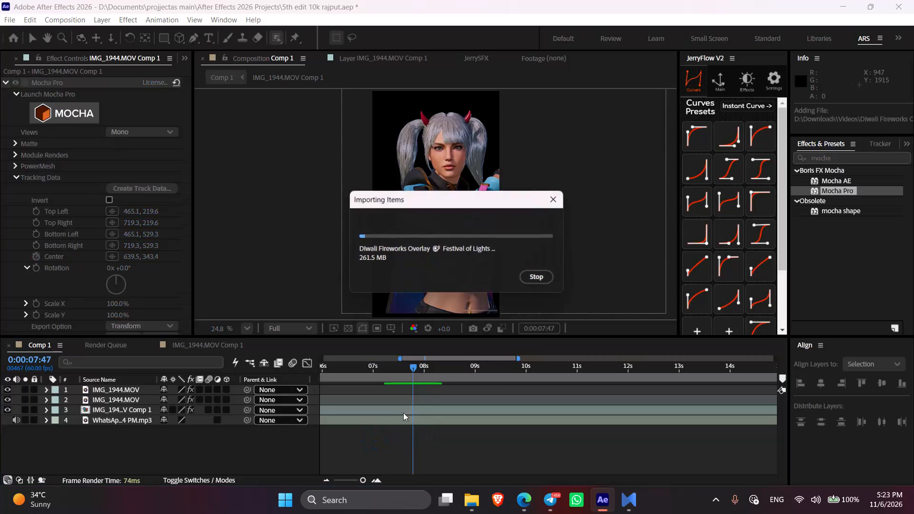
Purge the disk cache, clearing it for all versions.
click(30, 21)
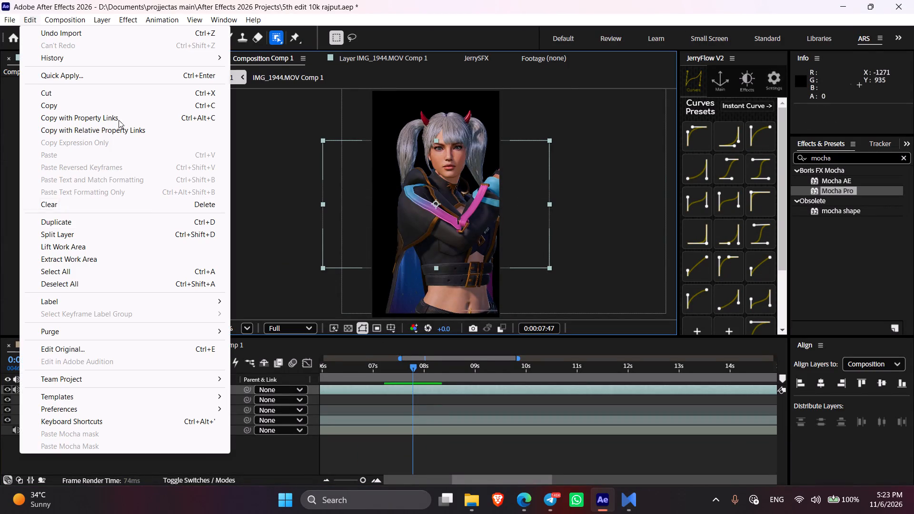
click(256, 340)
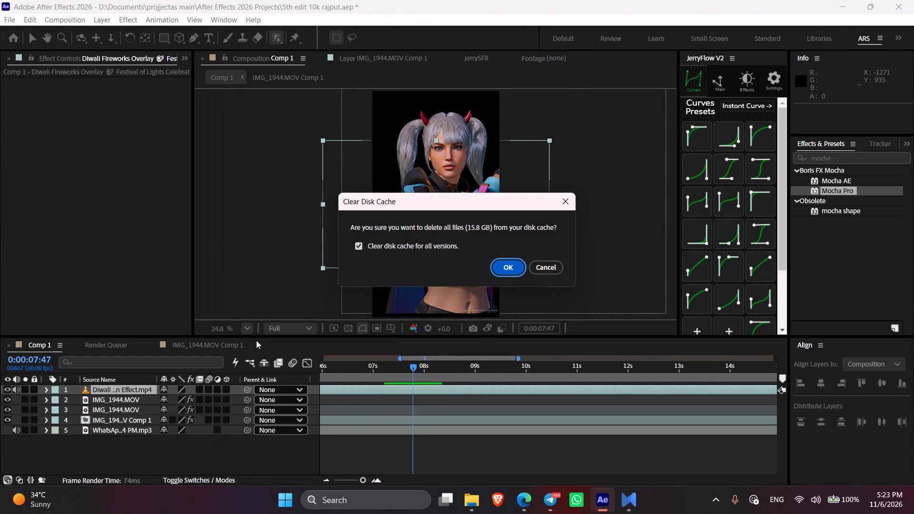
key(Return)
Examine the opening part of the Diwali fireworks overlay in its own layer view, and return to Comp 1.
drag(409, 369, 393, 369)
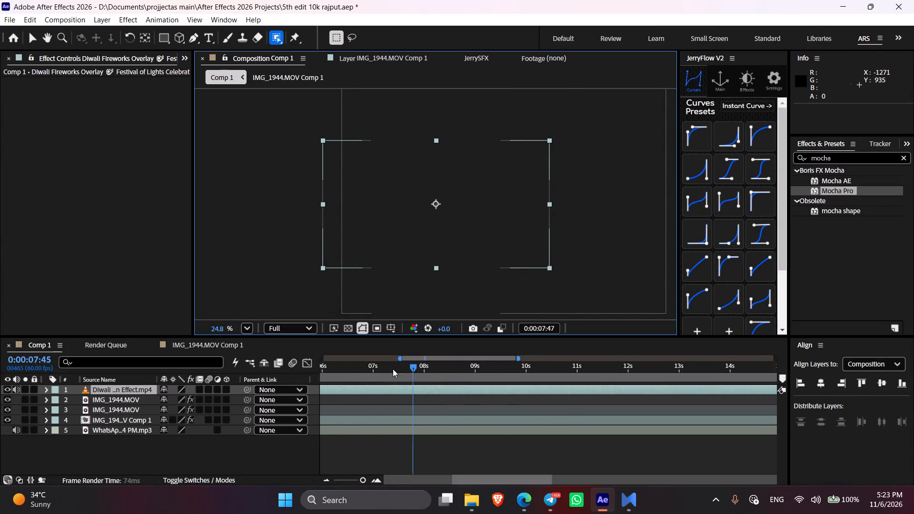
drag(393, 369, 174, 405)
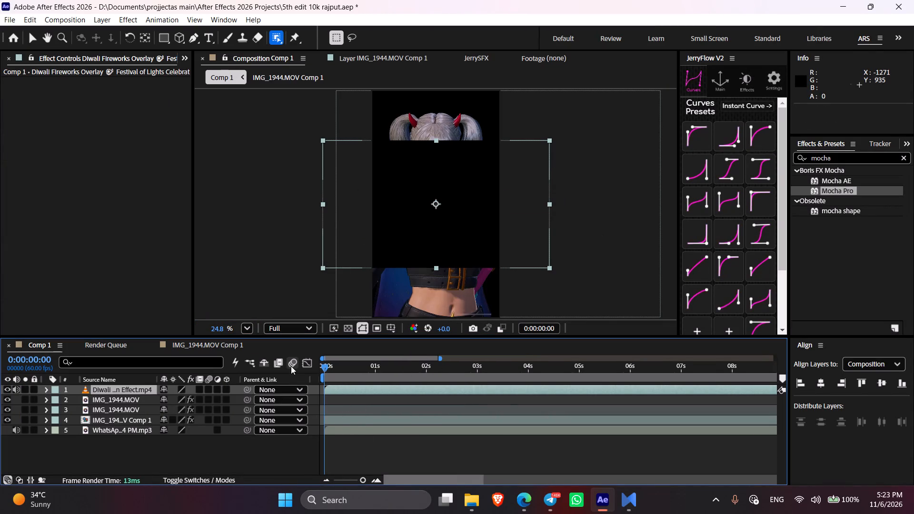
double_click(348, 393)
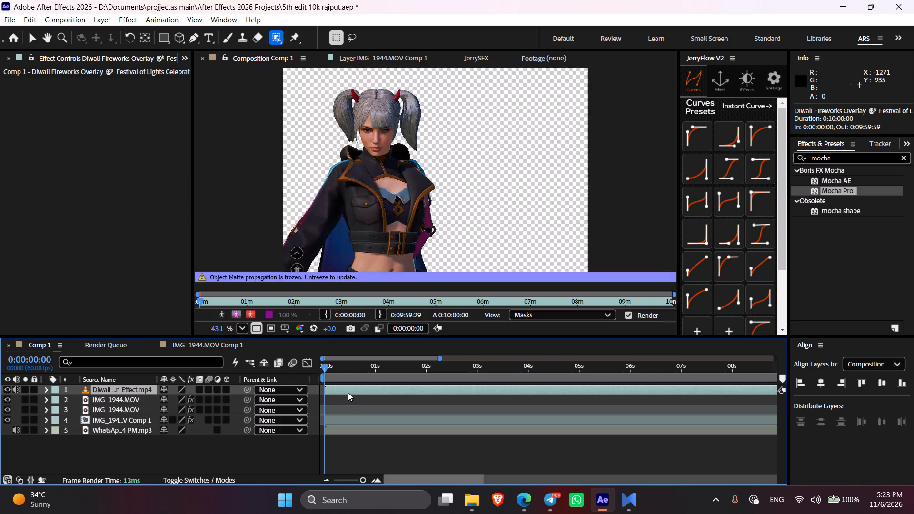
drag(213, 302, 228, 304)
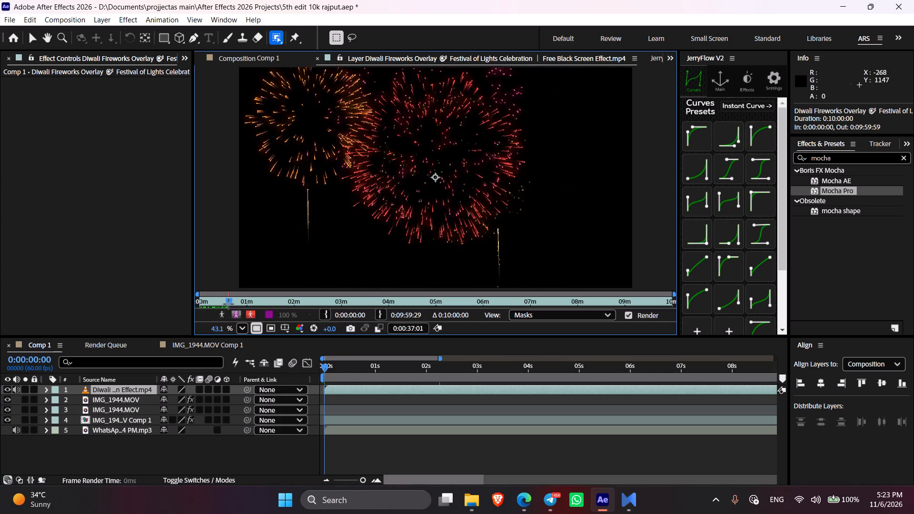
drag(228, 304, 221, 304)
key(v)
drag(212, 303, 191, 300)
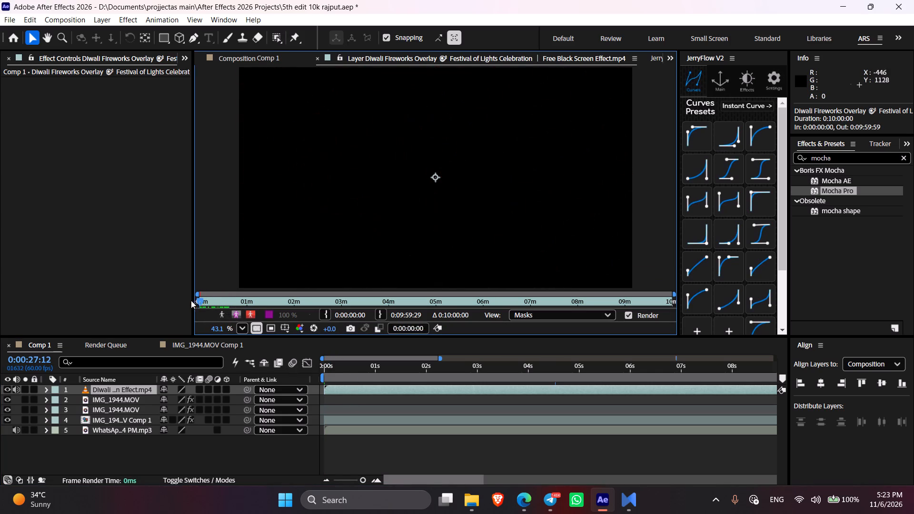
drag(191, 300, 205, 300)
click(256, 60)
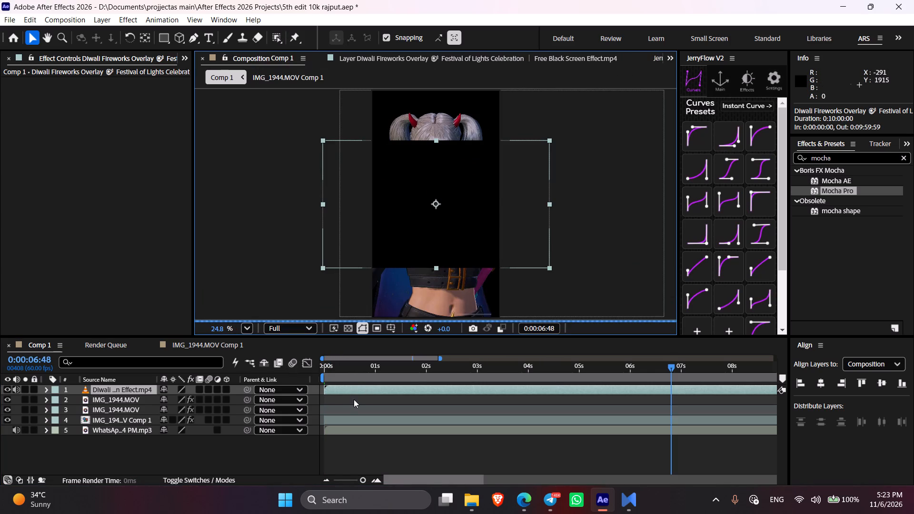
Set the rotation of the Diwali fireworks overlay layer to 90° in Comp 1.
click(353, 370)
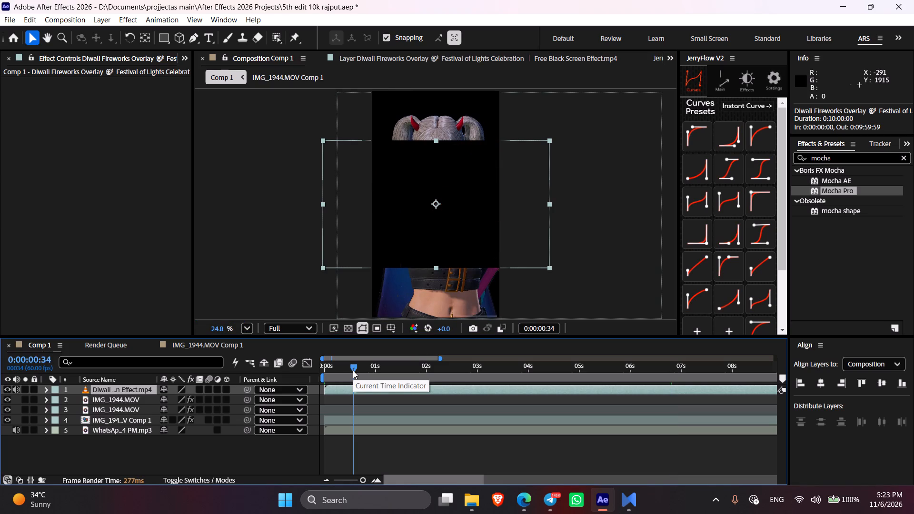
key(r)
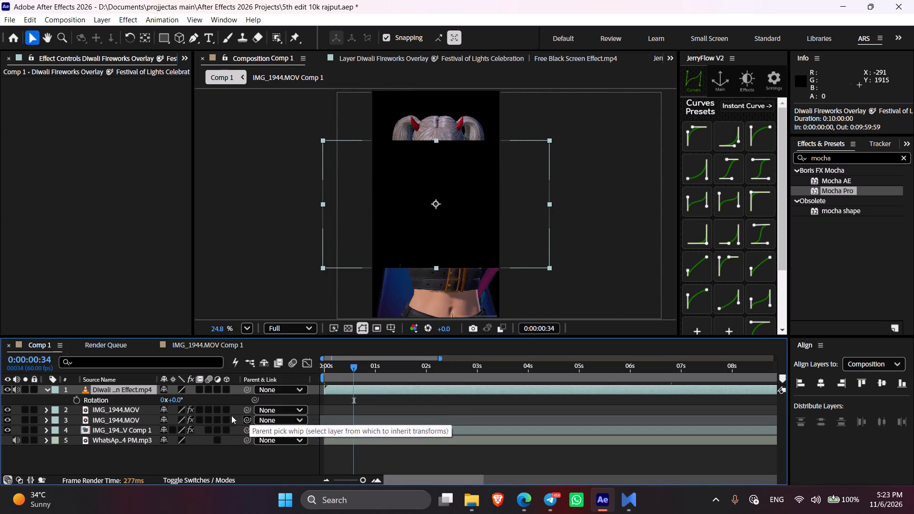
click(179, 398)
key(9)
key(0)
click(192, 462)
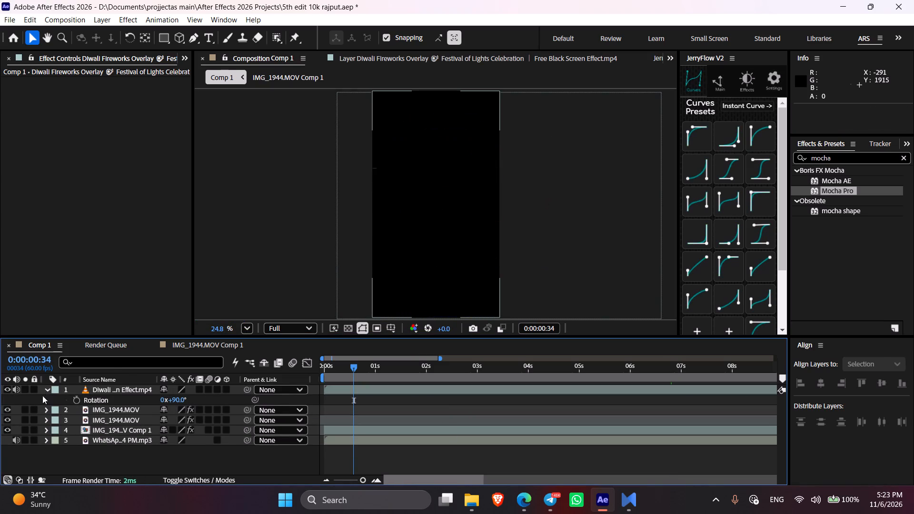
click(47, 394)
Mute the audio of the Diwali fireworks overlay layer and return the current time to 0:00:00:00.
click(17, 393)
drag(338, 367, 321, 366)
Bring up the open Telegram windows to switch to one of them.
click(550, 512)
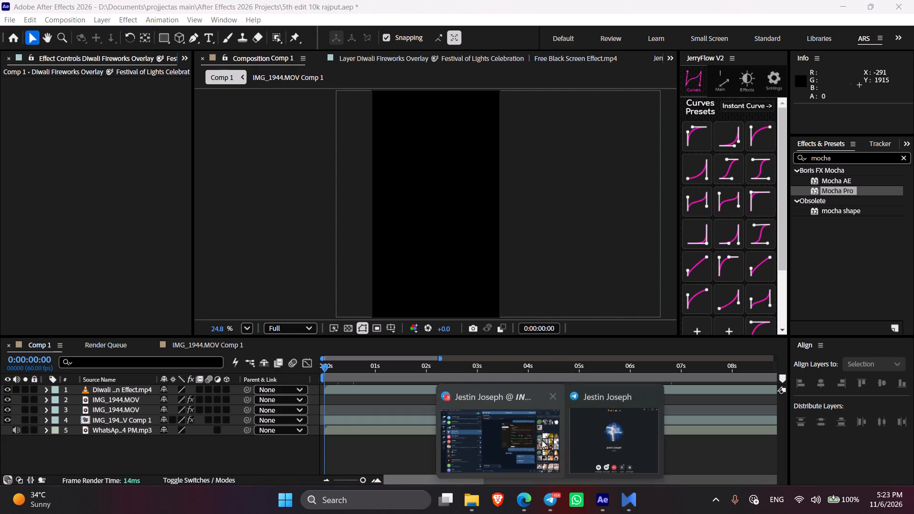
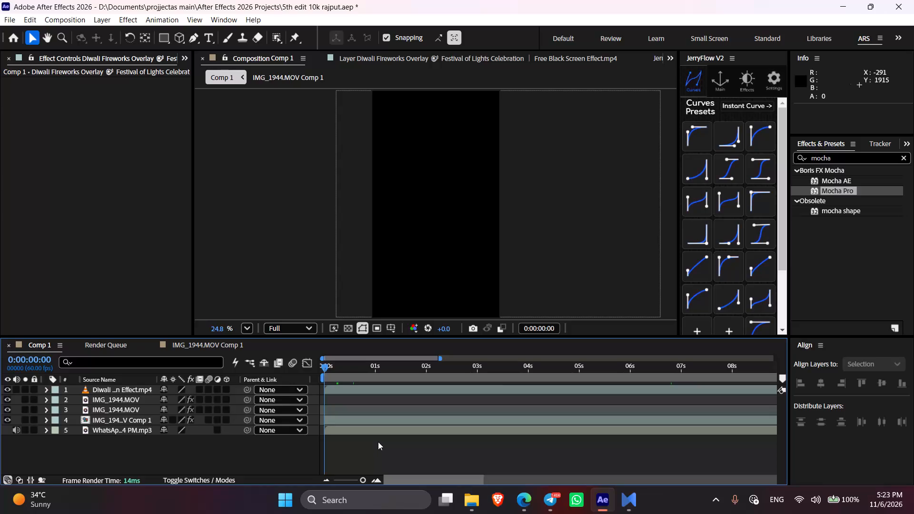
Set the blending mode of the Diwali fireworks overlay layer to Screen.
click(378, 442)
key(period)
key(period)
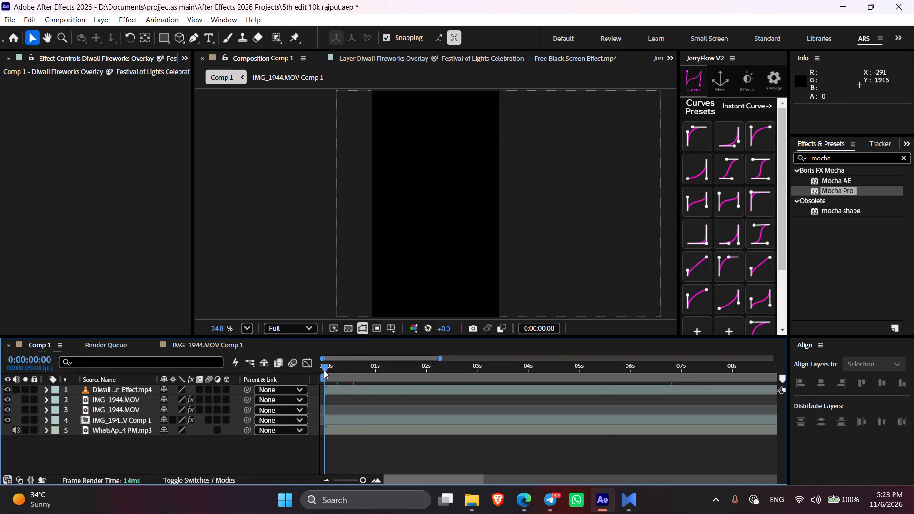
drag(326, 371, 290, 372)
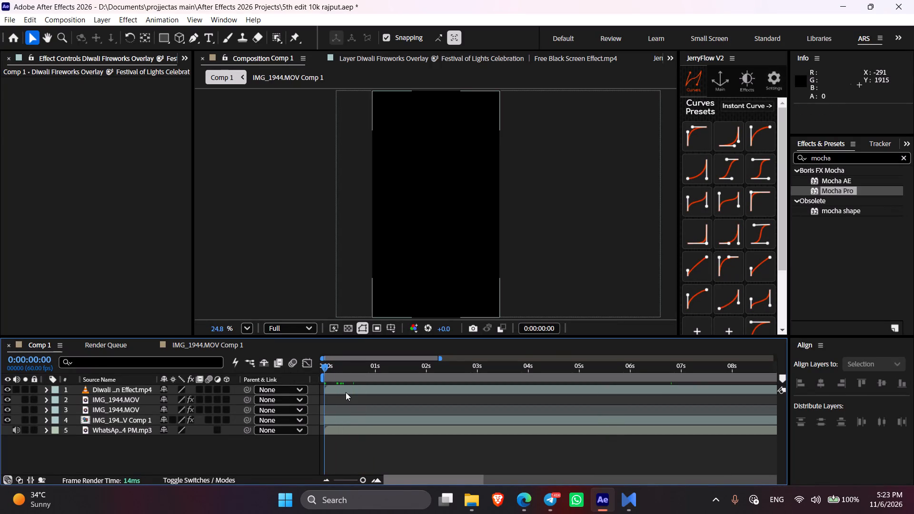
right_click(346, 392)
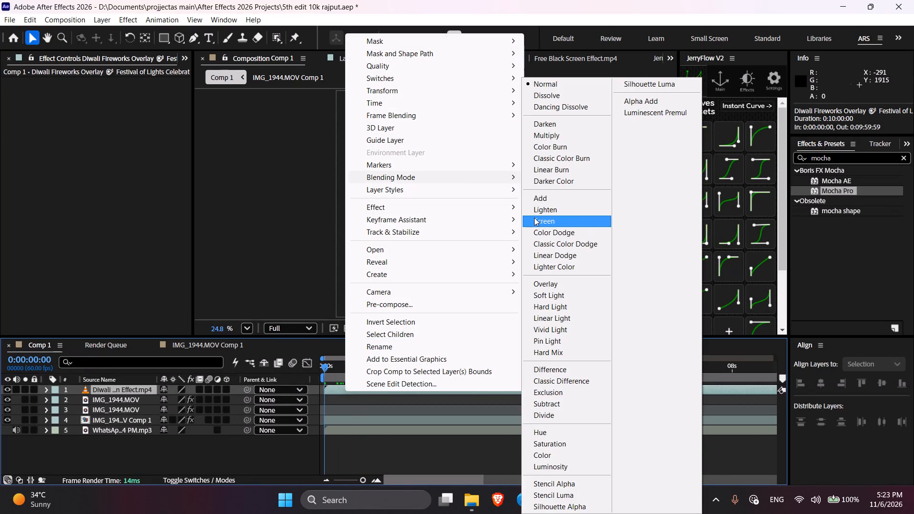
click(534, 217)
Move the Diwali fireworks overlay beneath the IMG_1944.MOV Comp 1 layer, check it up to 0:00:04:21 and save the project.
drag(122, 385, 129, 422)
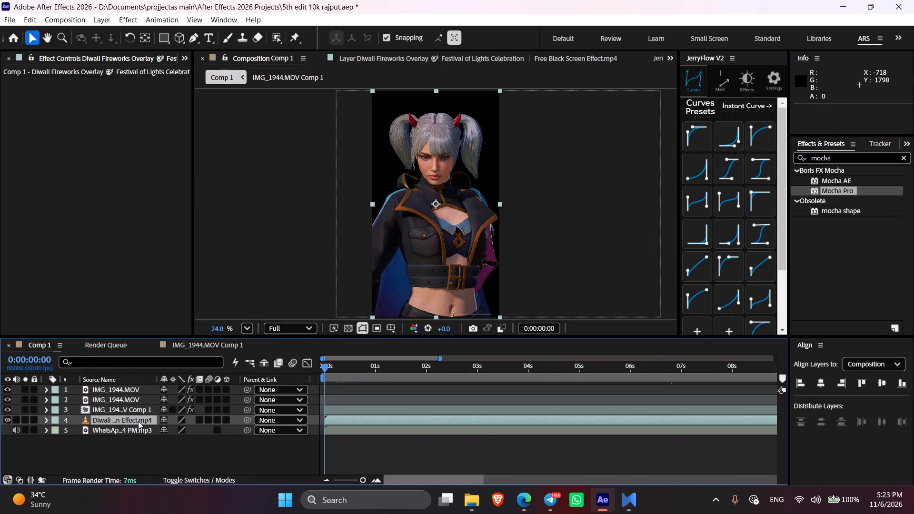
drag(330, 370, 429, 378)
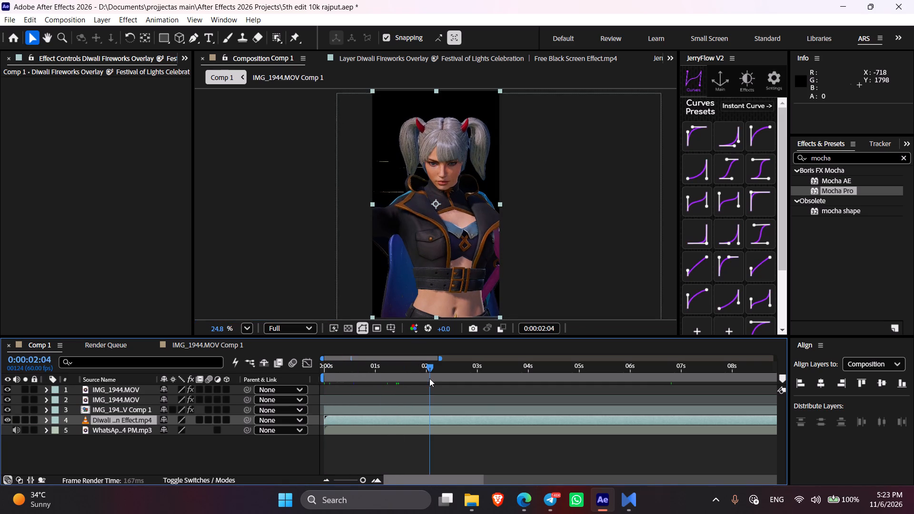
drag(429, 378, 505, 391)
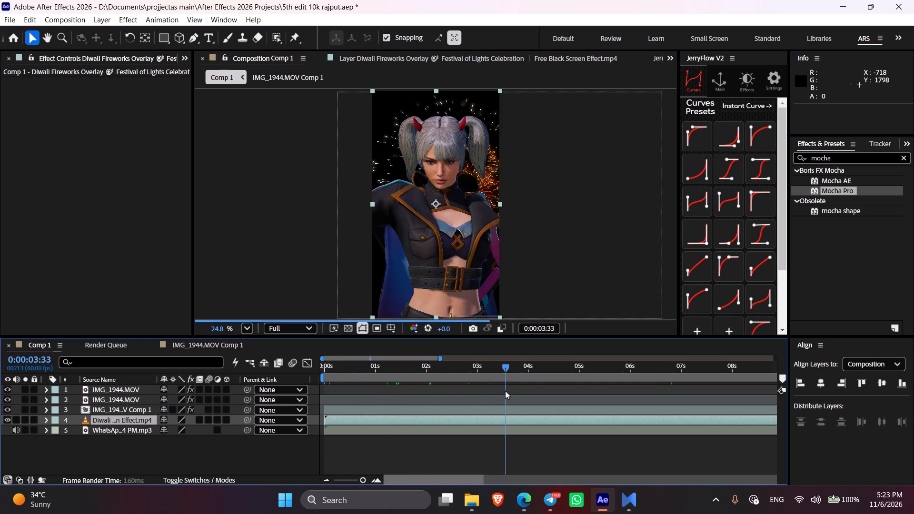
drag(505, 391, 546, 400)
key(ctrl+s)
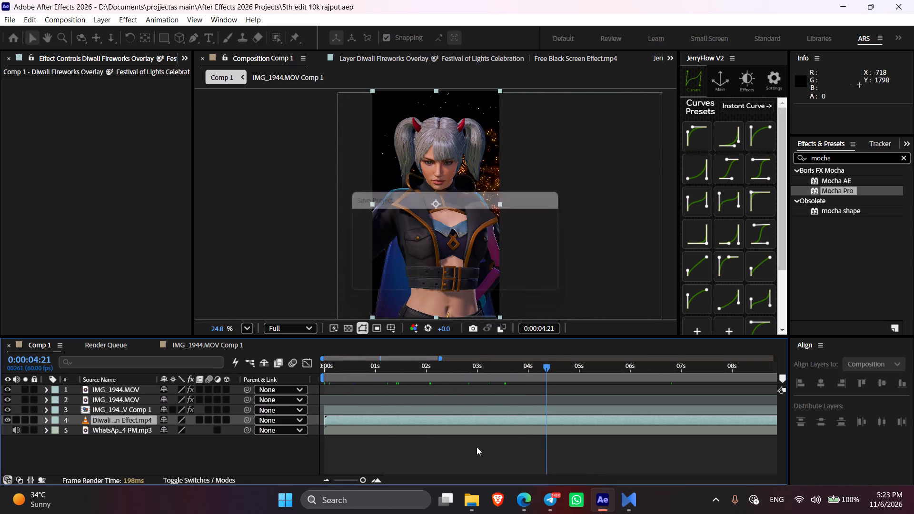
click(477, 447)
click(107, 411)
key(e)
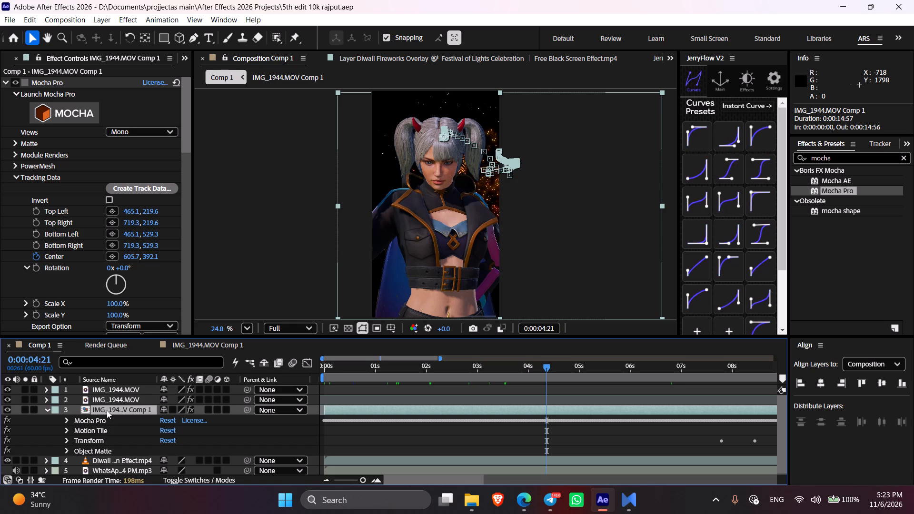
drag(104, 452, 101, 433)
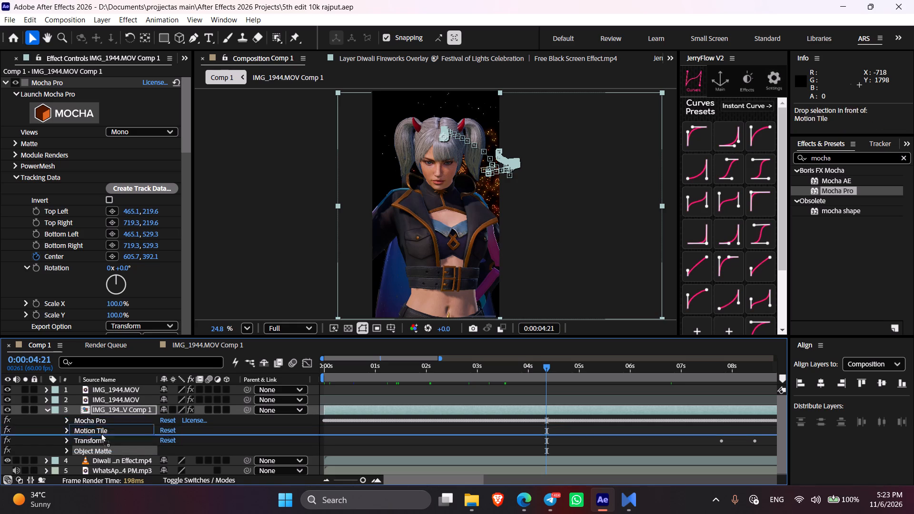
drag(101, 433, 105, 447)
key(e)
Duplicate the IMG_1944.MOV Comp 1 layer and delete the Object Matte effect from the lower copy.
click(356, 408)
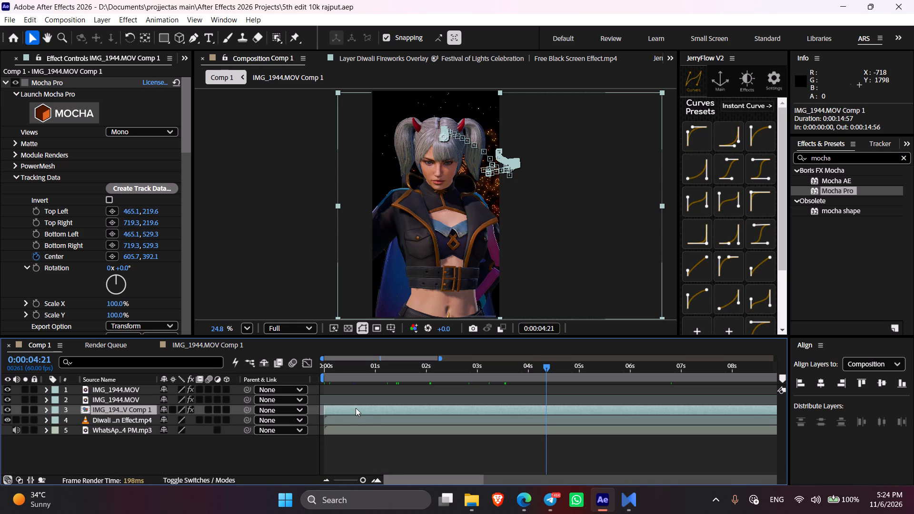
key(ctrl+d)
click(361, 419)
key(e)
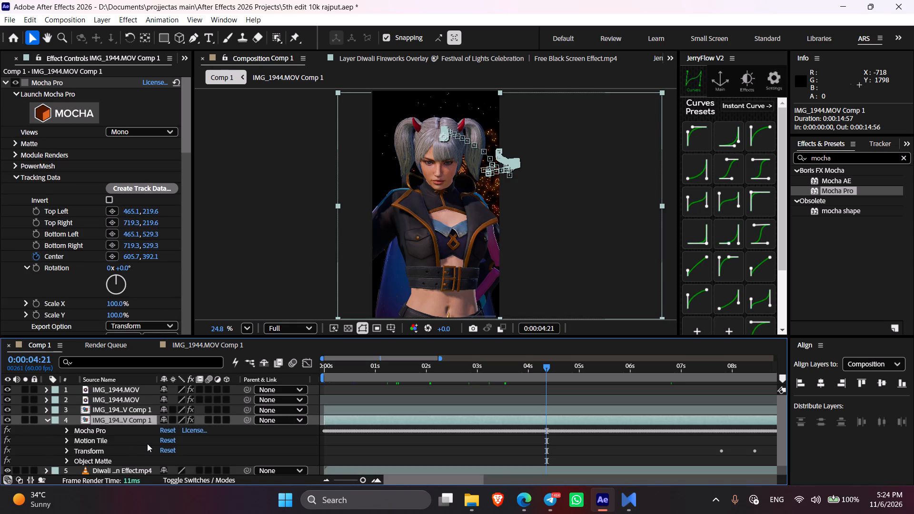
key(ctrl+s)
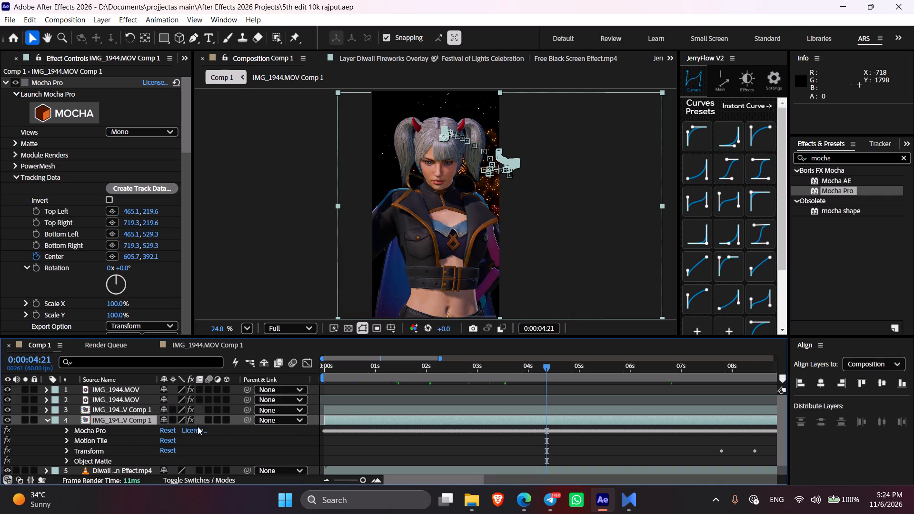
click(114, 462)
key(BackSpace)
key(e)
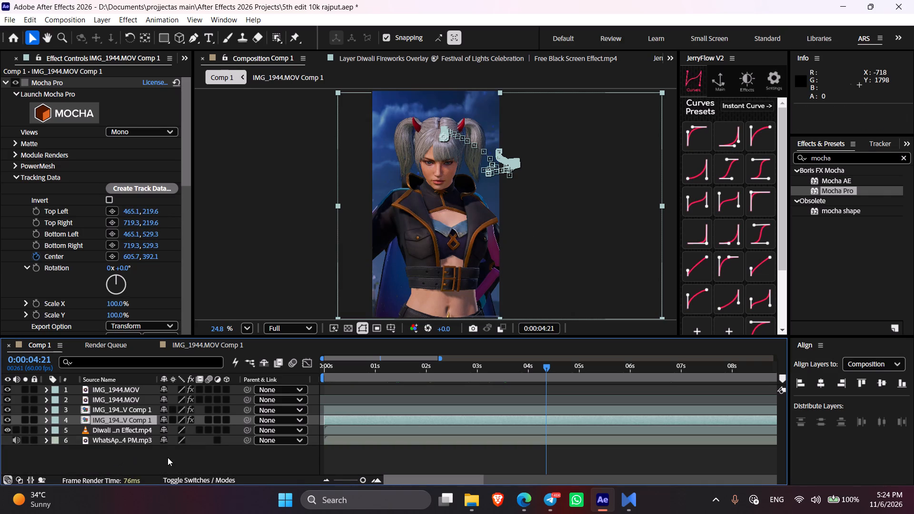
Move the unmatted IMG_1944.MOV Comp 1 copy beneath the Diwali fireworks overlay and save the project.
drag(125, 421, 137, 430)
key(ctrl+s)
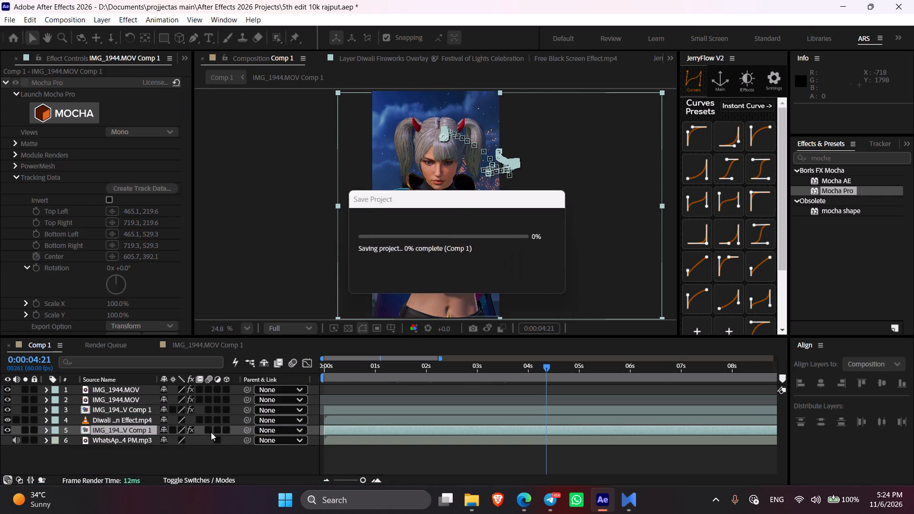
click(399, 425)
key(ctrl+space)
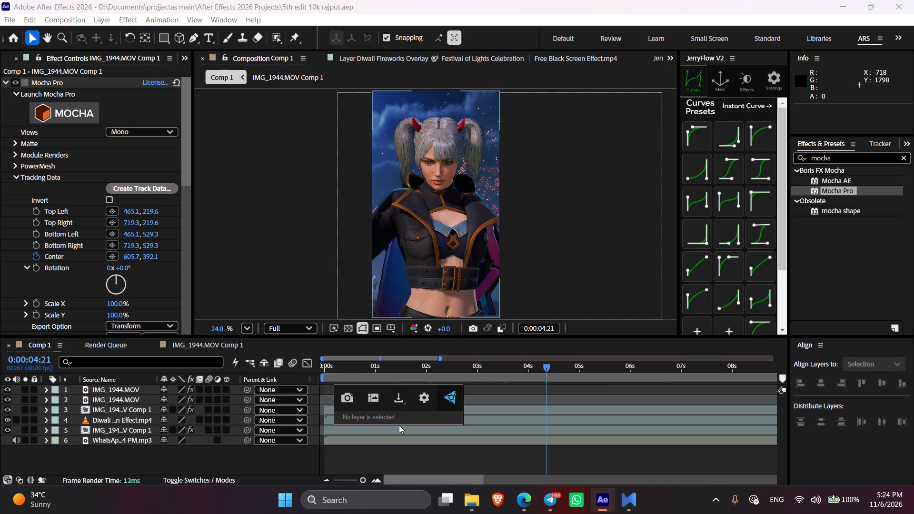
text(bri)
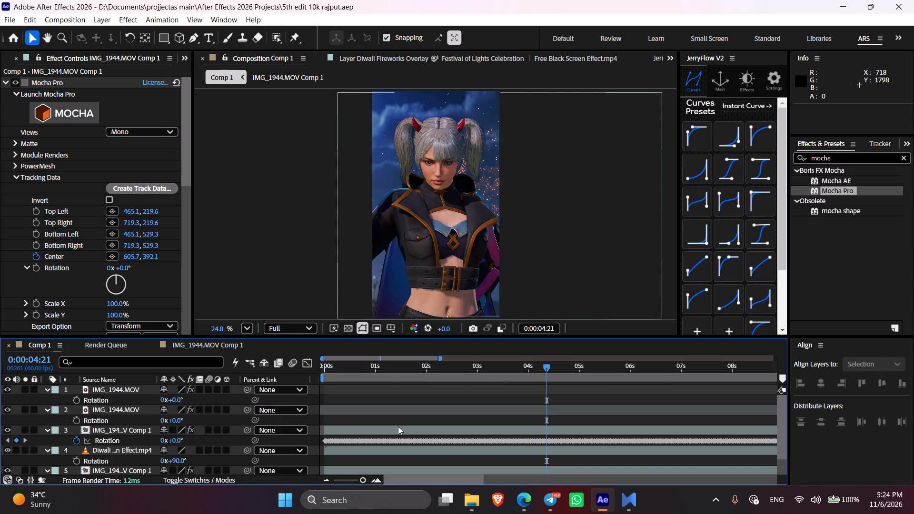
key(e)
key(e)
Apply the Tint effect to the background IMG_1944.MOV Comp 1 copy beneath the fireworks overlay.
click(412, 431)
key(ctrl+space)
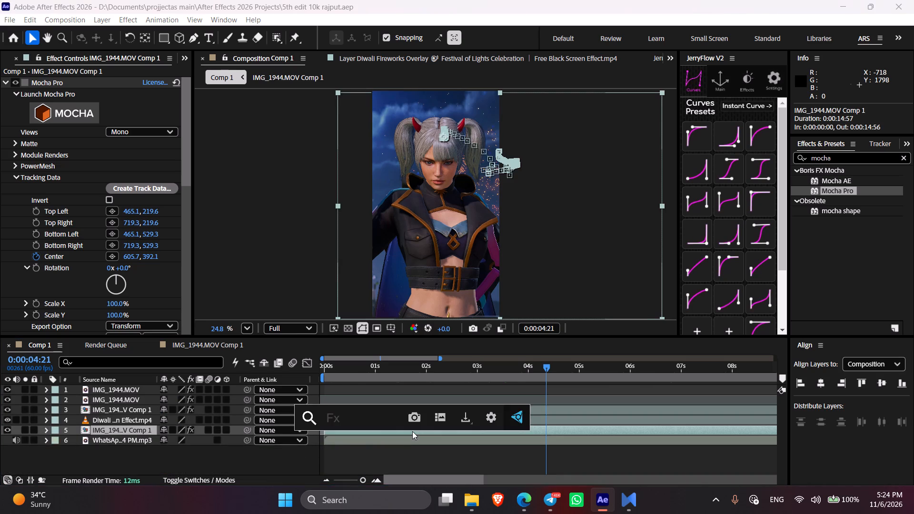
key(v)
key(BackSpace)
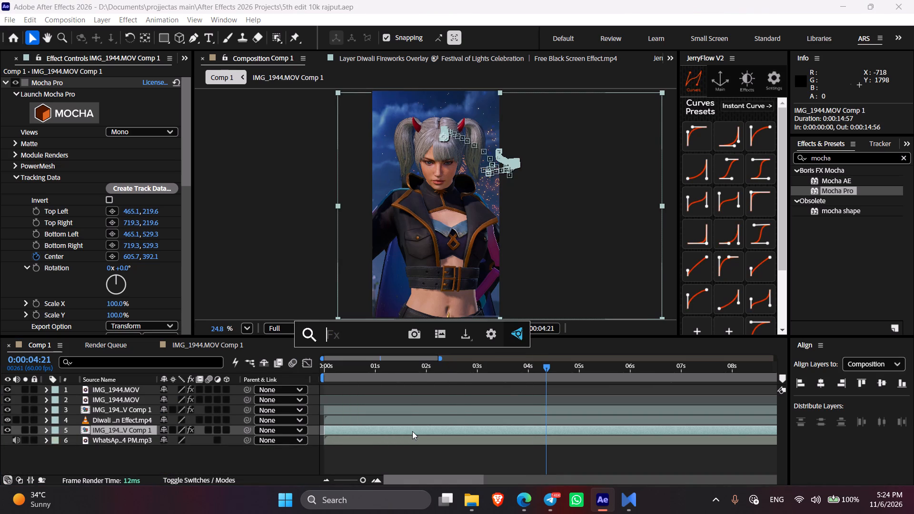
text(tin)
key(t)
click(387, 374)
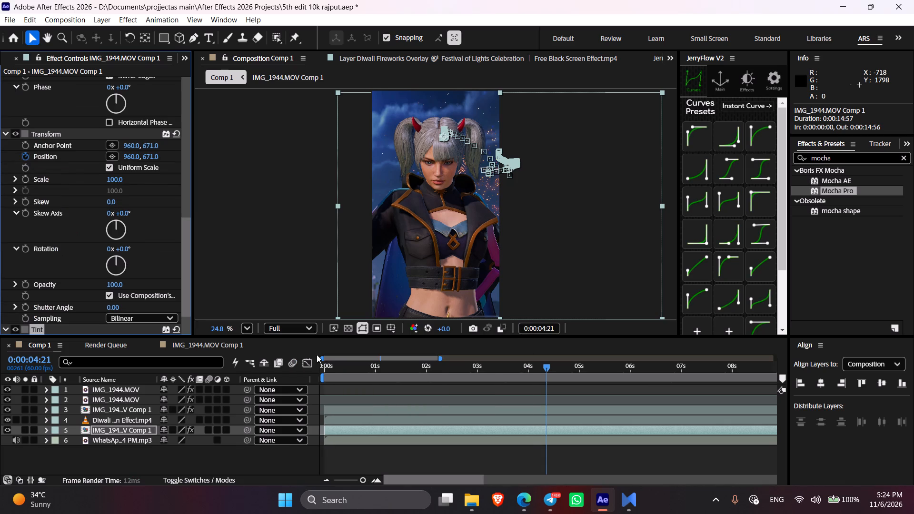
Set the background copy's Tint Map White To colour to dark orange CD5200.
drag(182, 234, 185, 296)
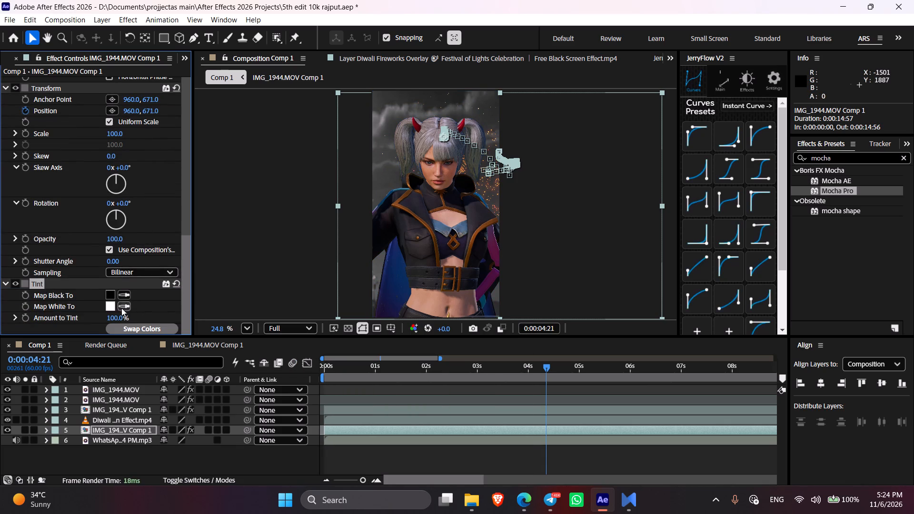
click(106, 306)
drag(710, 407, 703, 406)
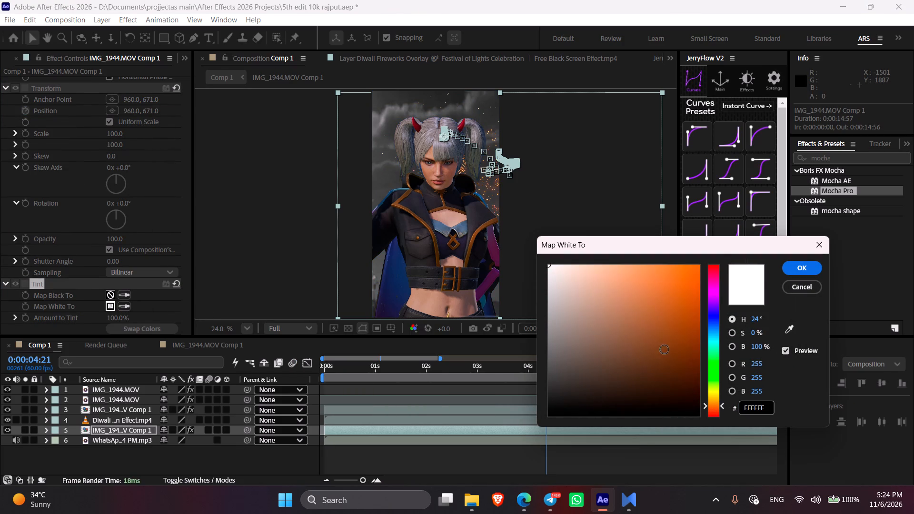
drag(635, 291, 670, 236)
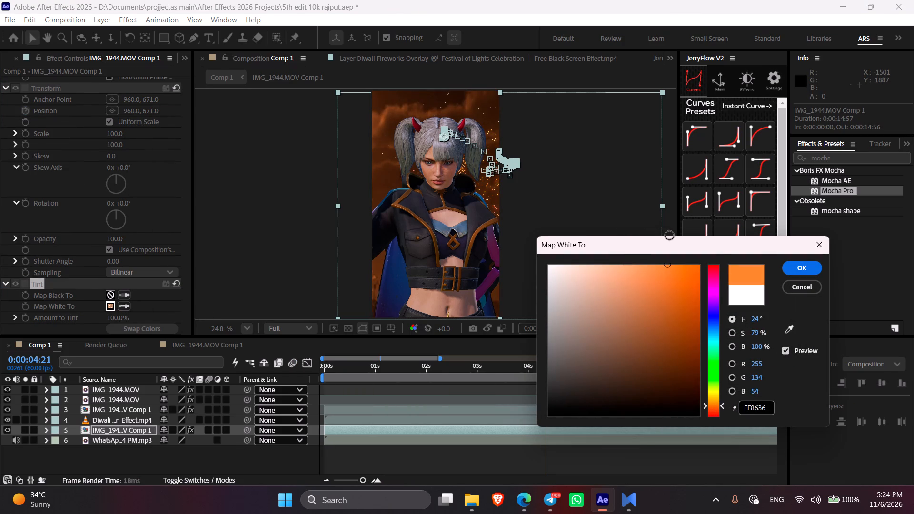
drag(670, 236, 683, 239)
click(786, 266)
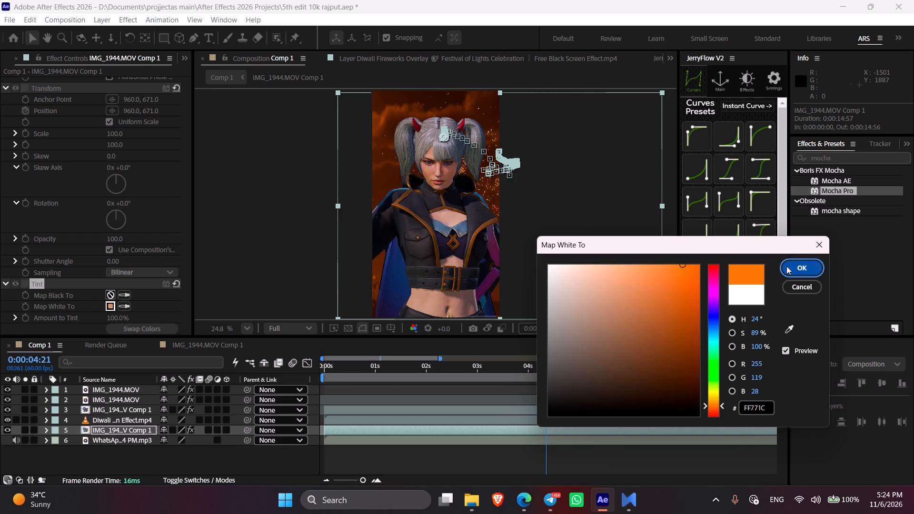
click(109, 306)
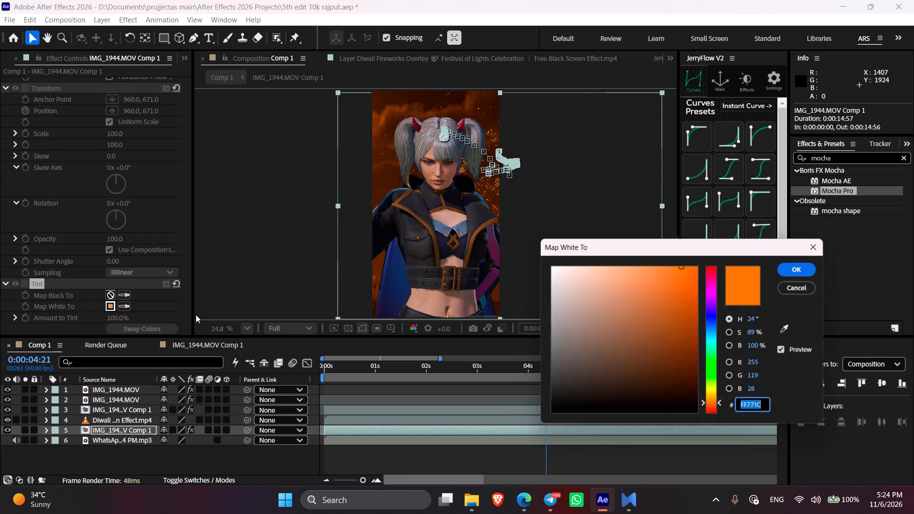
drag(694, 292, 712, 294)
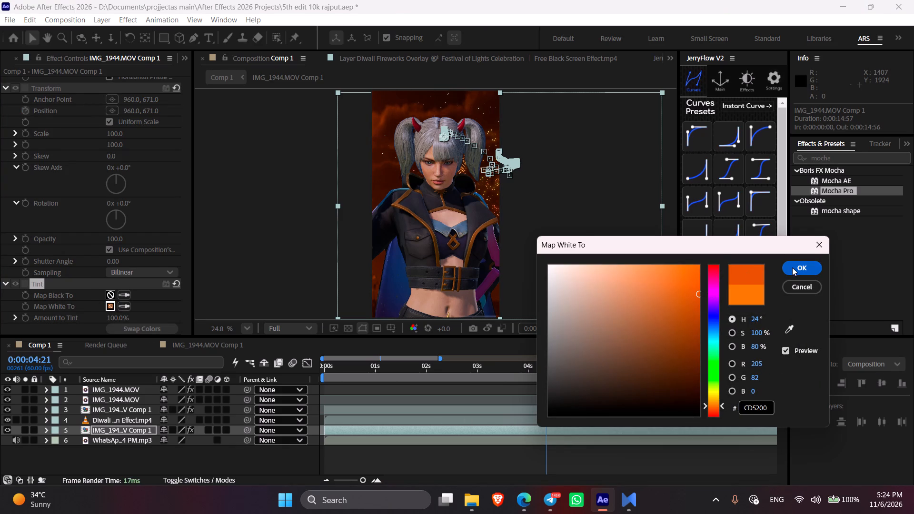
click(795, 268)
Save, duplicate the matted IMG_1944.MOV Comp 1 layer and apply the first Badshah Bro "Corner ... Red" preset to the lower copy.
click(437, 413)
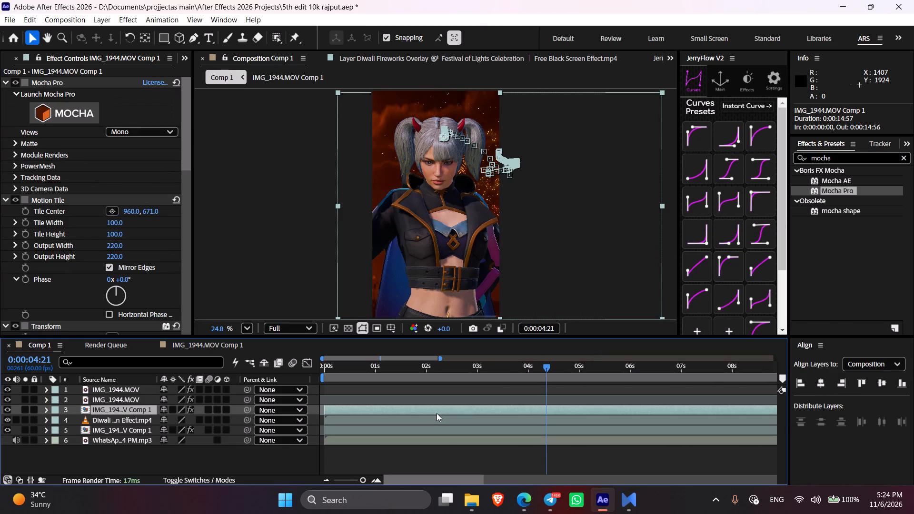
key(ctrl+s)
key(ctrl+d)
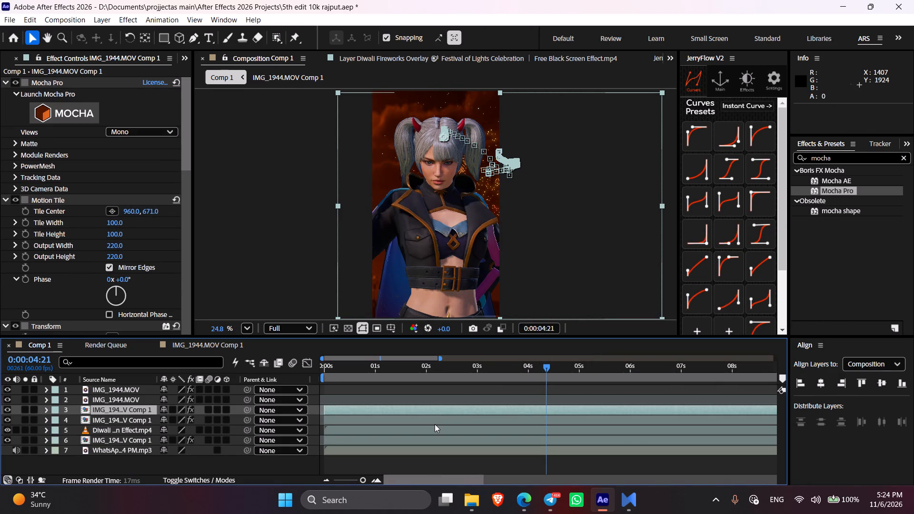
click(434, 424)
drag(841, 153, 771, 163)
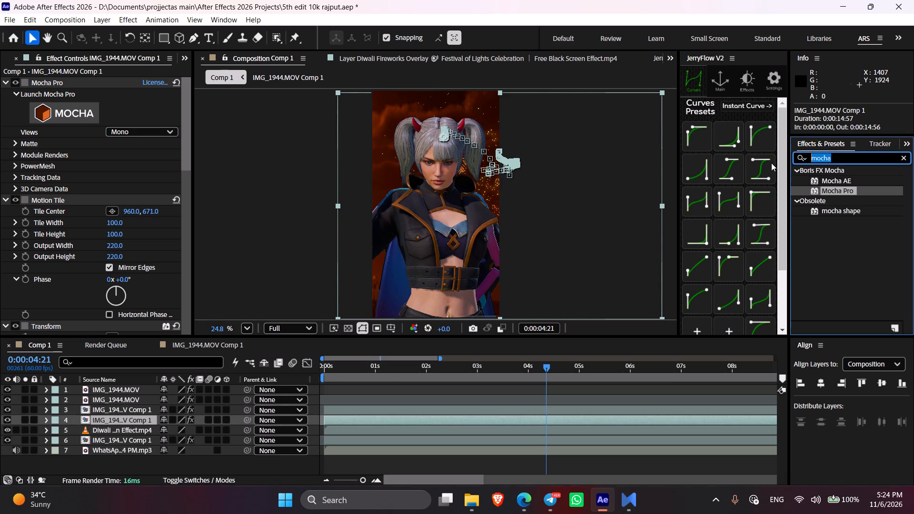
text(corn)
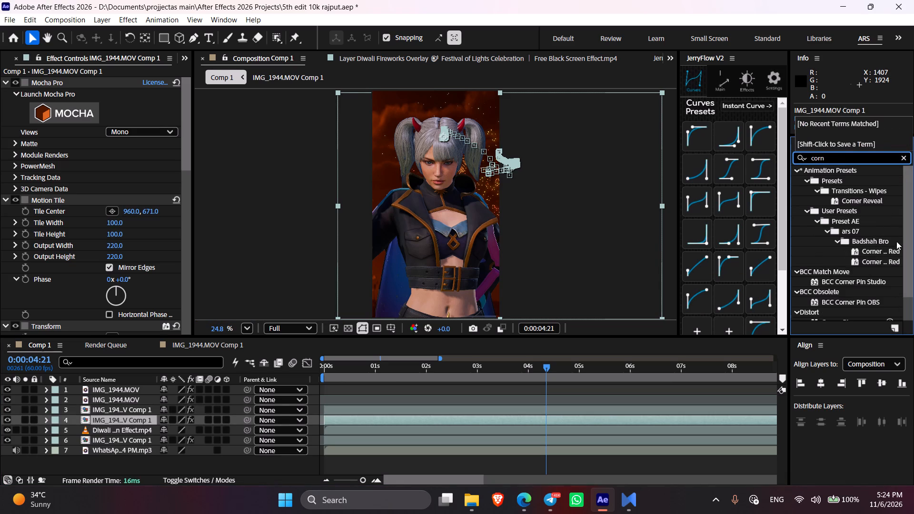
drag(879, 251, 446, 418)
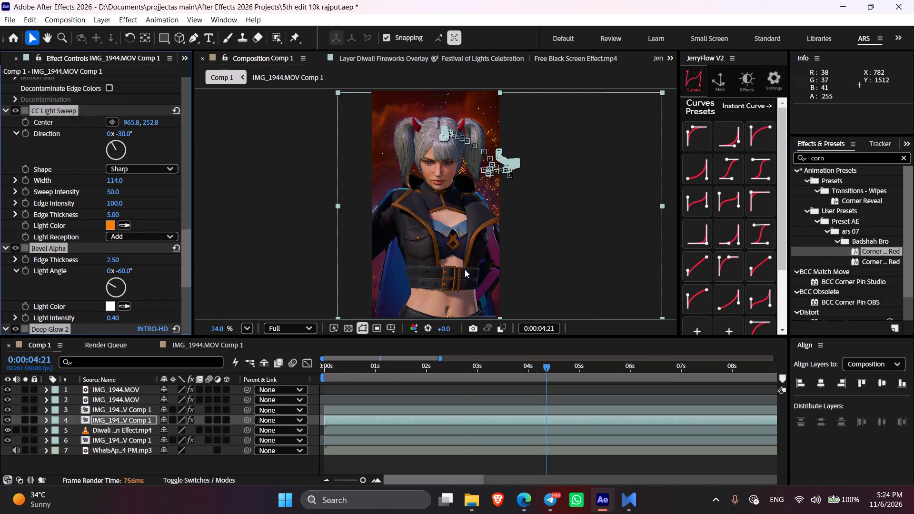
Place the CC Light Sweep center near the frame's upper corner beside the character's head, at about 300.5, 102.7.
click(151, 150)
click(115, 119)
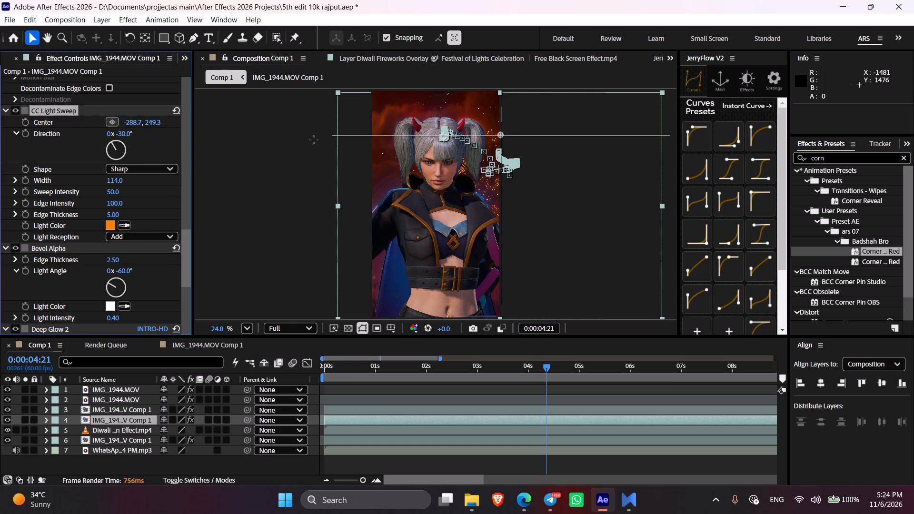
click(388, 110)
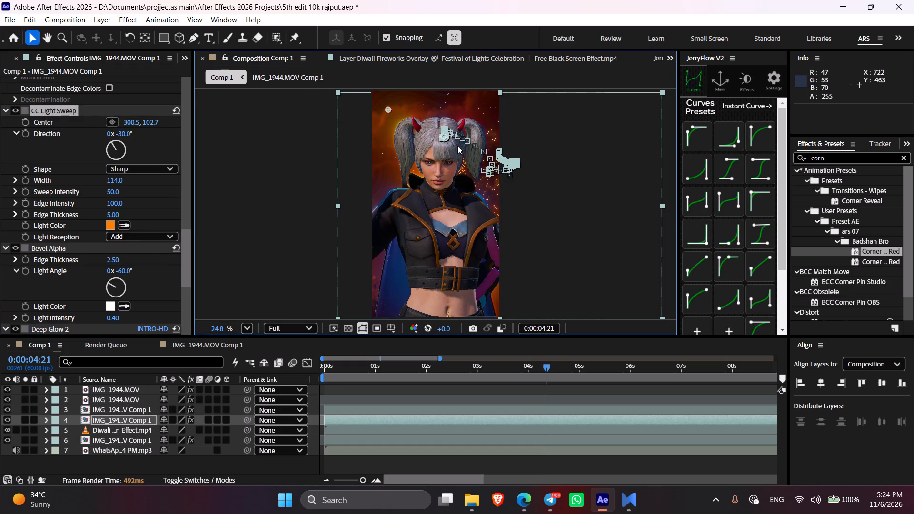
Add the Fill effect to the lower matted IMG_1944.MOV Comp 1 copy, between Object Matte and CC Light Sweep.
click(467, 418)
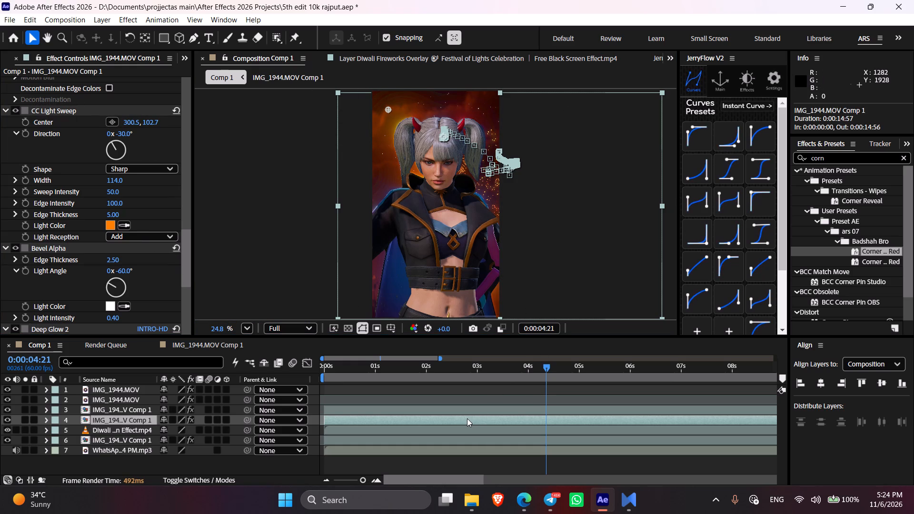
drag(188, 259, 194, 234)
drag(831, 159, 786, 159)
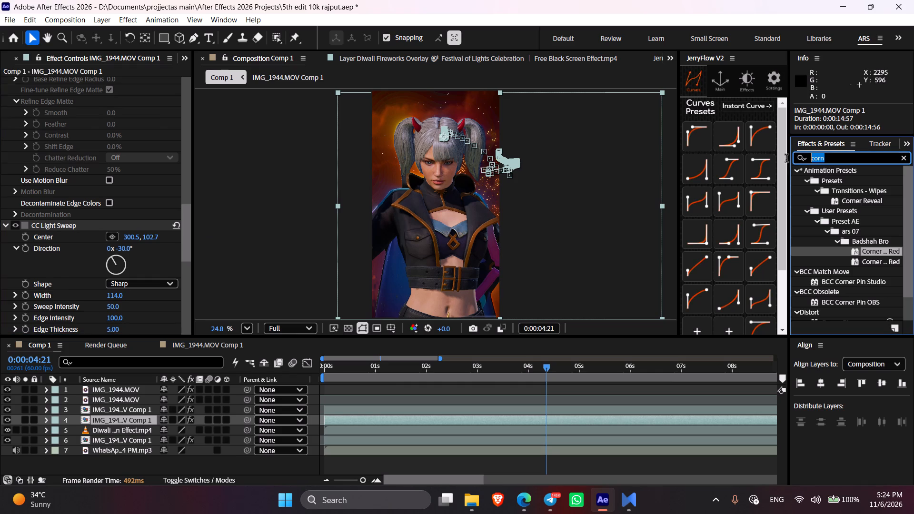
drag(786, 159, 752, 159)
text(fi)
key(l)
key(l)
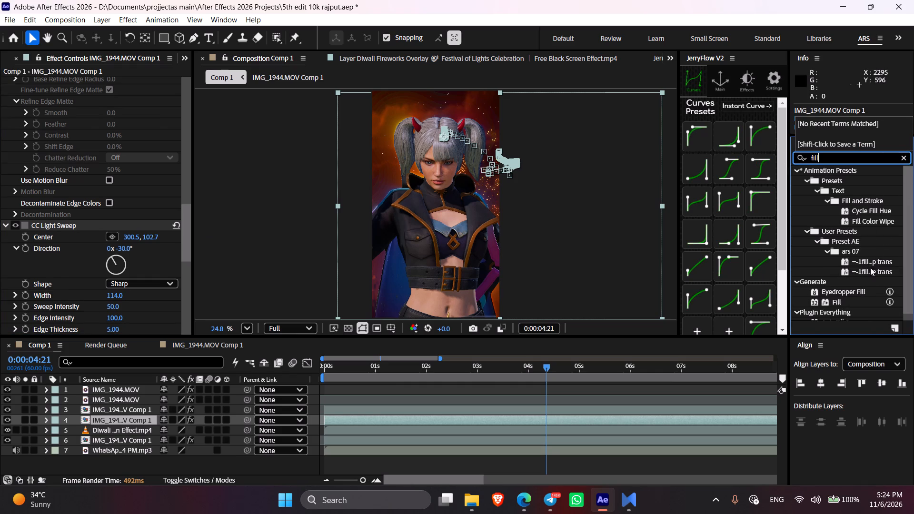
drag(844, 304, 134, 215)
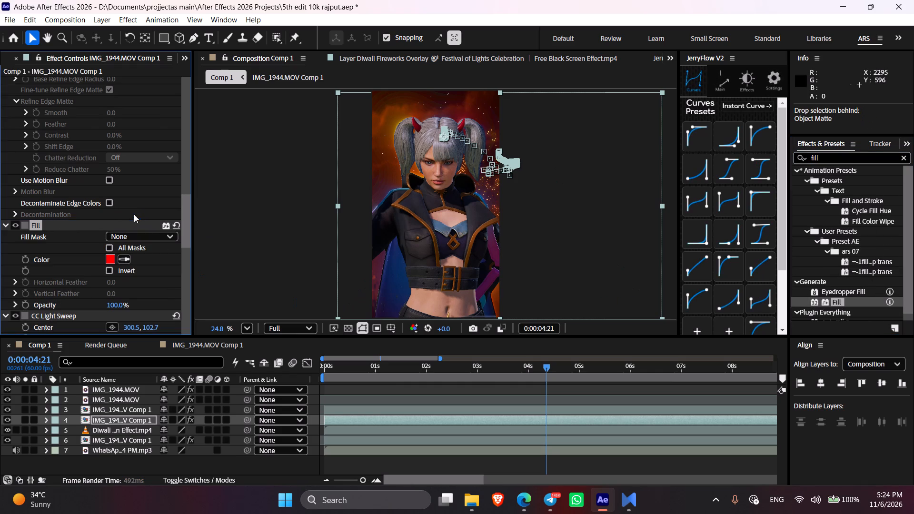
Set the Fill color on the lower cutout copy to black 000000.
click(108, 260)
drag(592, 379, 418, 490)
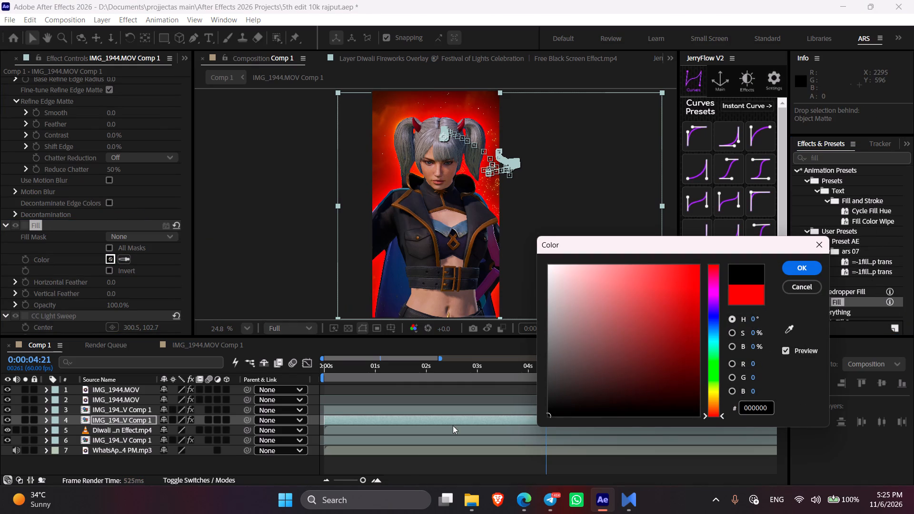
click(795, 271)
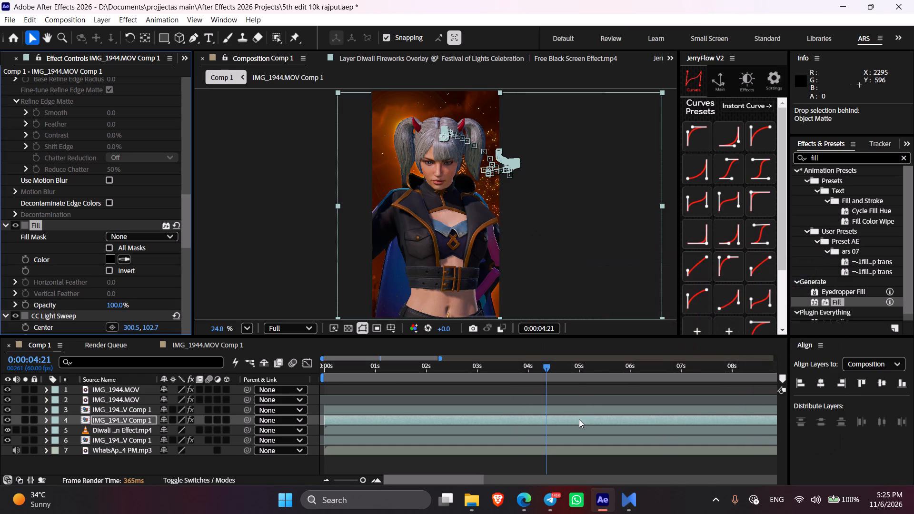
Nudge the black-filled cutout copy slightly up and left to position 597.7, 384.1 and save the project.
click(579, 419)
key(Up)
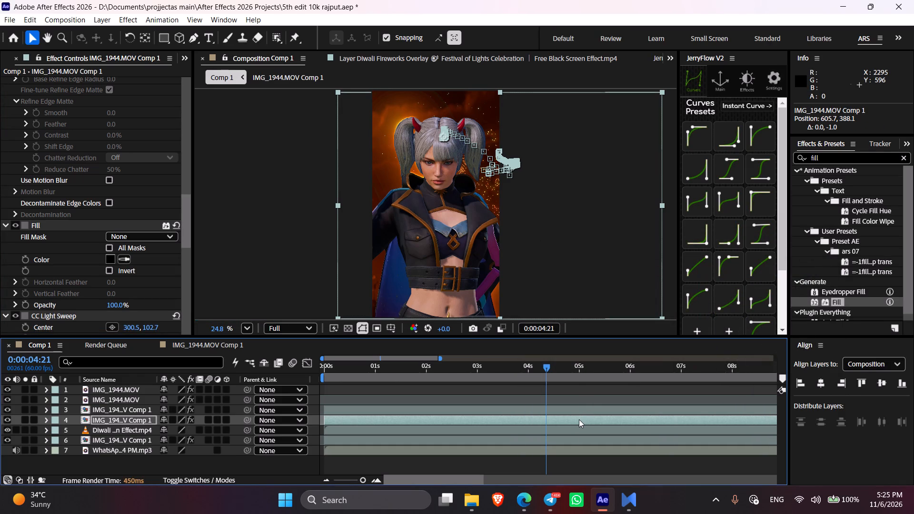
key(Left)
key(Up)
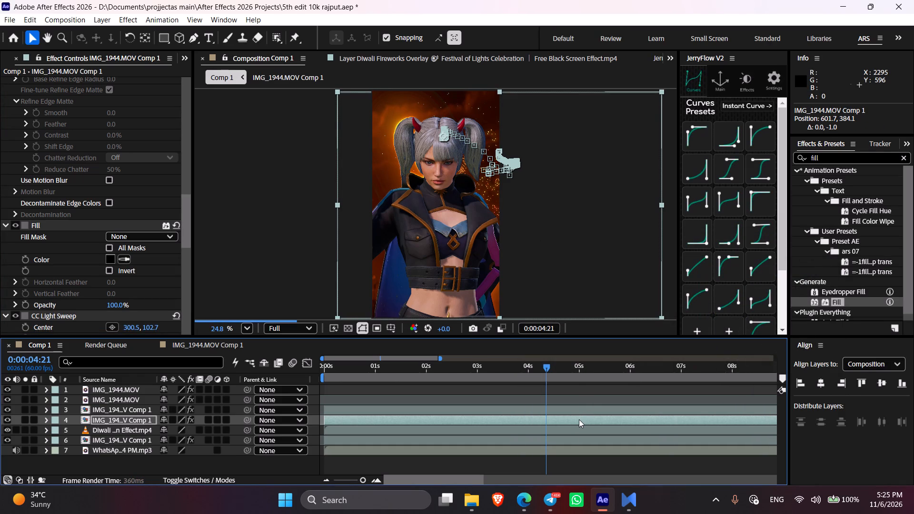
key(Down)
key(Left)
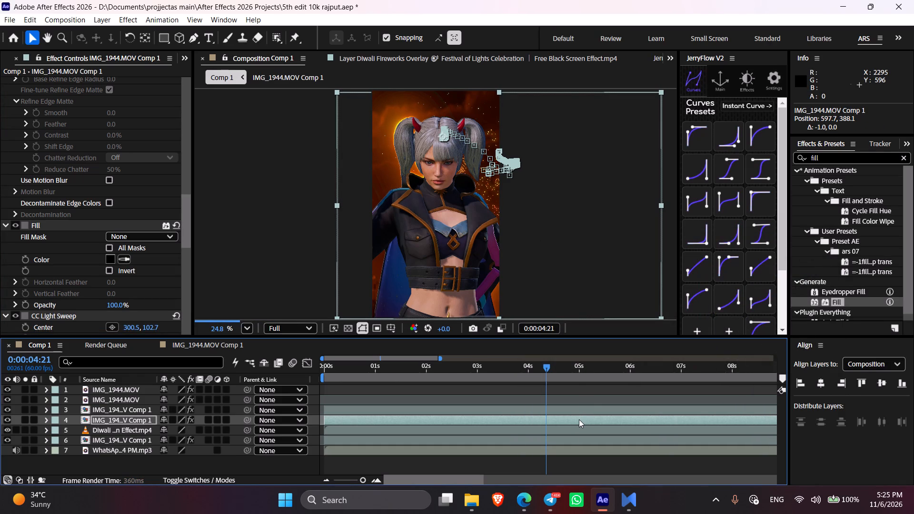
key(Up)
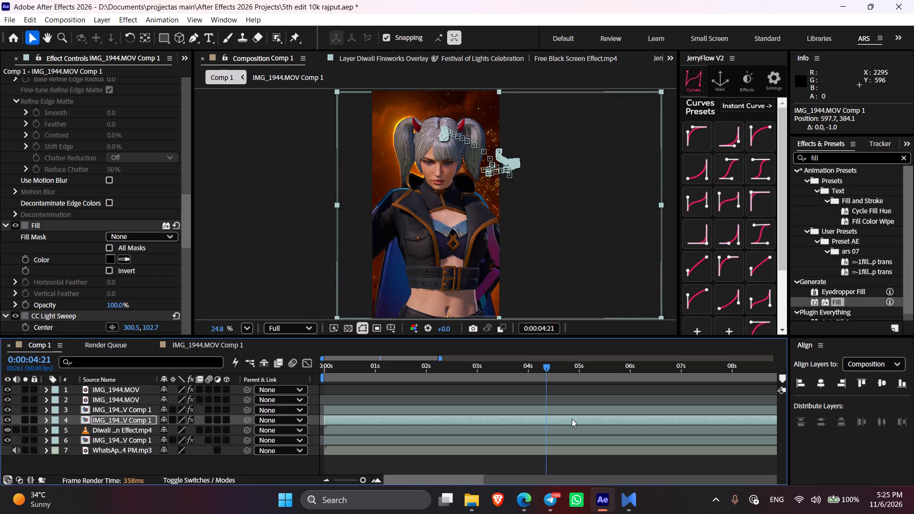
key(ctrl+s)
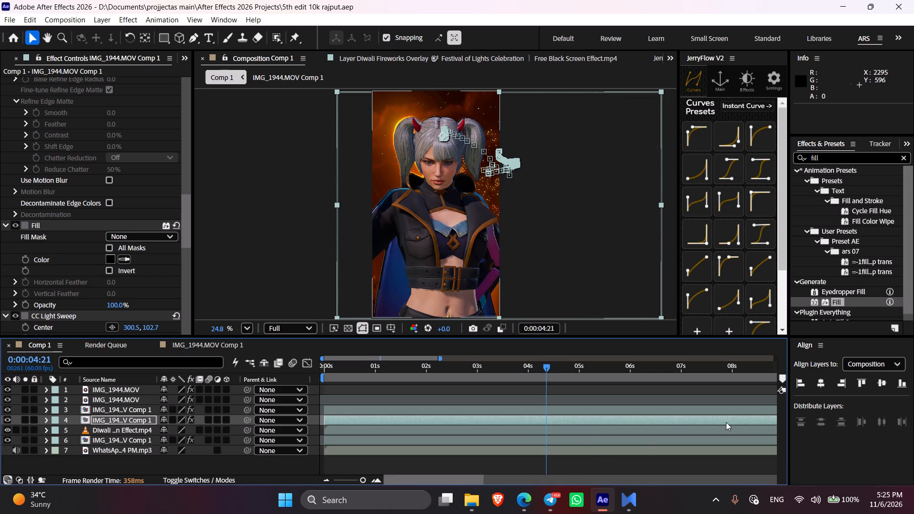
Set the CC Light Sweep Light Reception on the lower cutout copy to Cutout.
drag(188, 211, 194, 269)
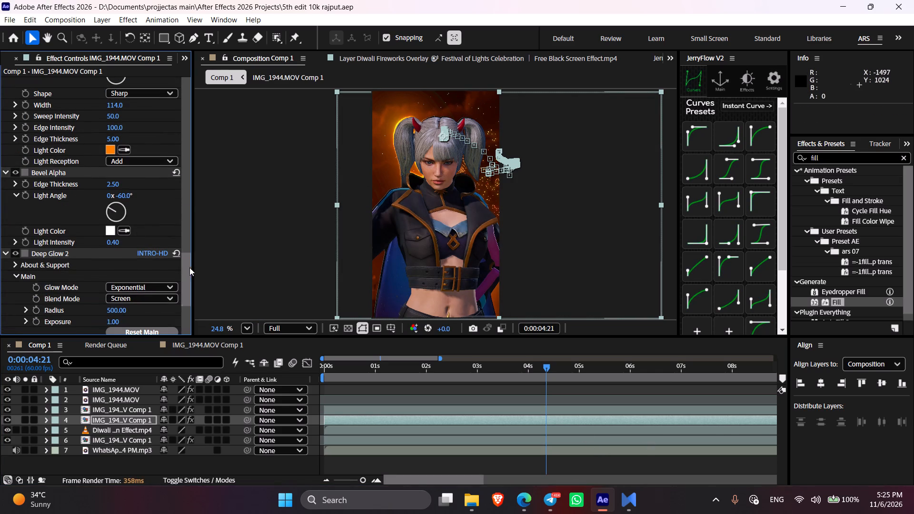
click(130, 162)
click(133, 202)
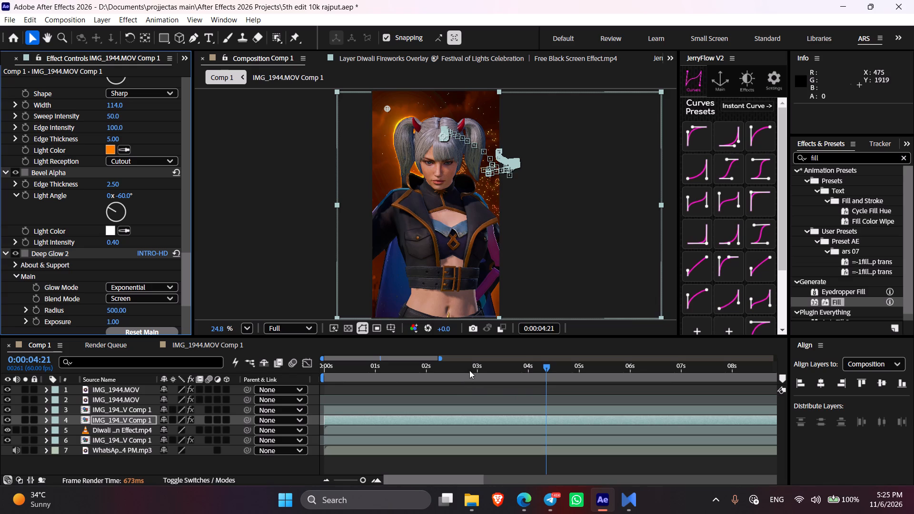
Check the edge light and fireworks look at several moments of Comp 1, up to 0:00:05:48.
click(523, 460)
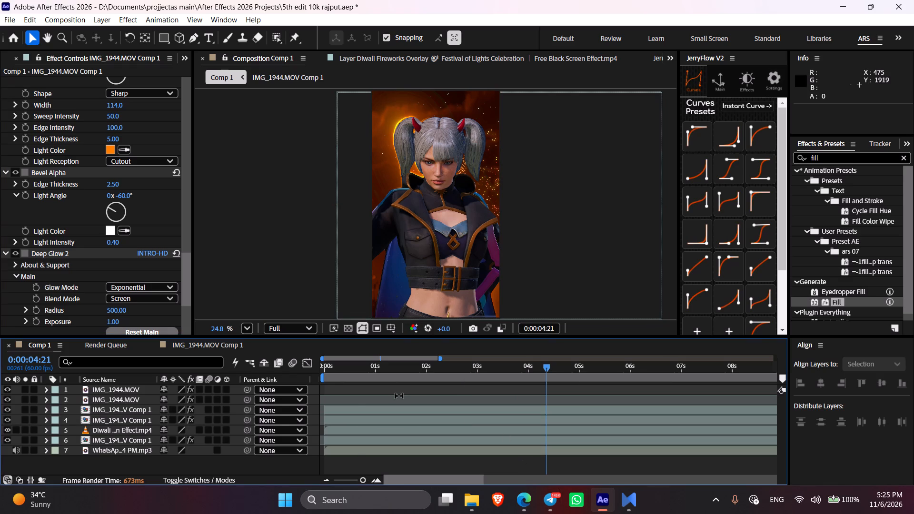
click(358, 371)
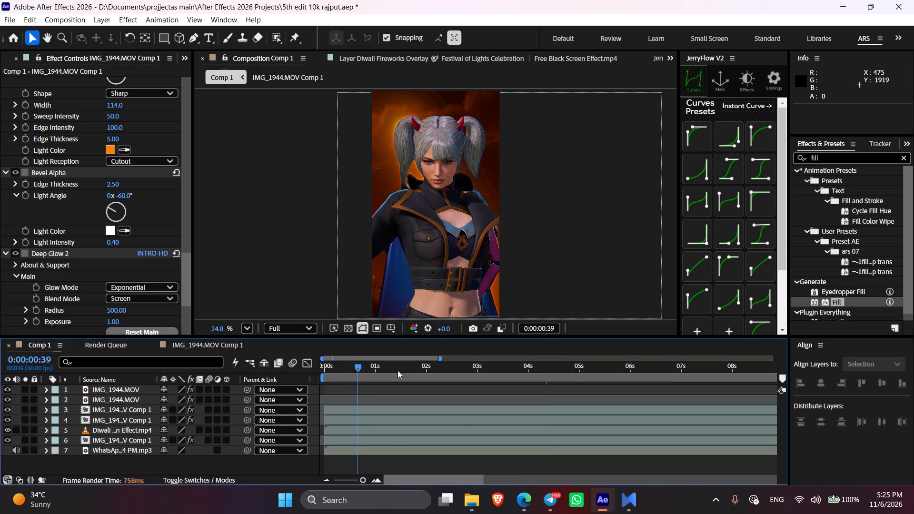
click(397, 370)
click(482, 380)
drag(420, 479, 449, 484)
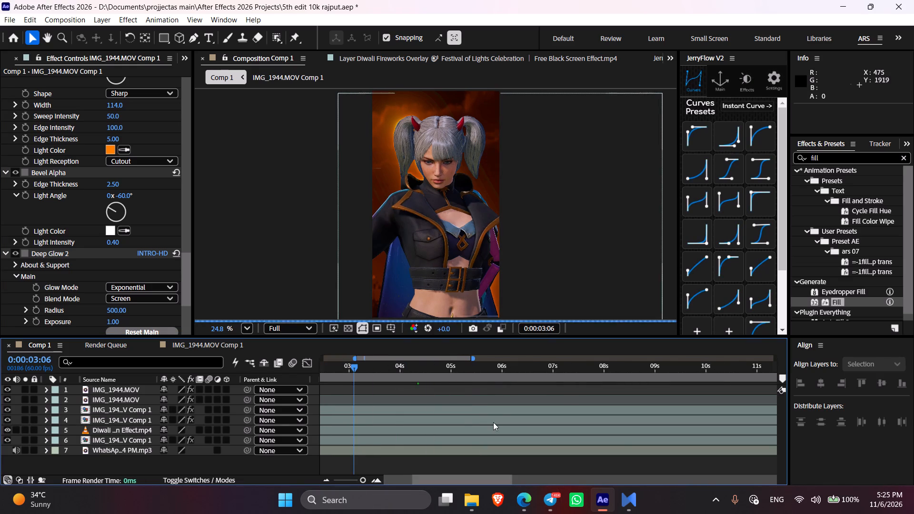
click(491, 371)
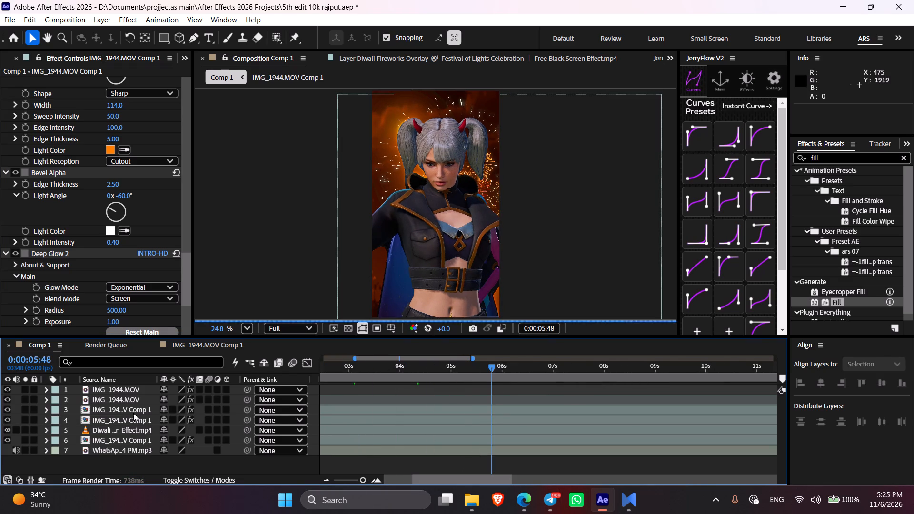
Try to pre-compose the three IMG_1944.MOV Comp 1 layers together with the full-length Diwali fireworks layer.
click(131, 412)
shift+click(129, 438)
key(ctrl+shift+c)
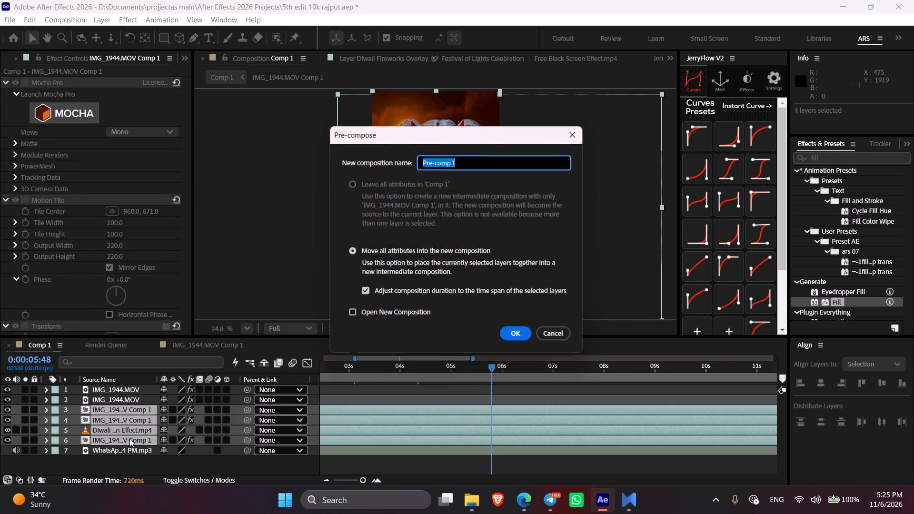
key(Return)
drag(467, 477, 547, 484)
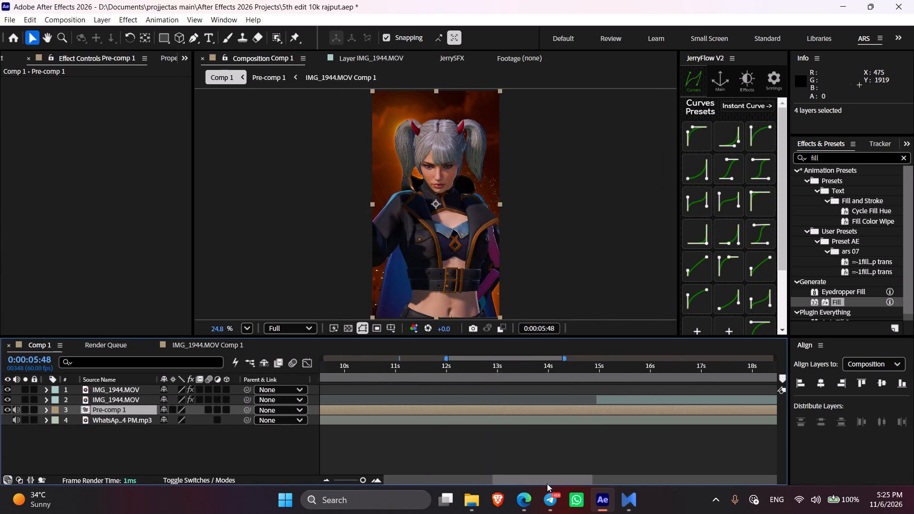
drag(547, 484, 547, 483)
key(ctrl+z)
Split the Diwali fireworks layer at 0:00:14:57, right after the IMG_1944.MOV Comp 1 layers end.
shift+click(593, 372)
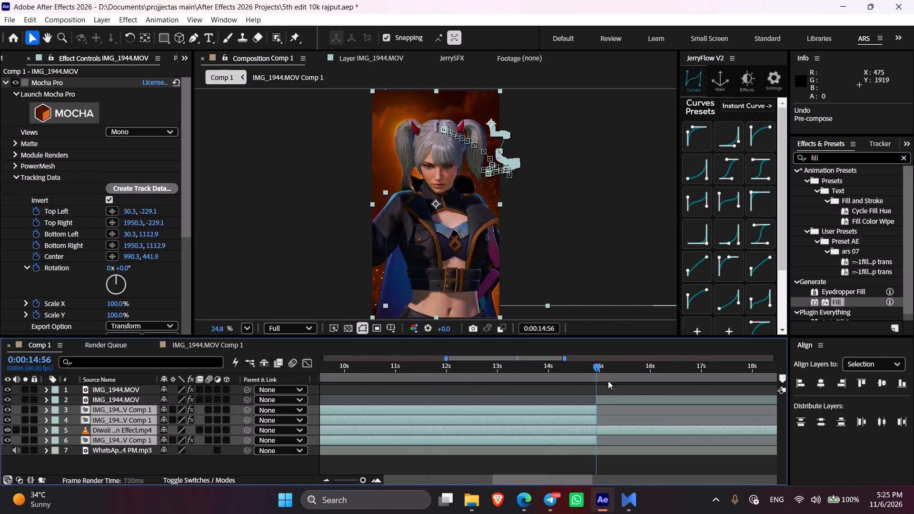
key(ctrl+Right)
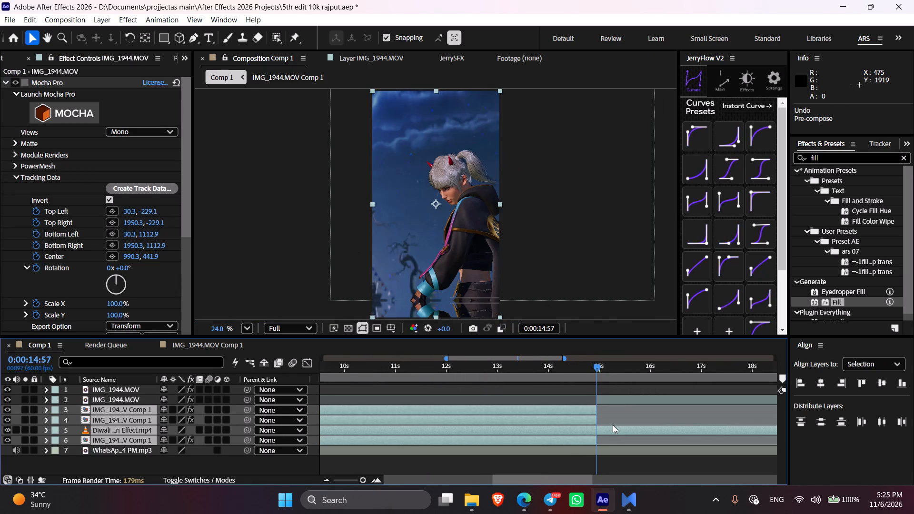
key(ctrl+Left)
key(ctrl+Right)
click(613, 426)
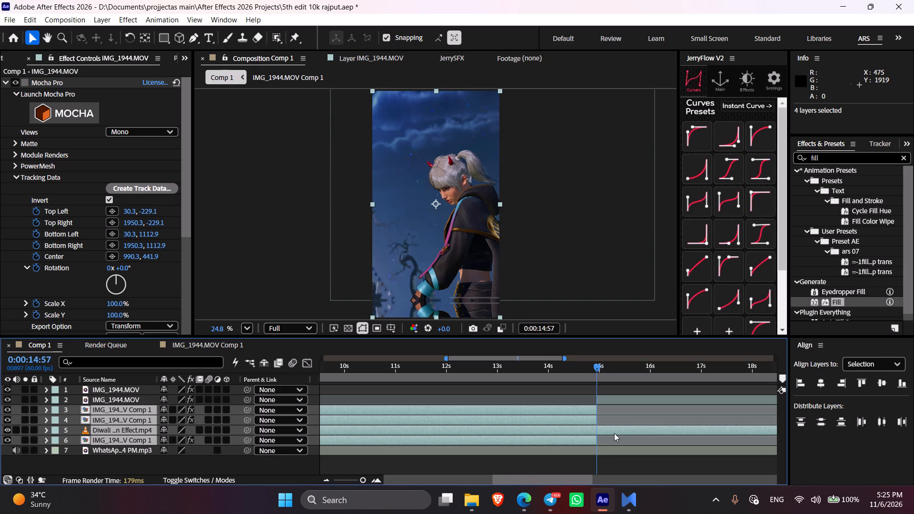
key(ctrl+shift+d)
key(ctrl+z)
click(623, 460)
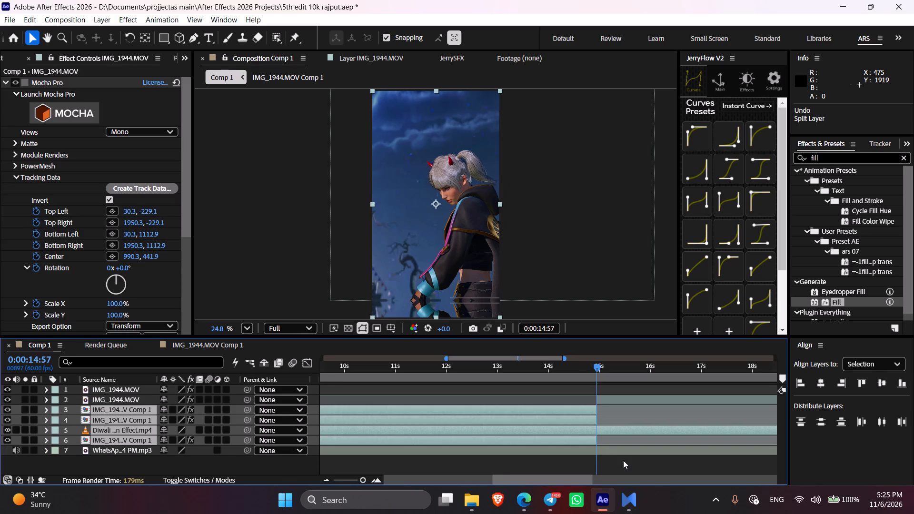
click(620, 433)
key(ctrl+shift+d)
Pre-compose the three IMG_1944.MOV Comp 1 layers with the first fireworks segment, moving all attributes into the new composition.
click(586, 449)
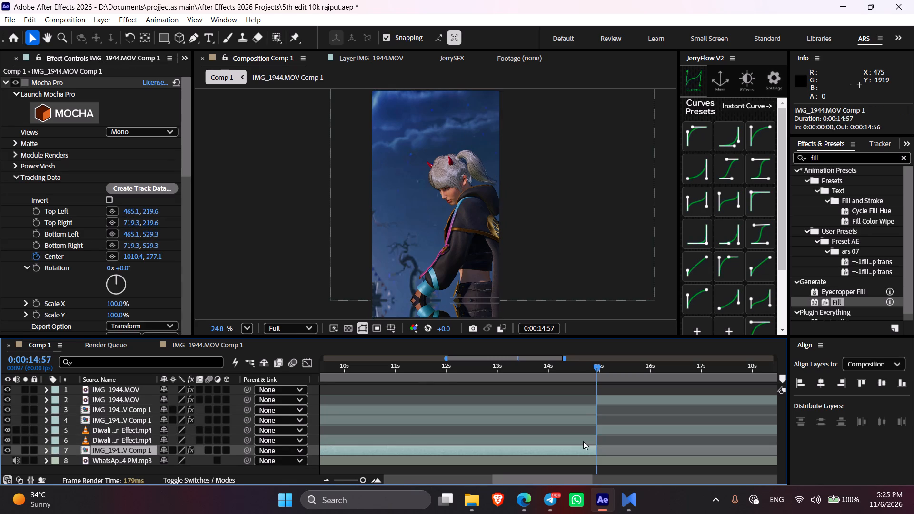
ctrl+click(583, 441)
ctrl+click(584, 416)
ctrl+click(584, 412)
key(ctrl+shift+c)
key(Return)
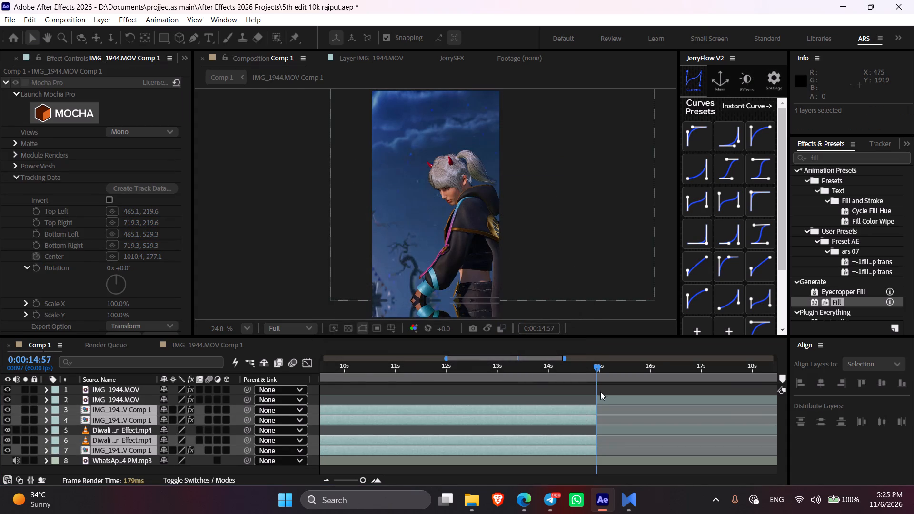
Place the new pre-comp below the leftover fireworks segment and mute its audio.
drag(120, 411, 124, 421)
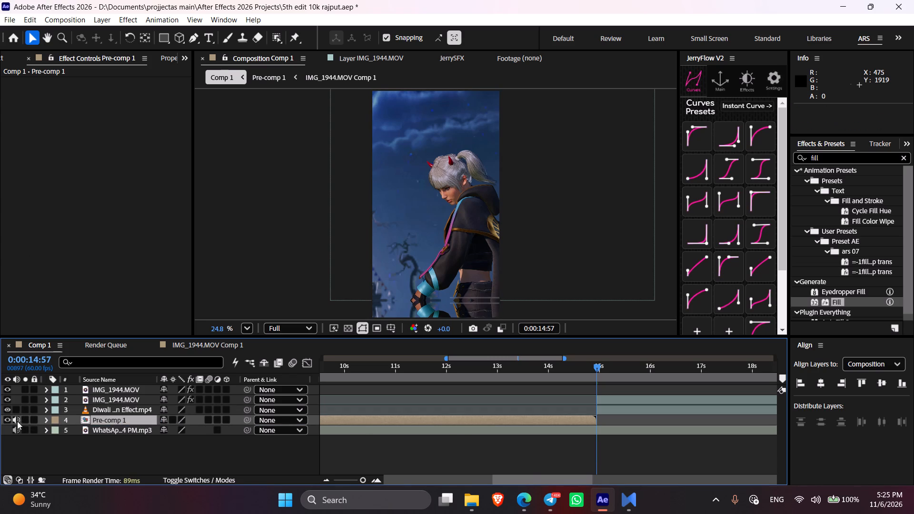
click(17, 421)
Review the cutout and glow near the end of Comp 1, and inside the pre-comp back to 0:00:00:00.
drag(539, 479, 553, 479)
click(492, 380)
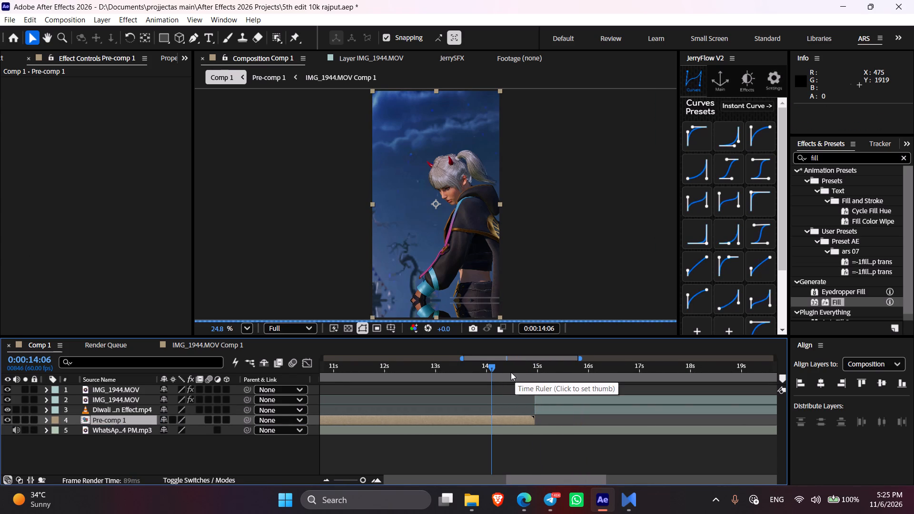
click(511, 372)
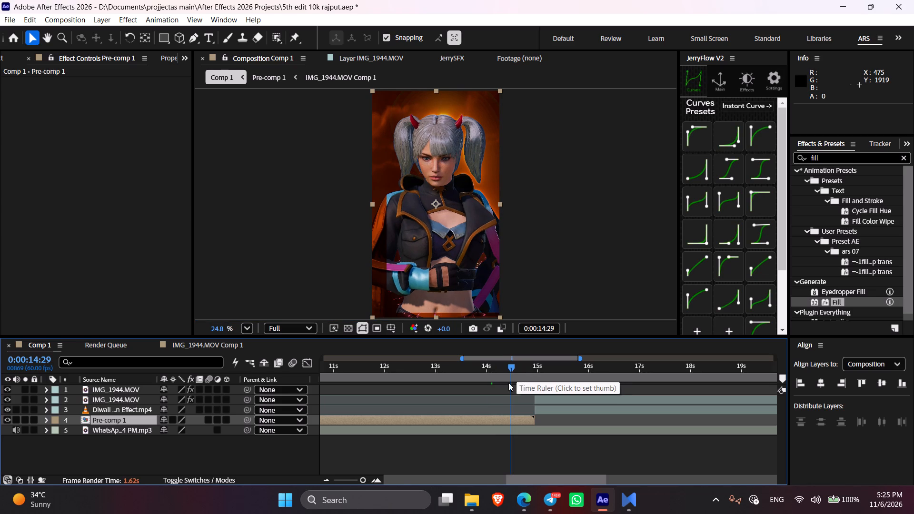
double_click(493, 421)
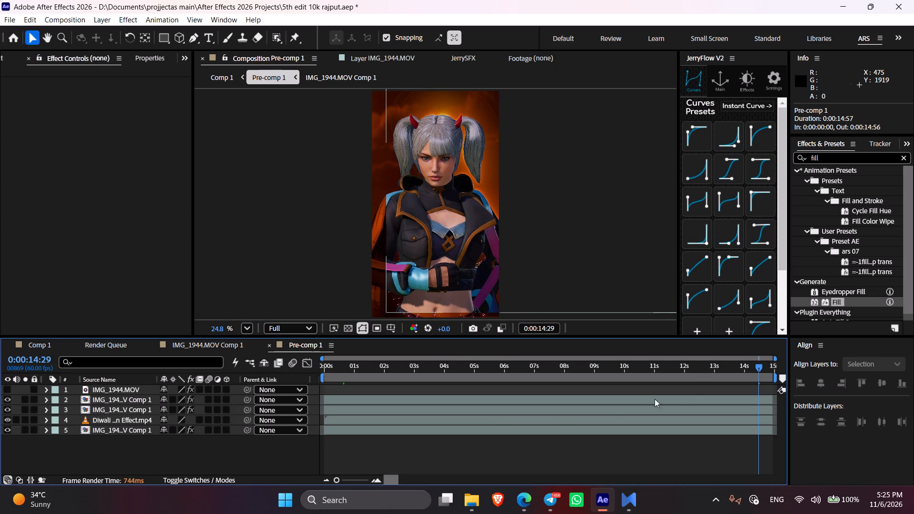
click(709, 373)
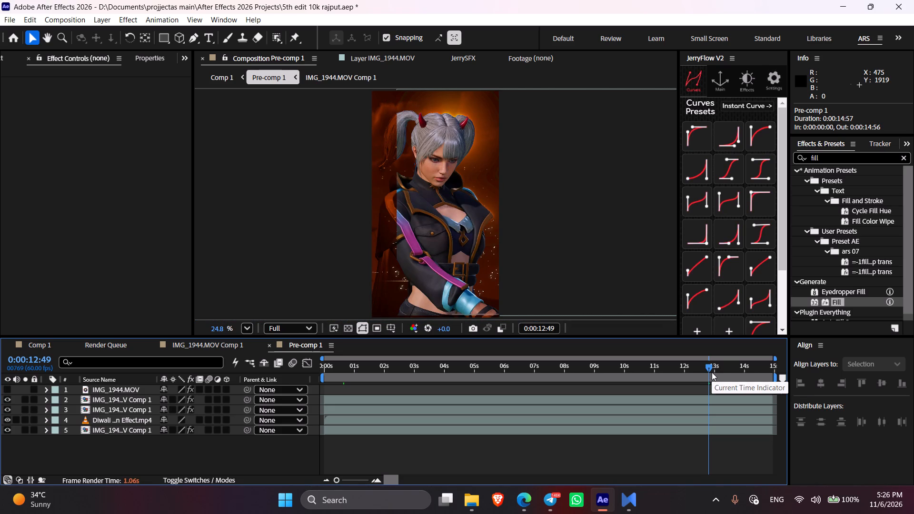
click(676, 366)
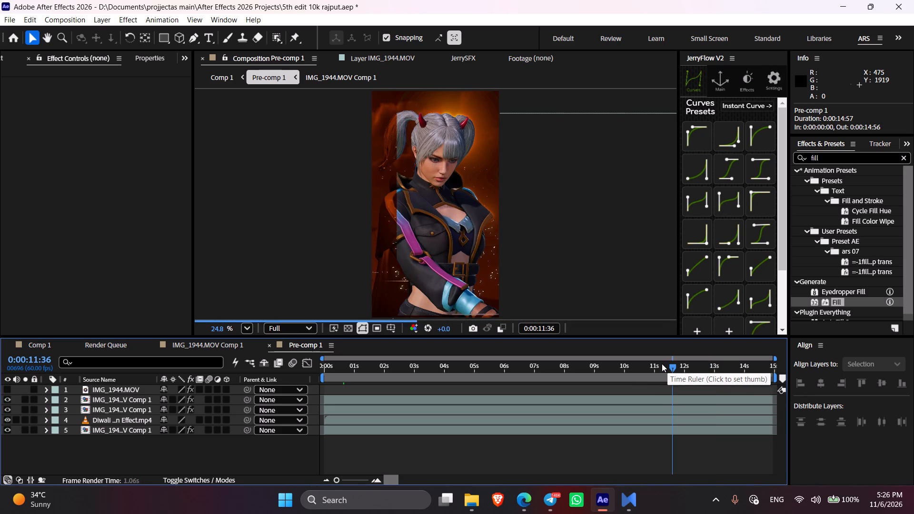
drag(561, 368, 450, 382)
drag(449, 372, 276, 380)
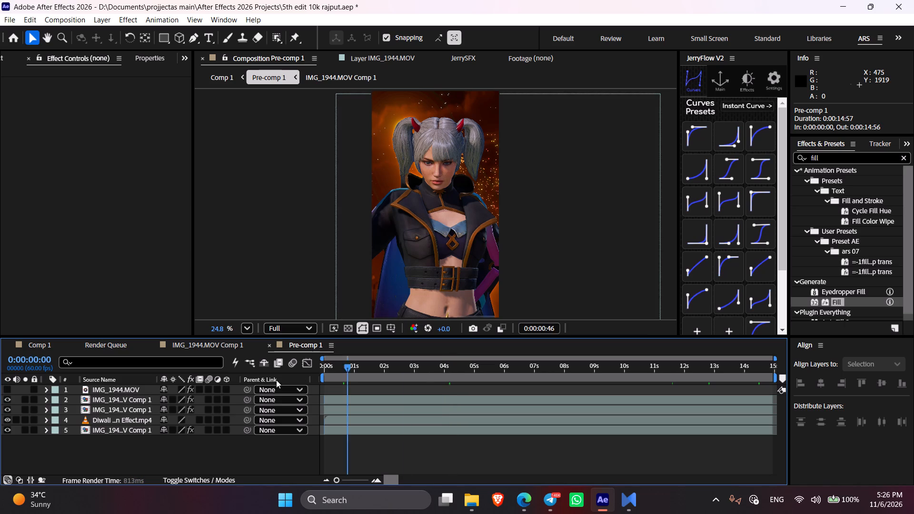
drag(276, 380, 269, 381)
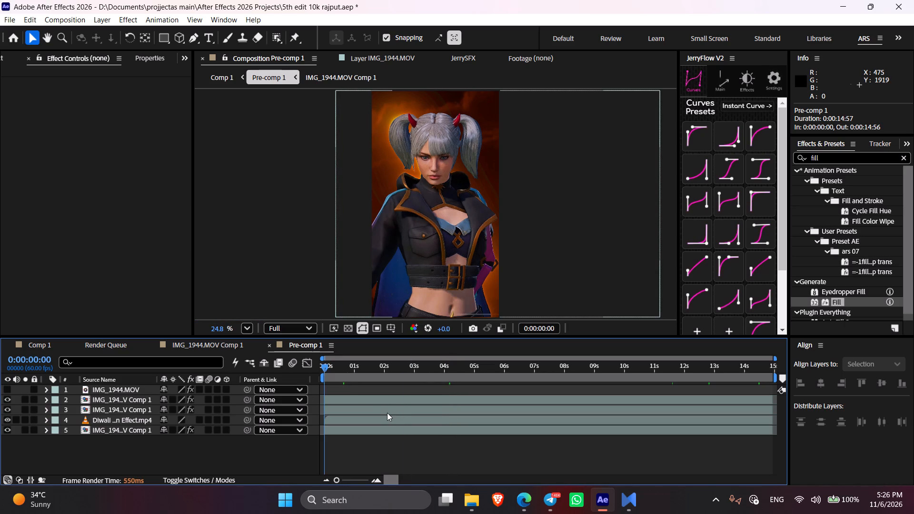
Delete the Object Matte effect from the topmost IMG_1944.MOV Comp 1 layer in Pre-comp 1.
click(367, 407)
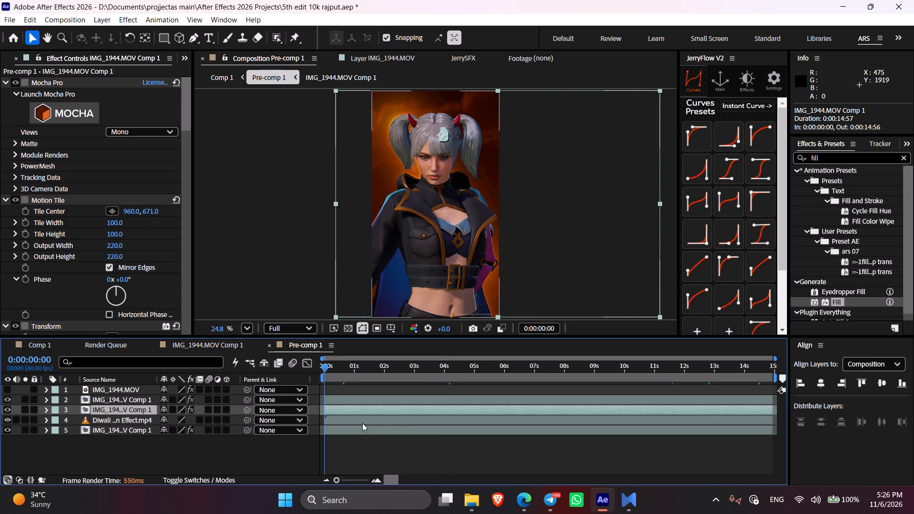
click(362, 423)
click(125, 401)
key(e)
double_click(90, 446)
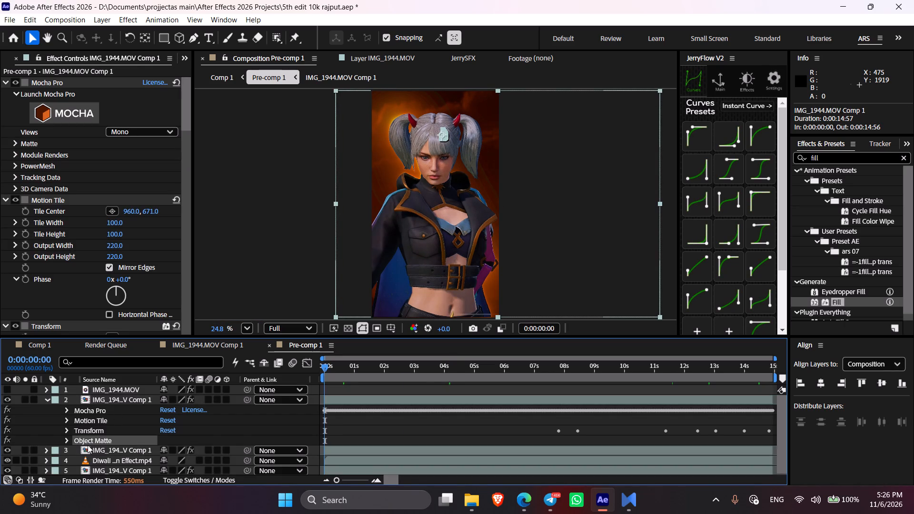
key(BackSpace)
Disable the Mocha Pro, Motion Tile and Transform effects on the topmost IMG_1944.MOV Comp 1 layer and save the project.
drag(53, 410, 100, 430)
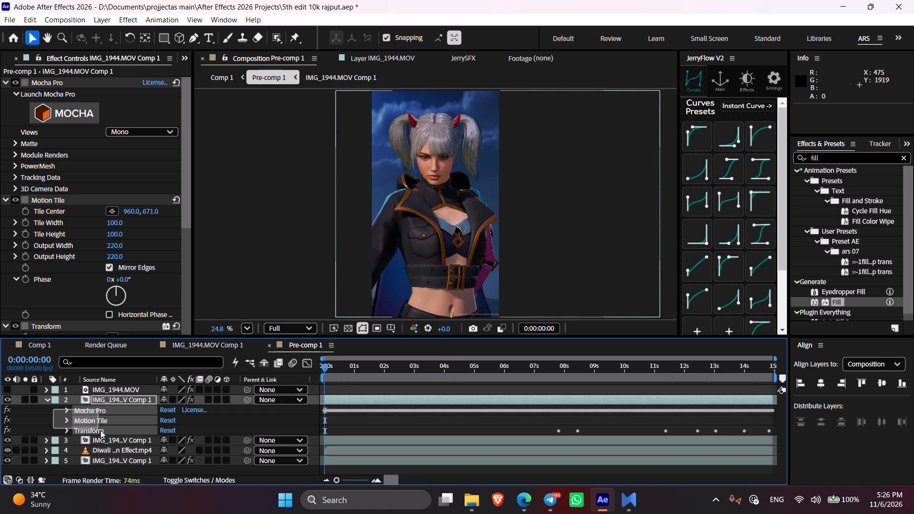
drag(100, 430, 103, 432)
click(9, 407)
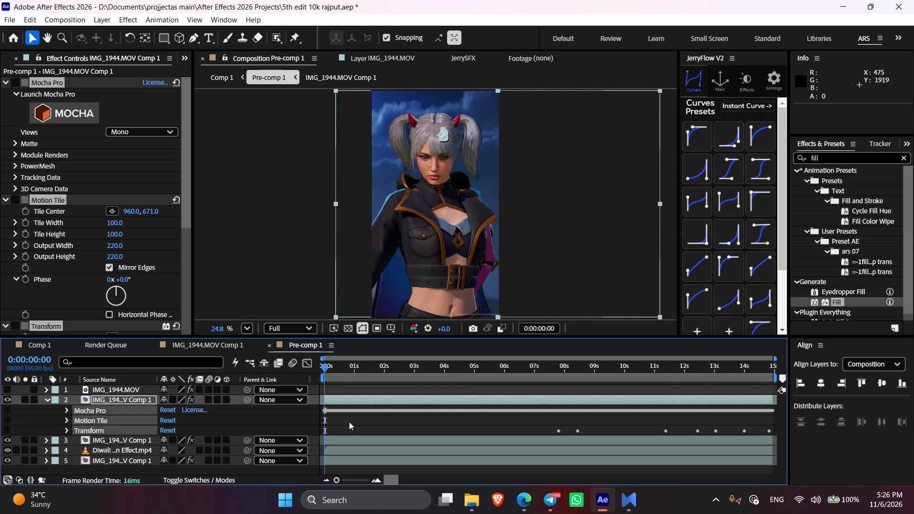
key(e)
click(398, 451)
key(ctrl+s)
Scrub through the opening of Pre-comp 1 to check the unmatted layer, and return to 0:00:00:00.
click(330, 399)
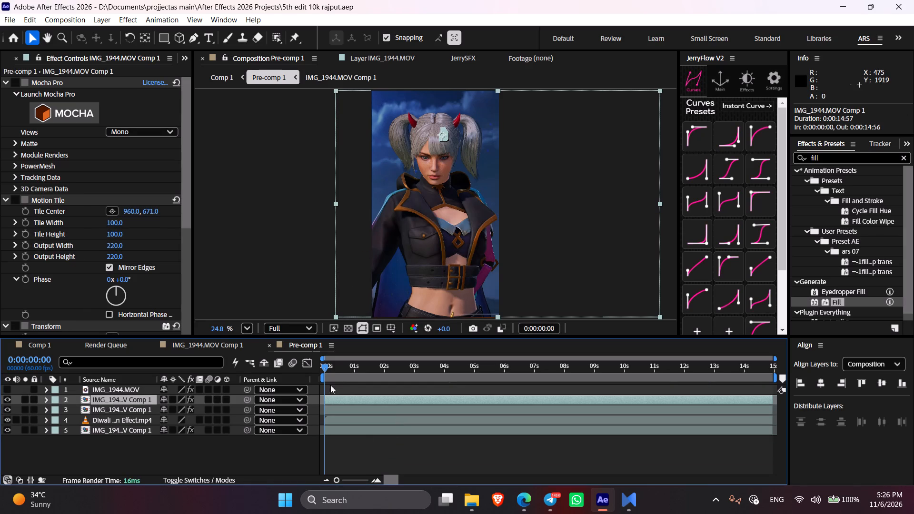
drag(325, 372, 341, 375)
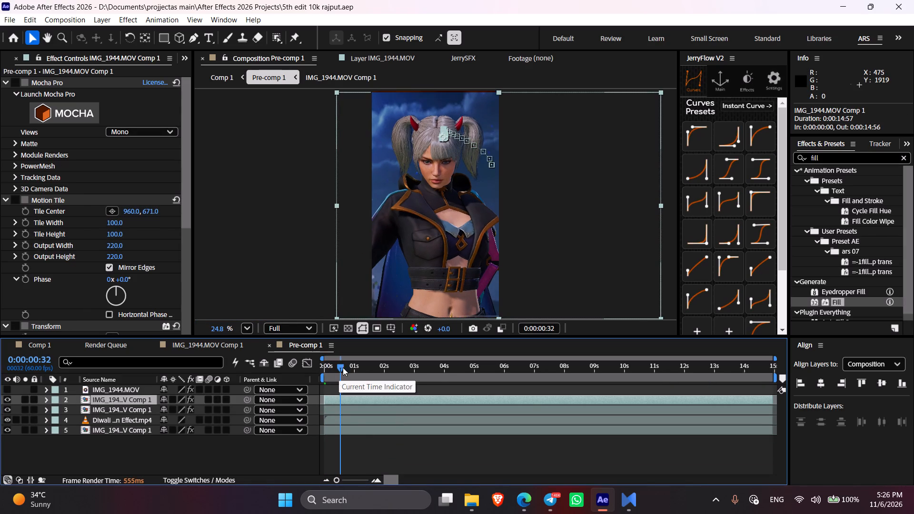
drag(344, 367, 367, 372)
drag(363, 372, 273, 371)
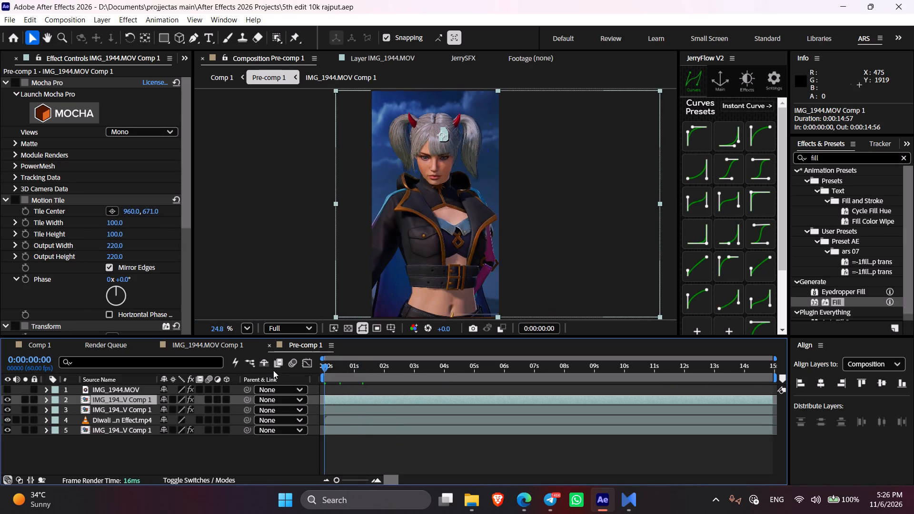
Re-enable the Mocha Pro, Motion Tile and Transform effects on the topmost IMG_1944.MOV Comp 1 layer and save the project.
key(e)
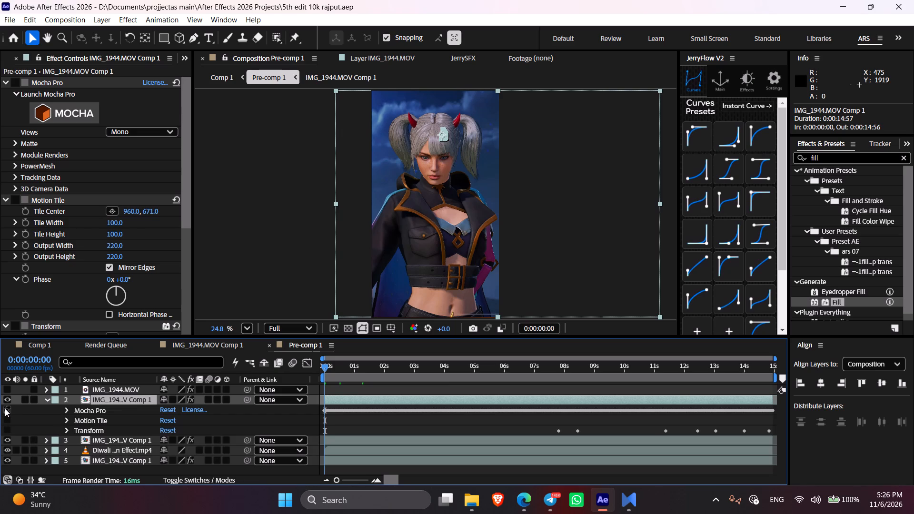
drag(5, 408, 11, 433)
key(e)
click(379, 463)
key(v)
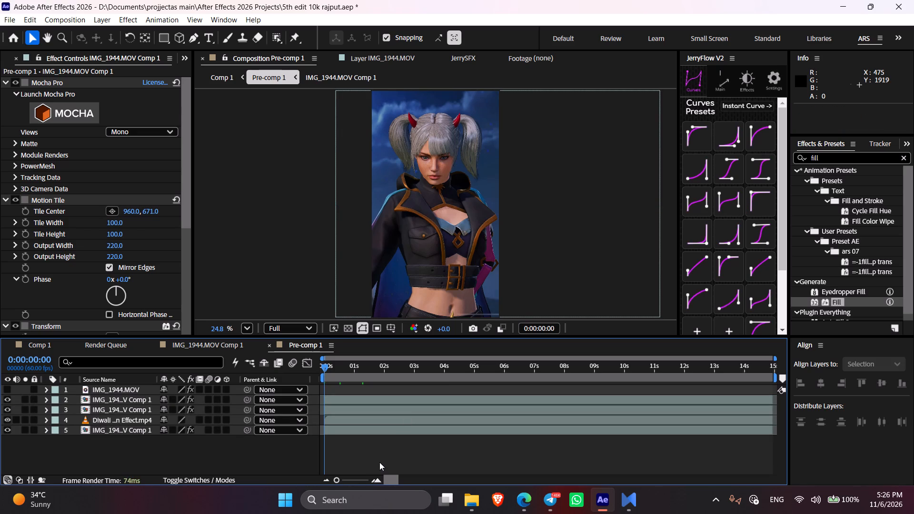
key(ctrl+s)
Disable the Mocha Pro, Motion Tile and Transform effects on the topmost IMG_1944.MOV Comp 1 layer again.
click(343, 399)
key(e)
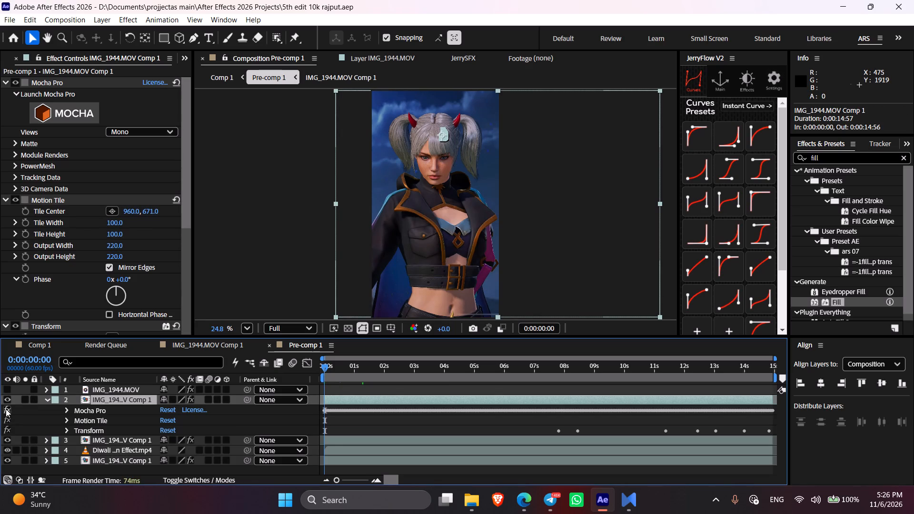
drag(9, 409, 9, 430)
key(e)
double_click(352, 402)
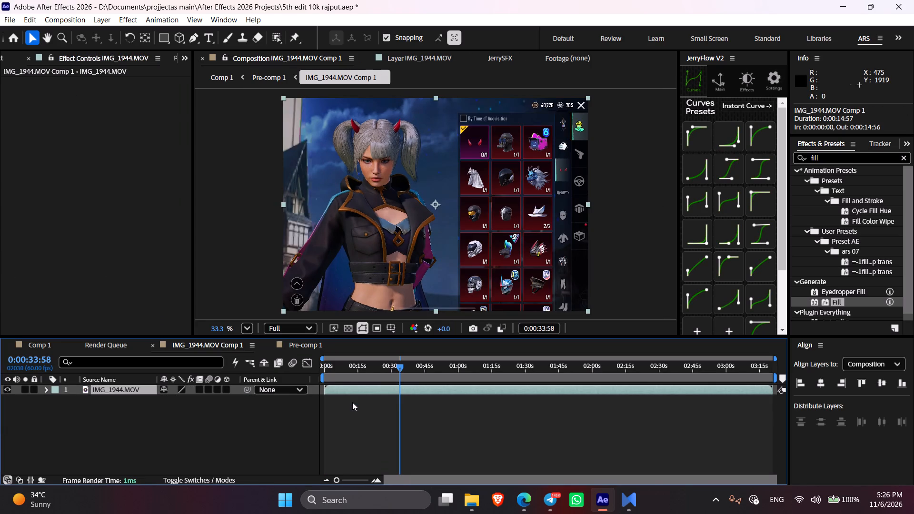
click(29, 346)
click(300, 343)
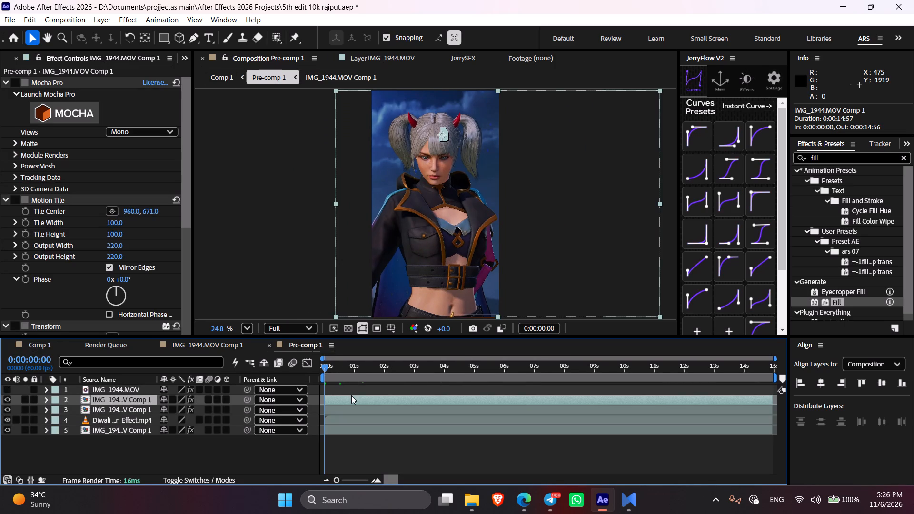
Open the topmost IMG_1944.MOV Comp 1 layer in the Layer viewer, set View to None, and create an Object Matte selection of the character.
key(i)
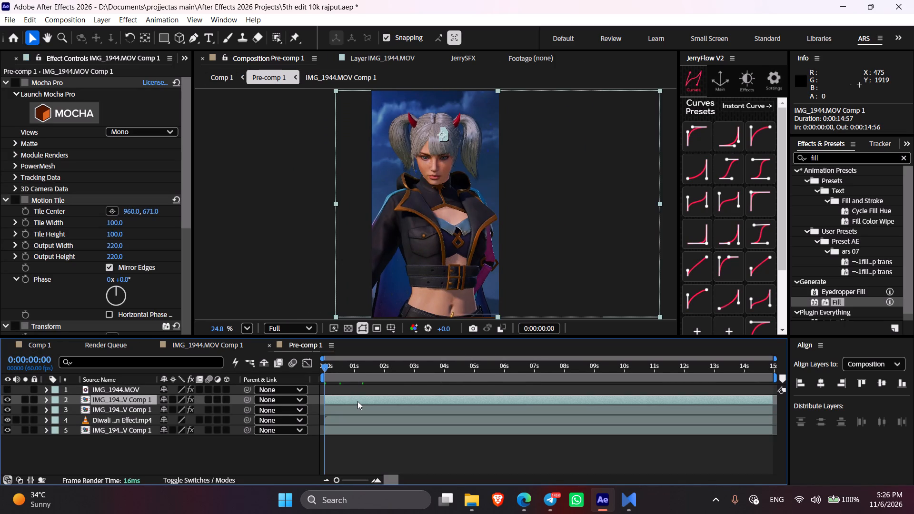
right_click(358, 401)
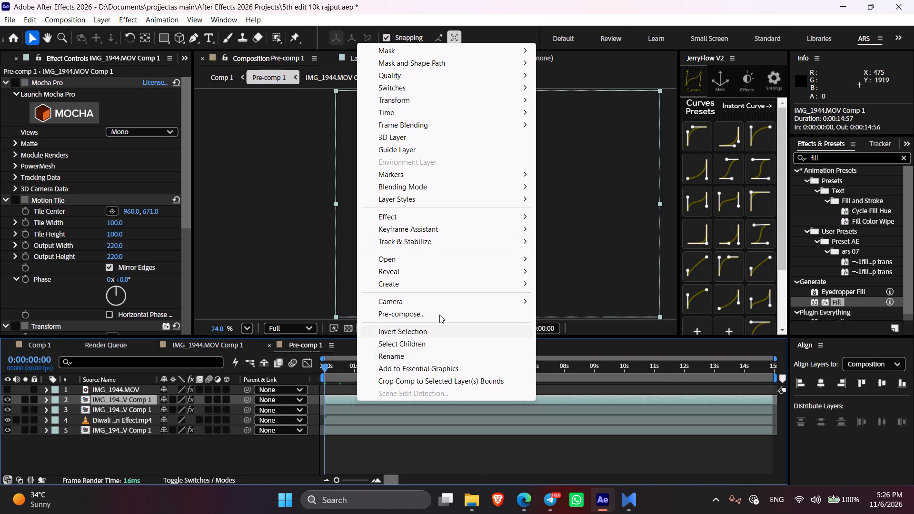
click(560, 269)
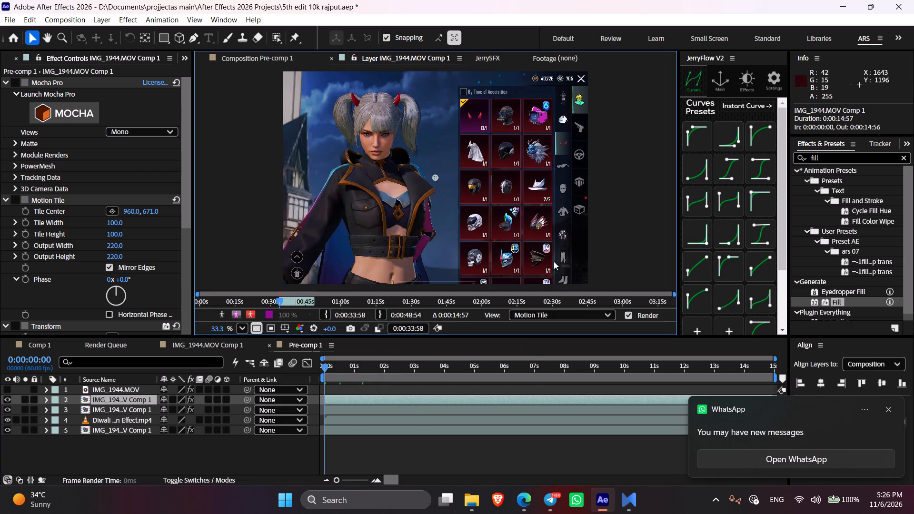
click(564, 313)
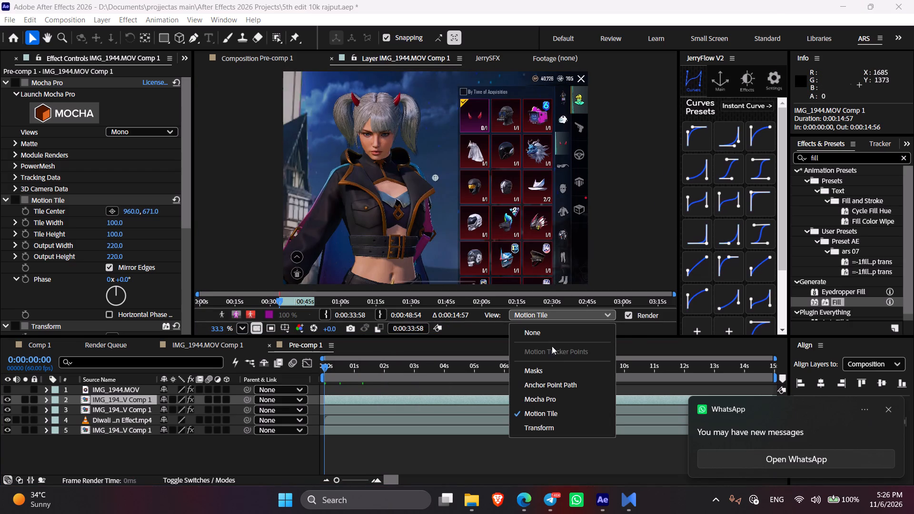
click(544, 336)
click(566, 311)
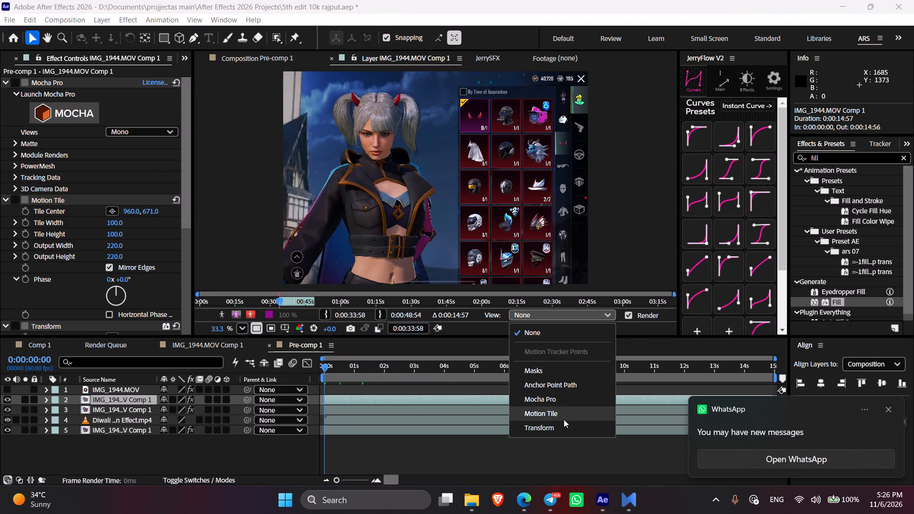
click(646, 333)
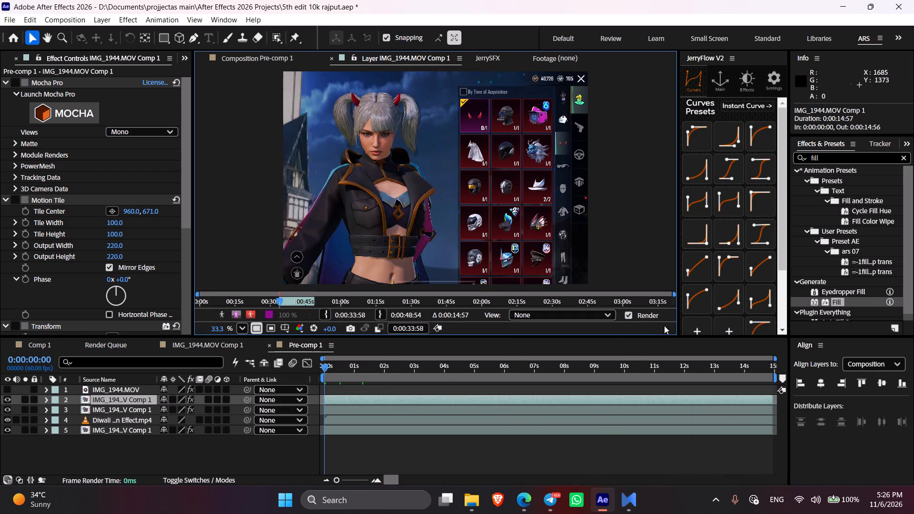
click(275, 41)
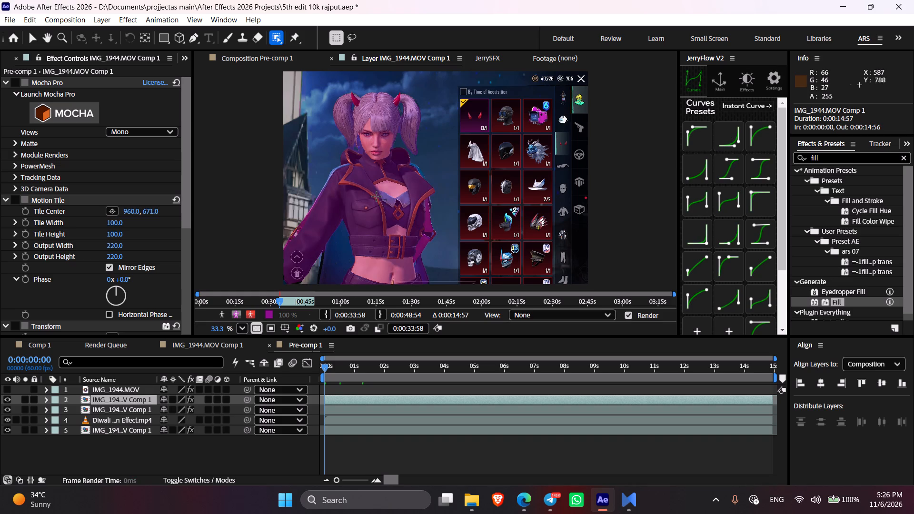
click(377, 197)
Compare the layer's Mocha Pro and Motion Tile views, set View to Object Matte, and return to the Pre-comp 1 composition.
click(593, 305)
click(594, 312)
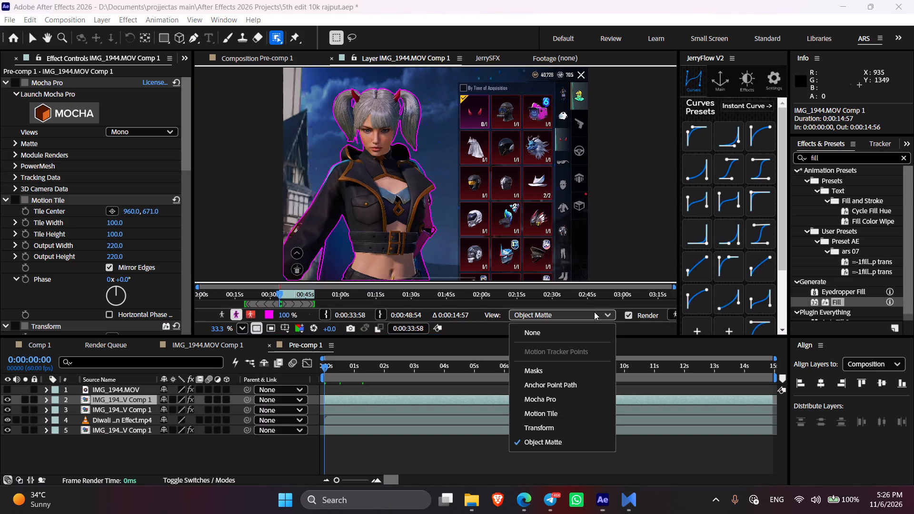
click(594, 312)
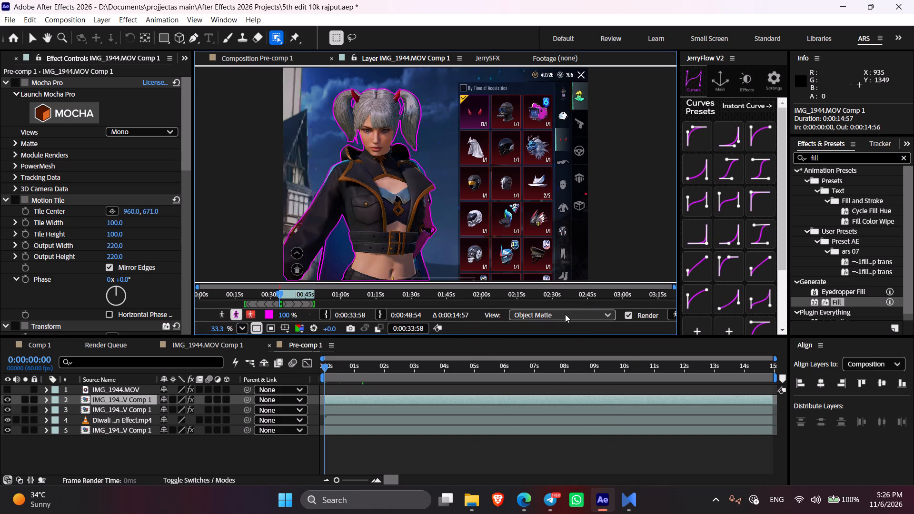
click(565, 314)
click(546, 370)
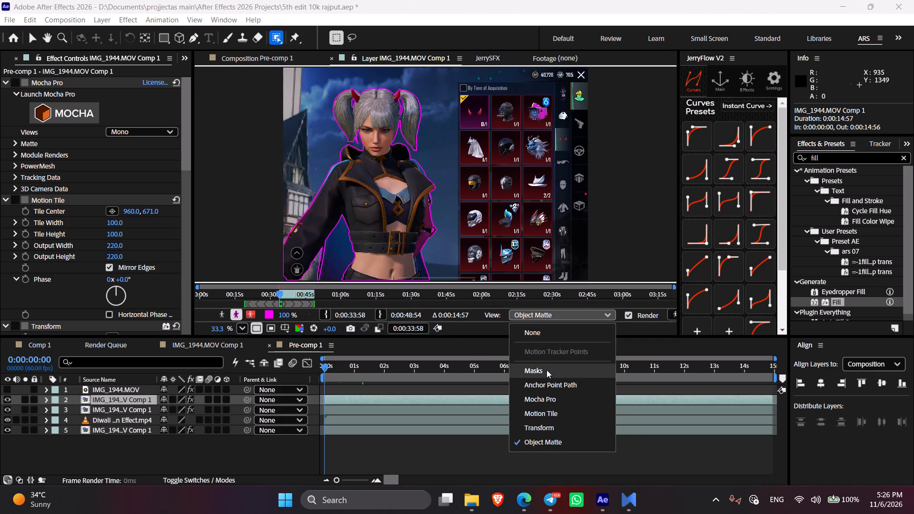
click(546, 317)
click(553, 404)
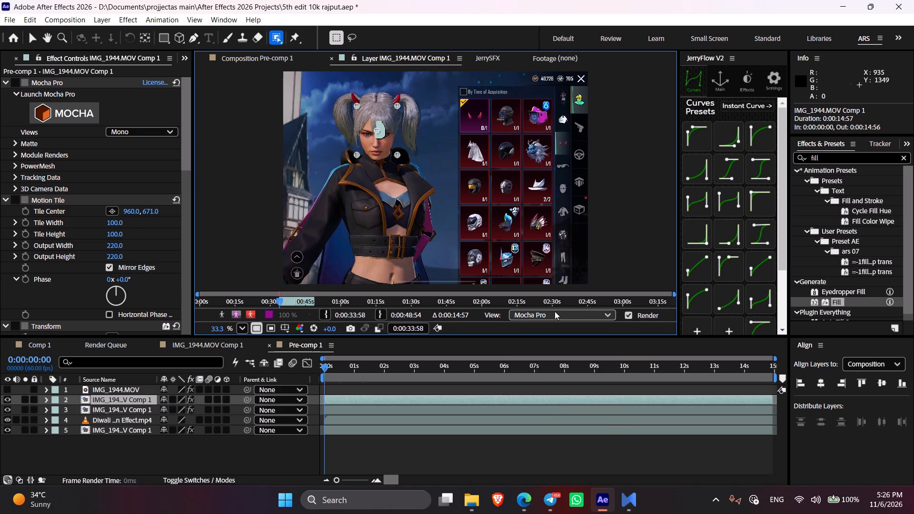
click(555, 311)
click(564, 410)
click(560, 317)
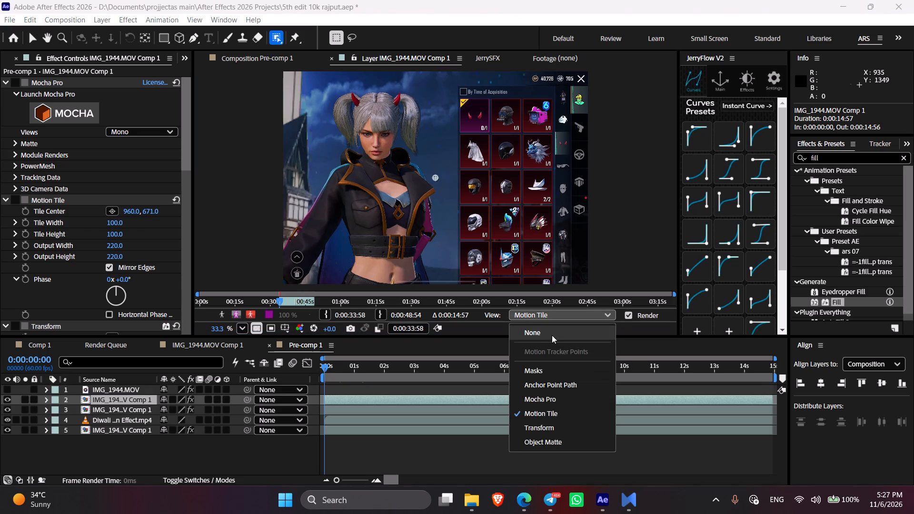
click(573, 439)
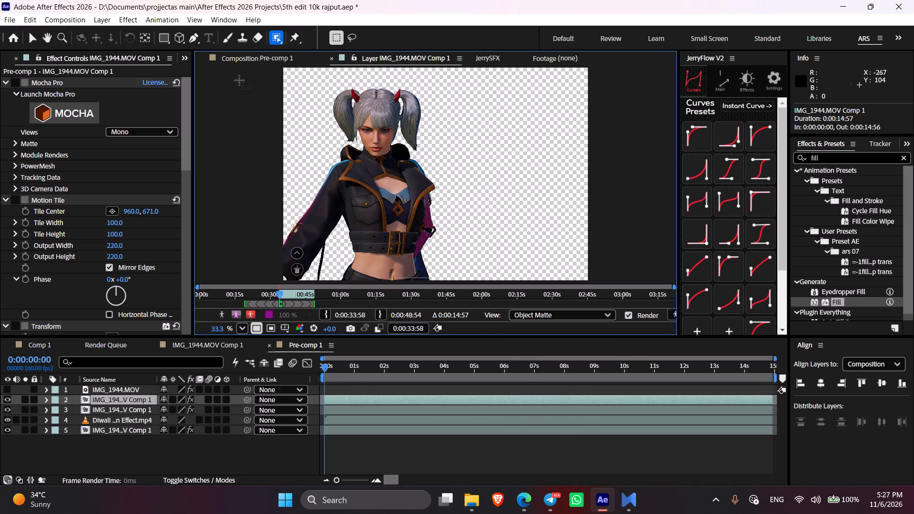
click(232, 53)
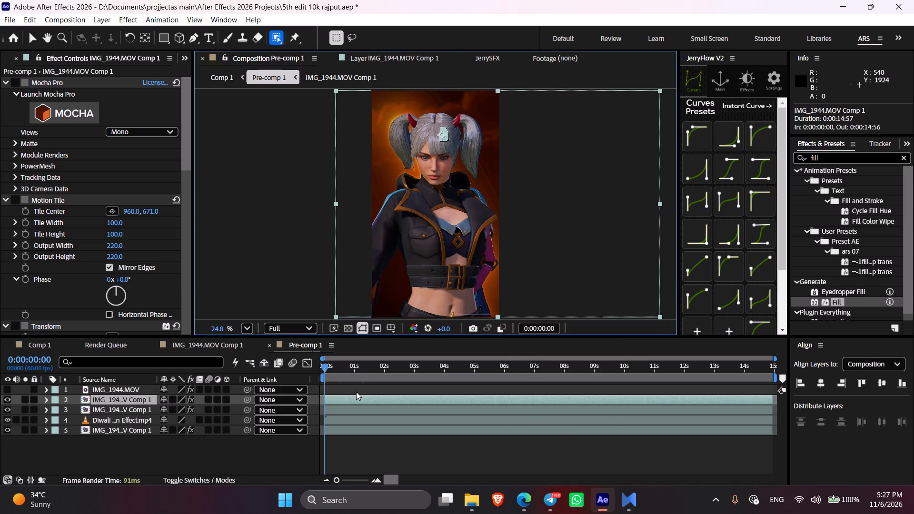
Remove the Object Matte effect from the topmost IMG_1944.MOV Comp 1 layer and save the project.
key(e)
click(125, 442)
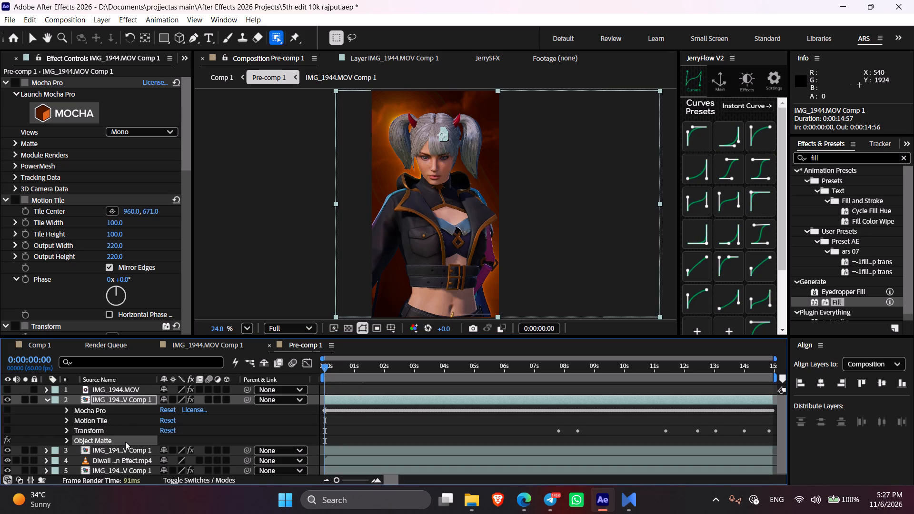
key(BackSpace)
click(394, 422)
key(e)
key(e)
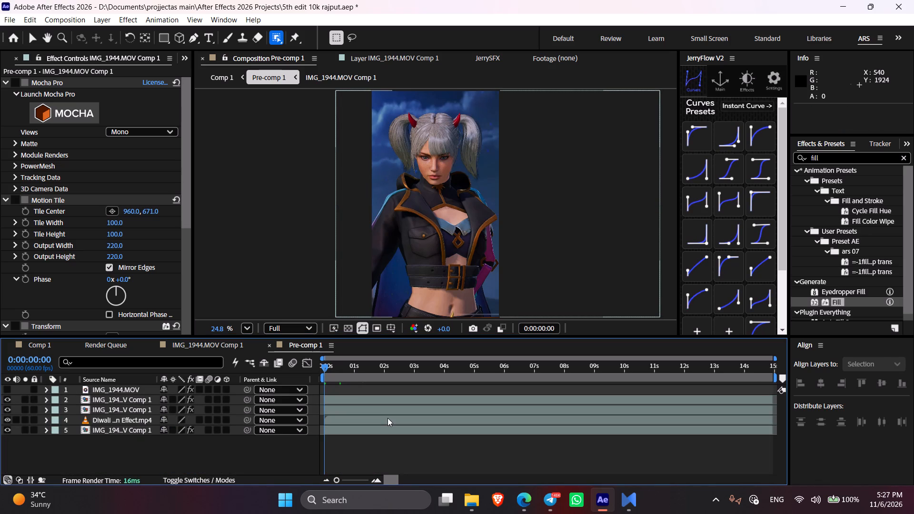
key(ctrl+s)
Open the source composition of the topmost IMG_1944.MOV Comp 1 layer and split the IMG_1944.MOV clip at 0:00:33:58.
click(366, 401)
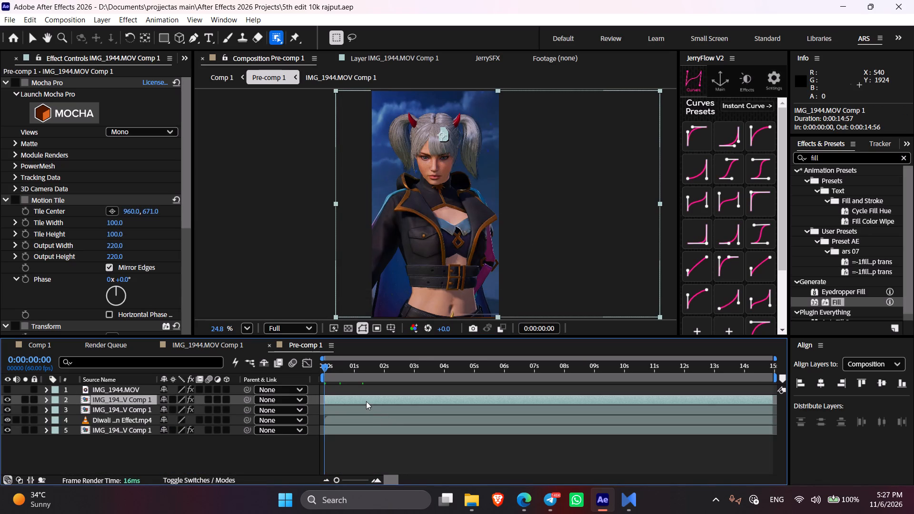
double_click(366, 401)
double_click(366, 401)
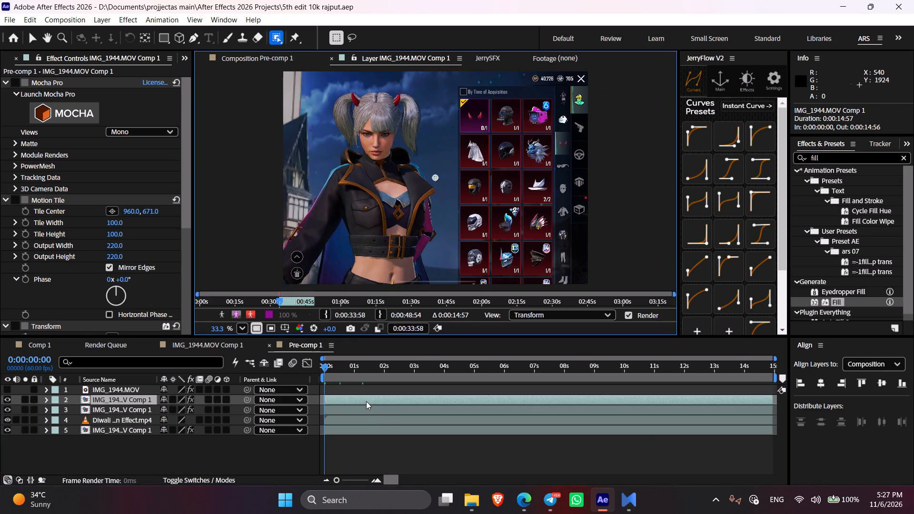
click(236, 63)
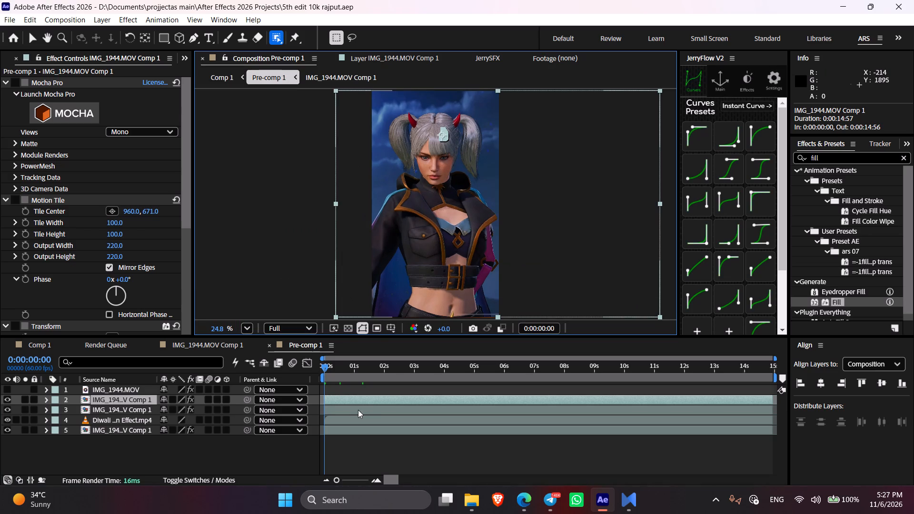
right_click(348, 402)
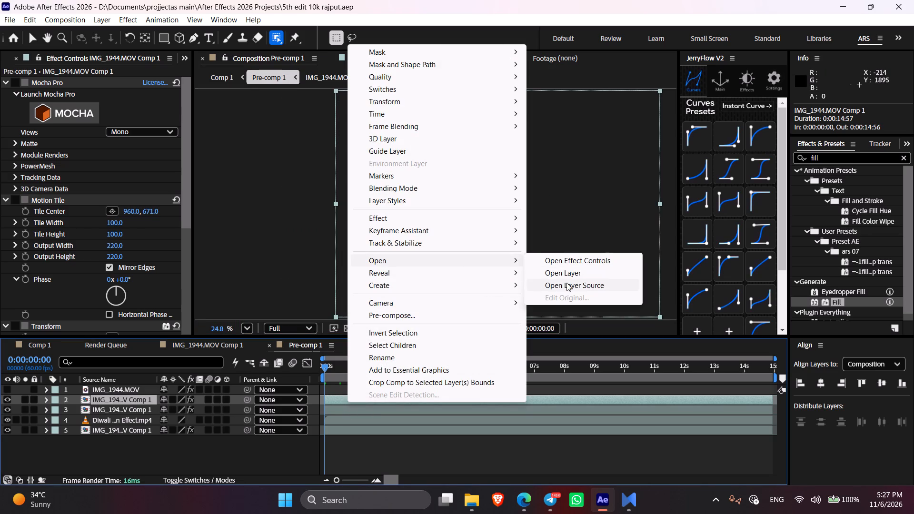
click(567, 283)
key(ctrl+shift+d)
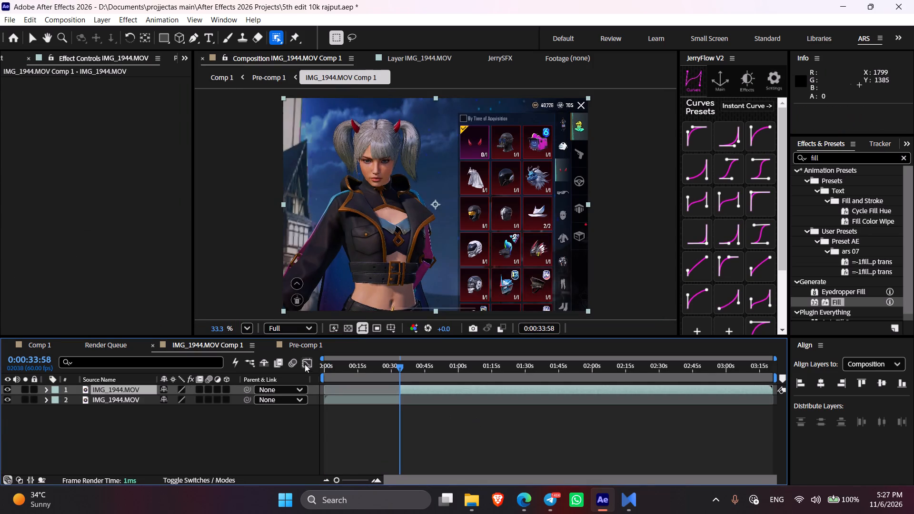
Split the second IMG_1944.MOV segment at 0:00:48:54, matching the last frame of Pre-comp 1 at 0:00:14:56.
click(300, 346)
drag(556, 366, 901, 418)
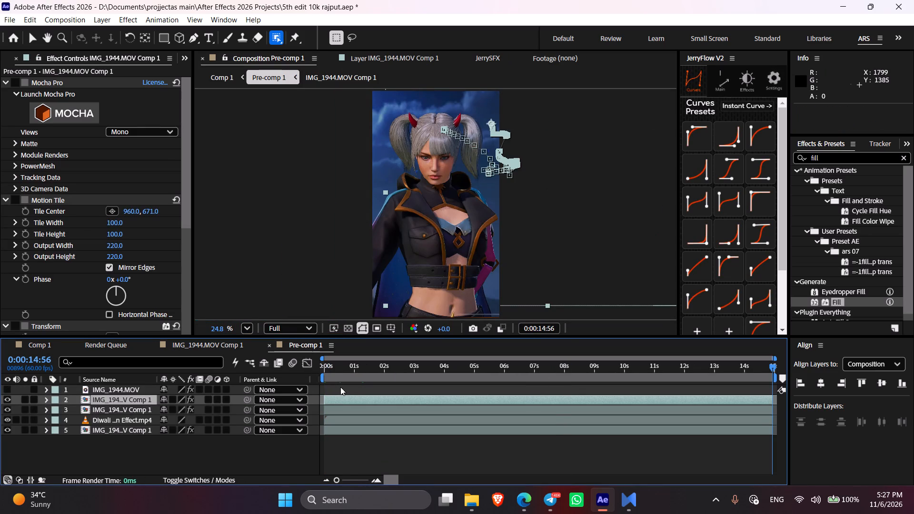
double_click(373, 402)
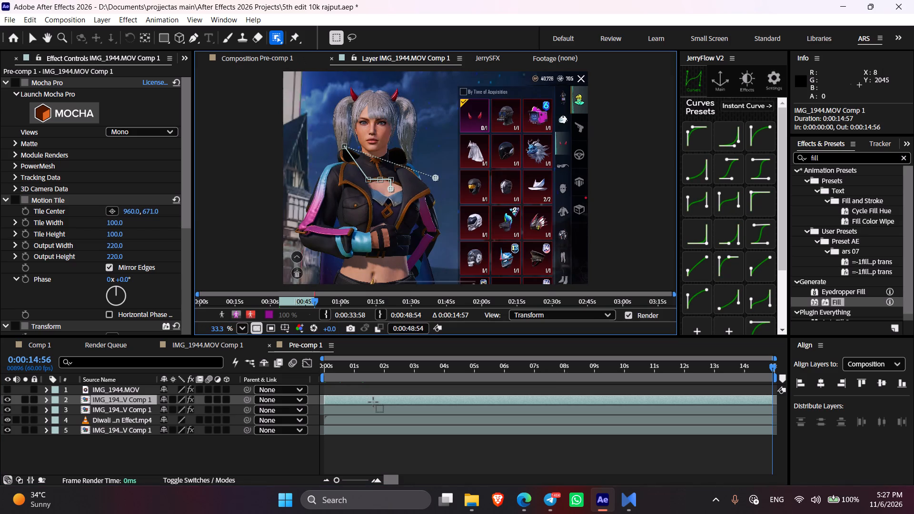
right_click(373, 402)
click(199, 344)
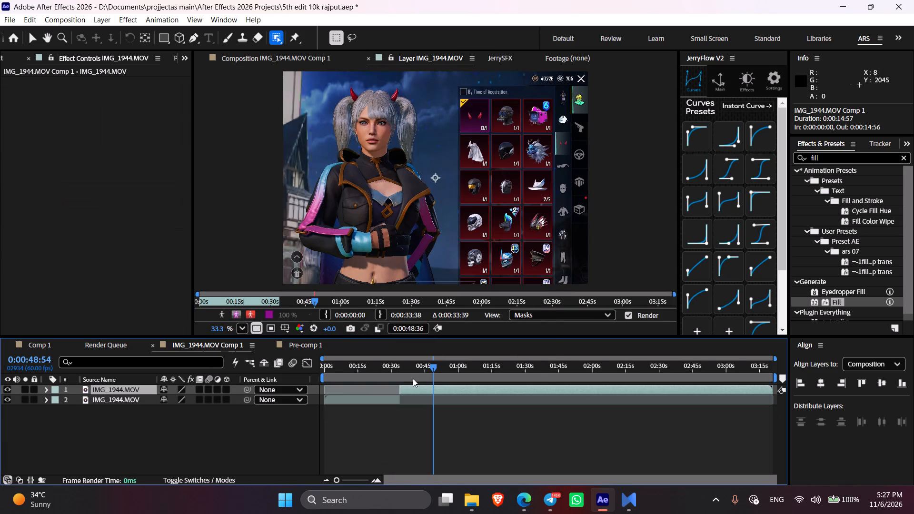
click(467, 415)
click(251, 56)
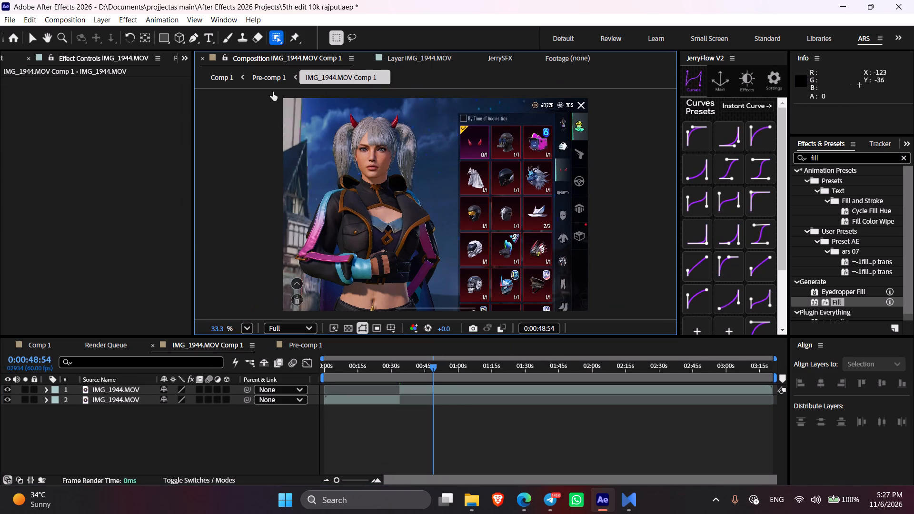
click(443, 391)
key(ctrl+shift+d)
Select the middle IMG_1944.MOV segment and move the current time to its start at 0:00:33:58.
click(412, 375)
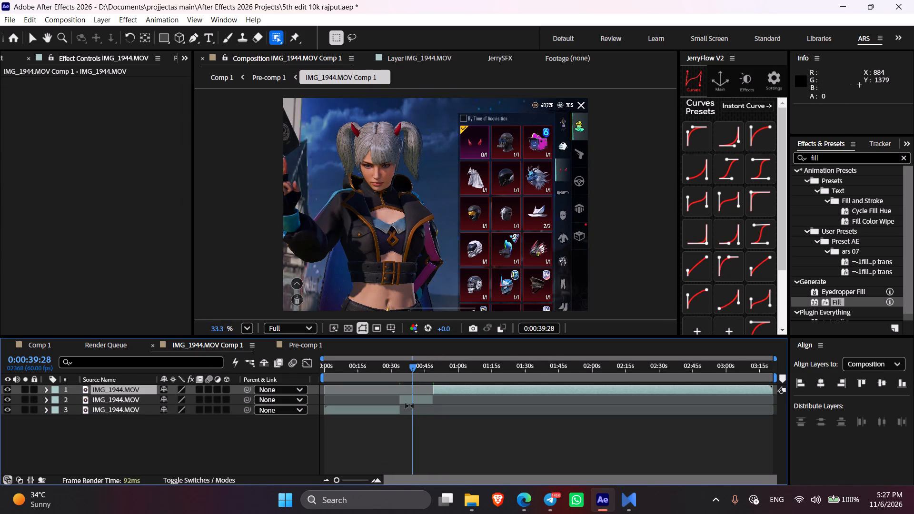
click(406, 403)
key(i)
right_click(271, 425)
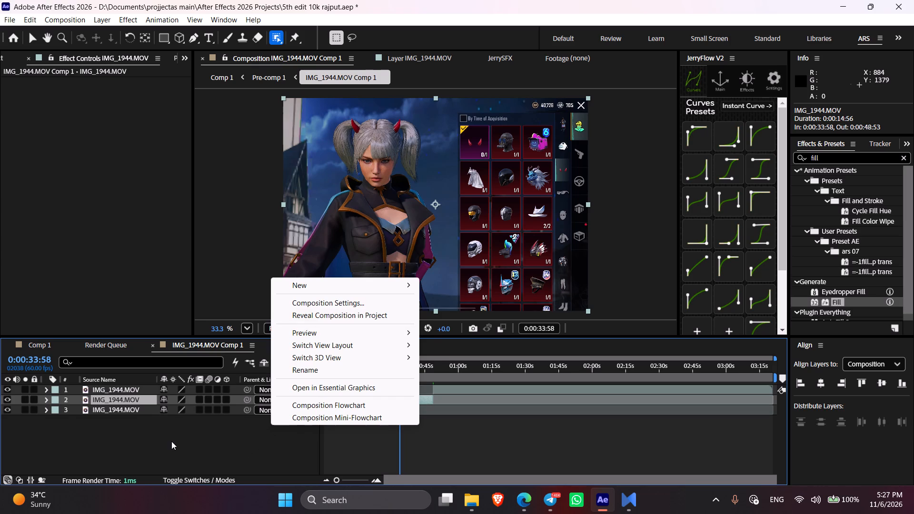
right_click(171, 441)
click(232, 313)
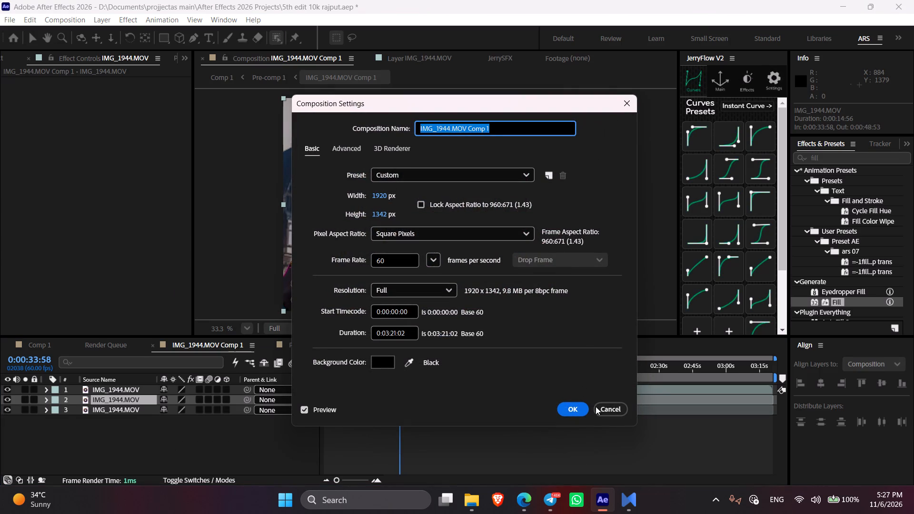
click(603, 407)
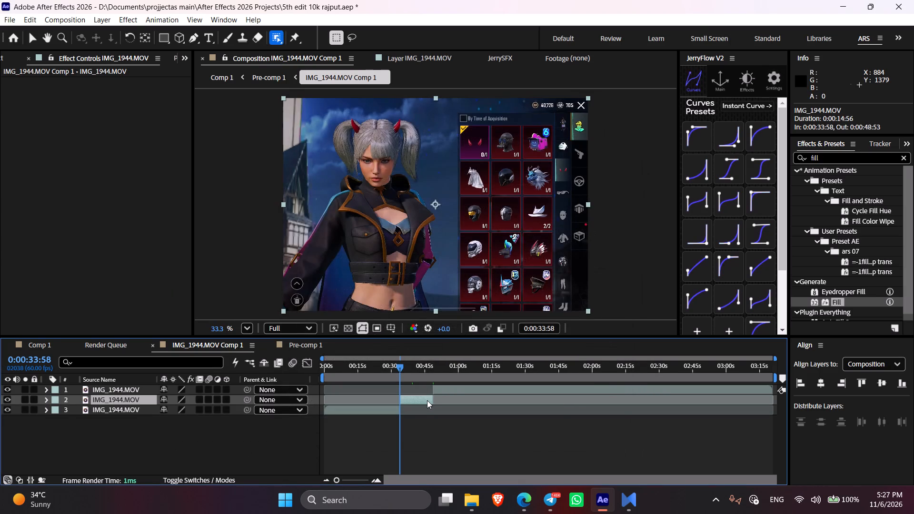
Create an Object Matte of the character on the middle IMG_1944.MOV segment at 0:00:33:58 and return to the composition view.
key(v)
click(434, 424)
click(417, 396)
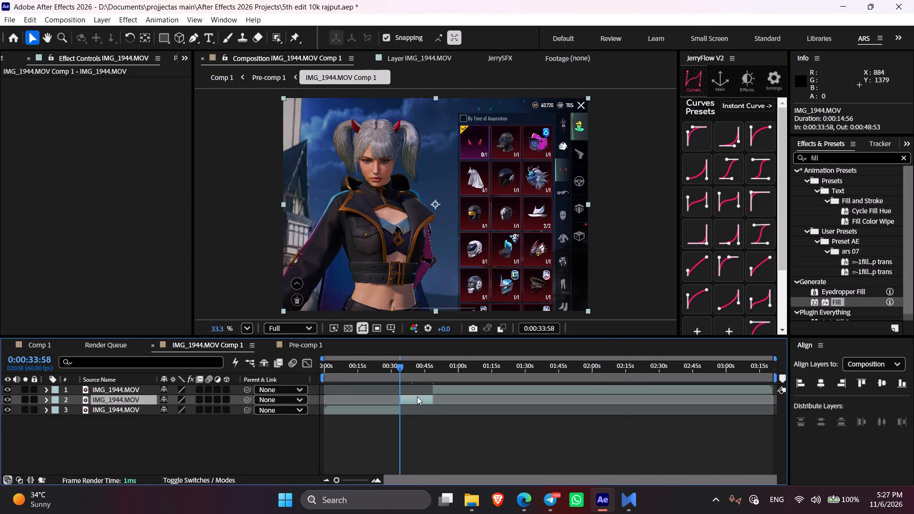
double_click(421, 400)
double_click(422, 400)
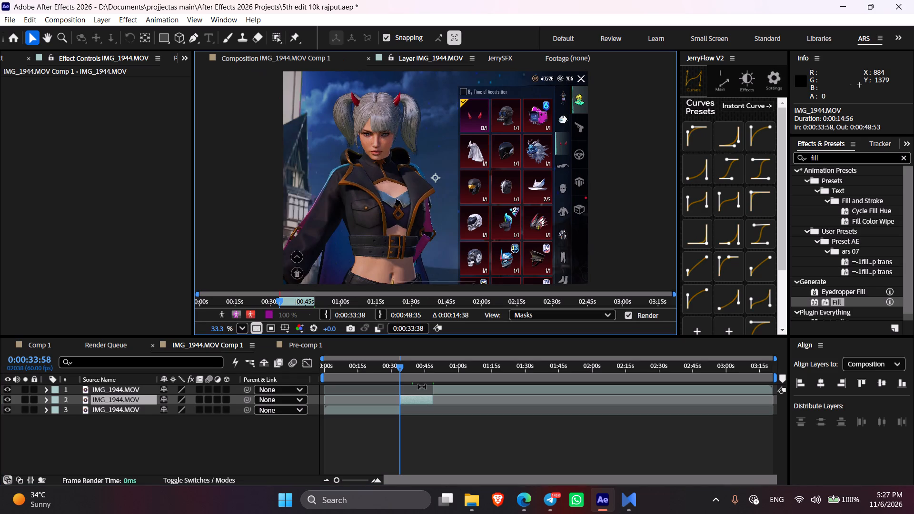
click(275, 43)
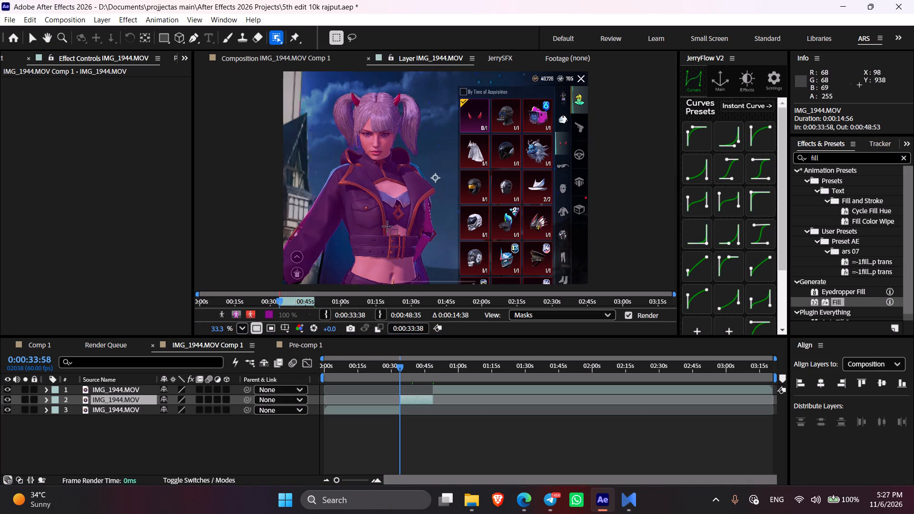
click(387, 227)
click(239, 57)
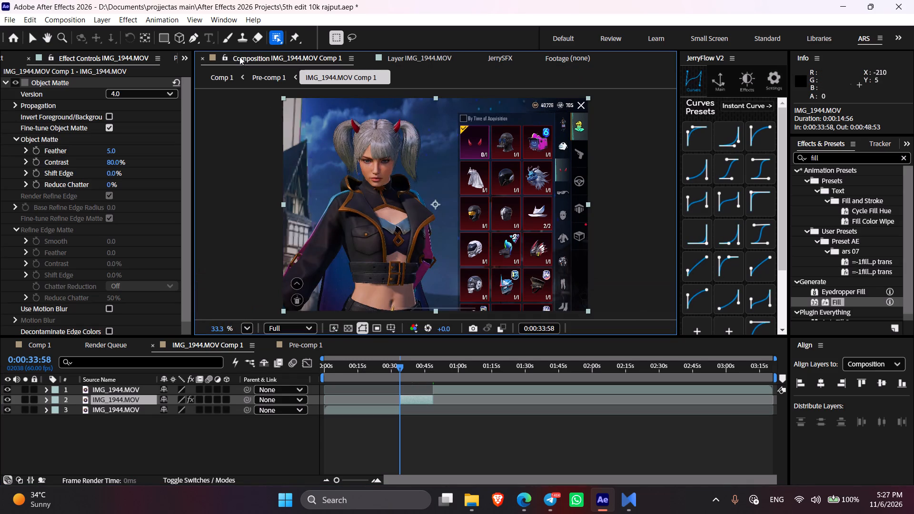
Pre-compose the middle IMG_1944.MOV segment as IMG_1944.MOV Comp 2, leaving all attributes in IMG_1944.MOV Comp 1.
right_click(182, 442)
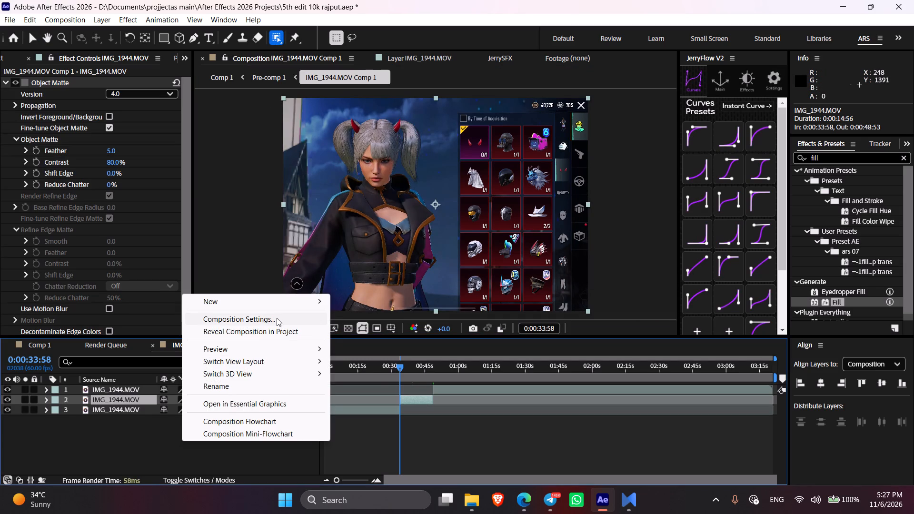
click(406, 446)
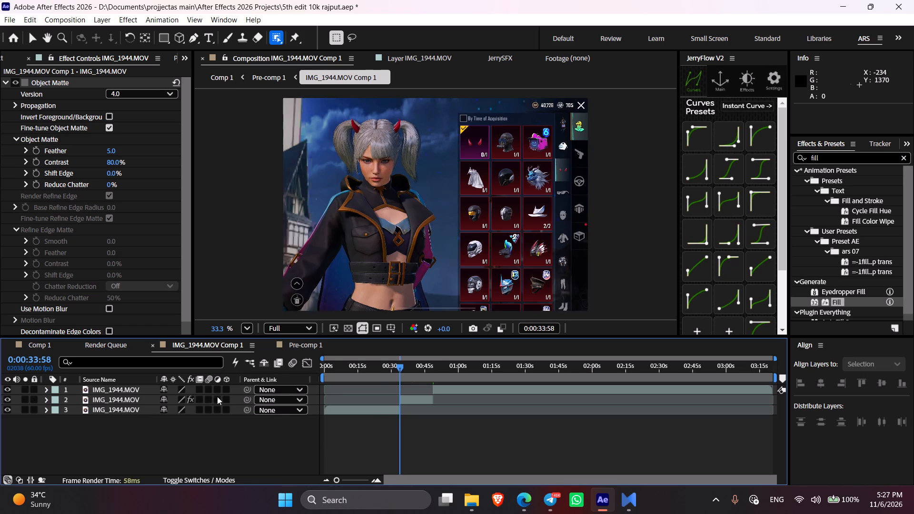
click(424, 396)
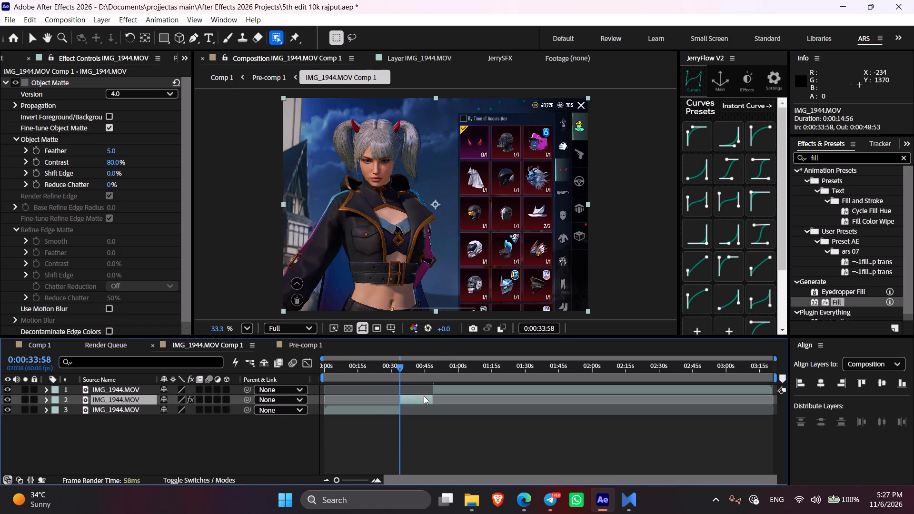
key(ctrl+shift+c)
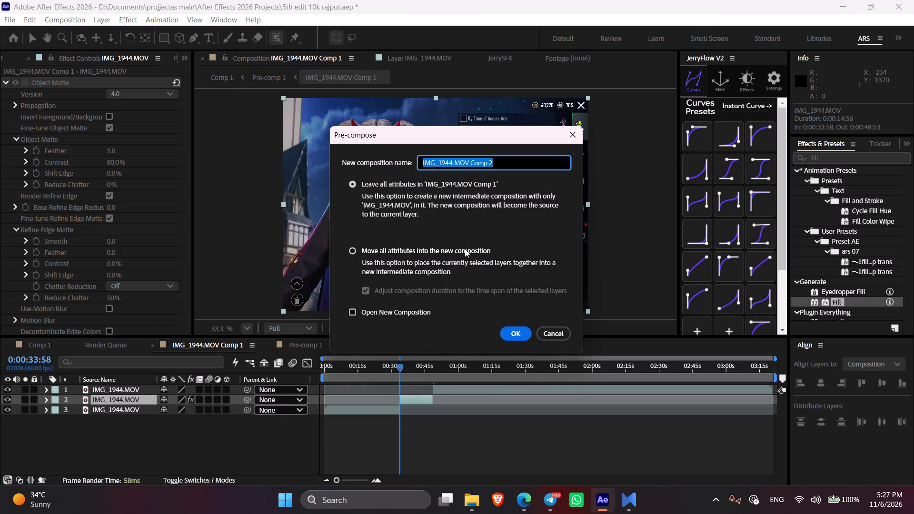
click(518, 331)
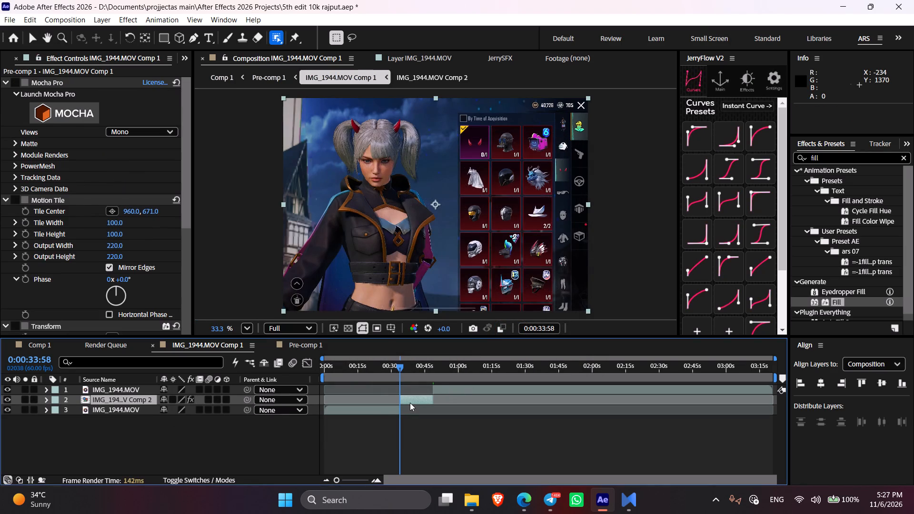
Delete the Object Matte effect from the IMG_1944.MOV Comp 2 layer and return to the composition view.
double_click(410, 403)
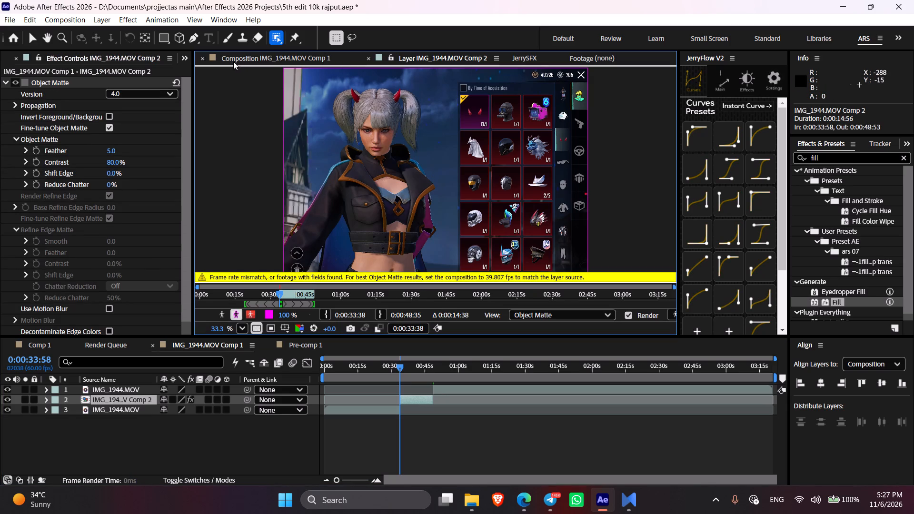
click(79, 84)
key(BackSpace)
click(238, 59)
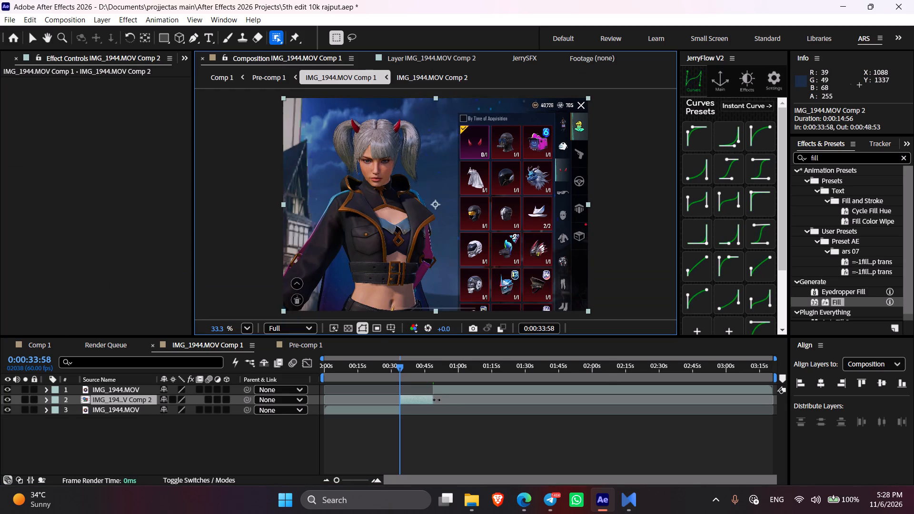
Open the IMG_1944.MOV Comp 2 composition and set its frame rate to 60 frames per second.
right_click(432, 398)
click(650, 284)
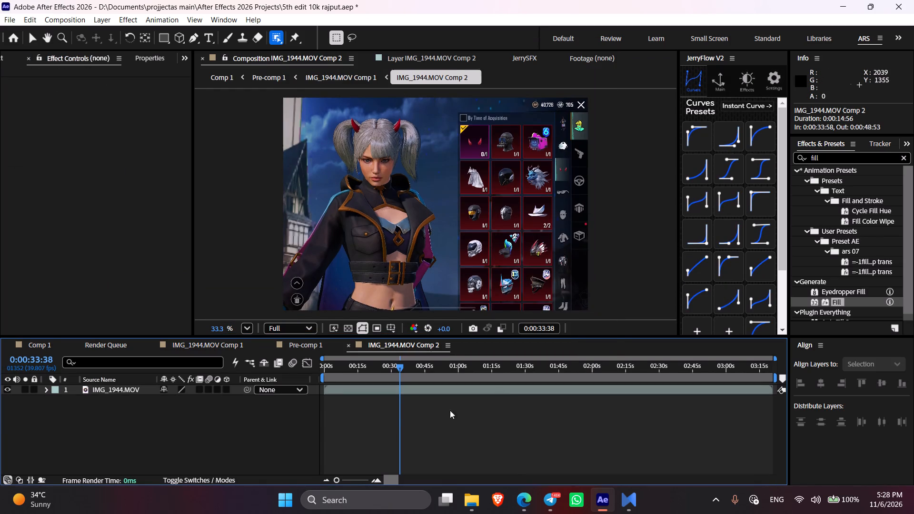
right_click(189, 416)
click(265, 288)
click(434, 261)
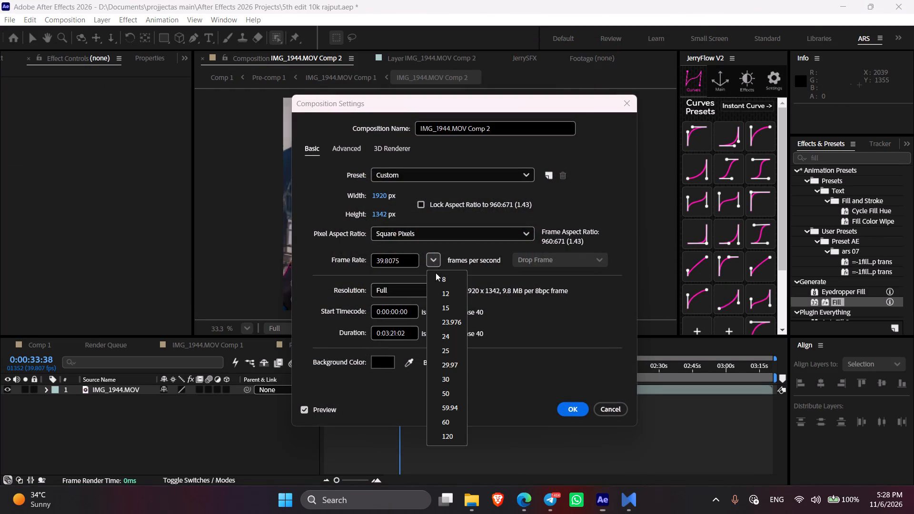
click(441, 420)
click(574, 409)
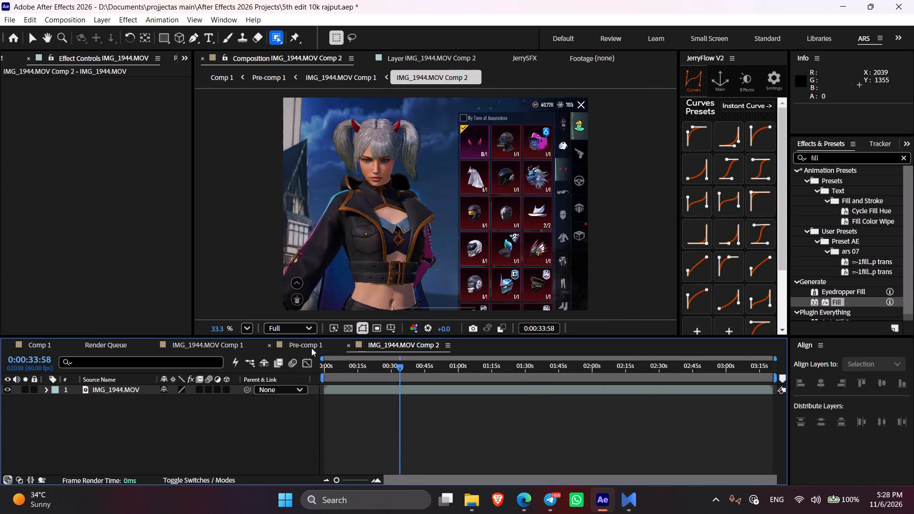
Return to IMG_1944.MOV Comp 1 and create an Object Matte of the whole character on the IMG_1944.MOV Comp 2 layer at 0:00:33:58.
click(311, 347)
click(225, 345)
right_click(419, 400)
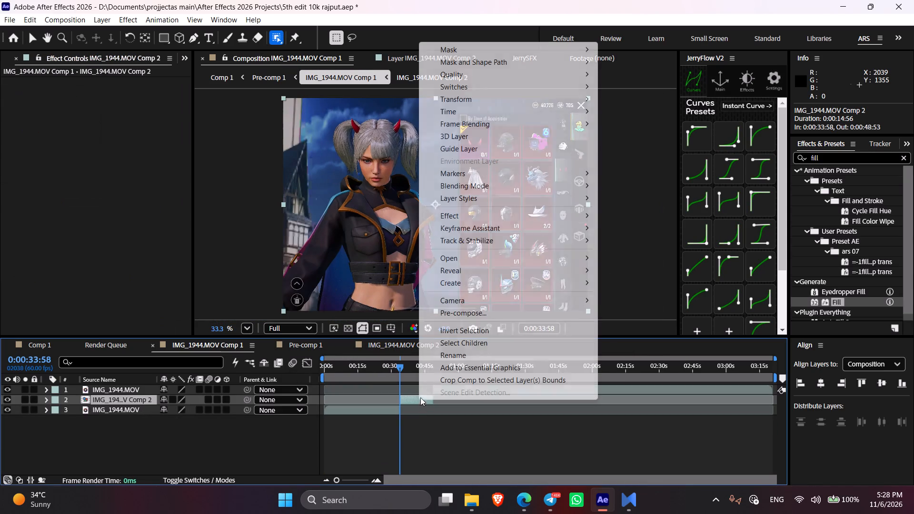
click(639, 271)
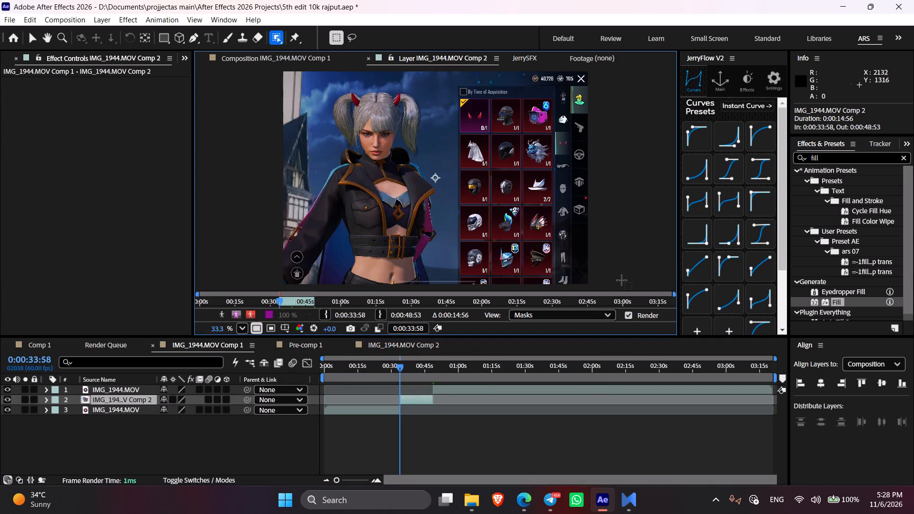
key(i)
click(381, 156)
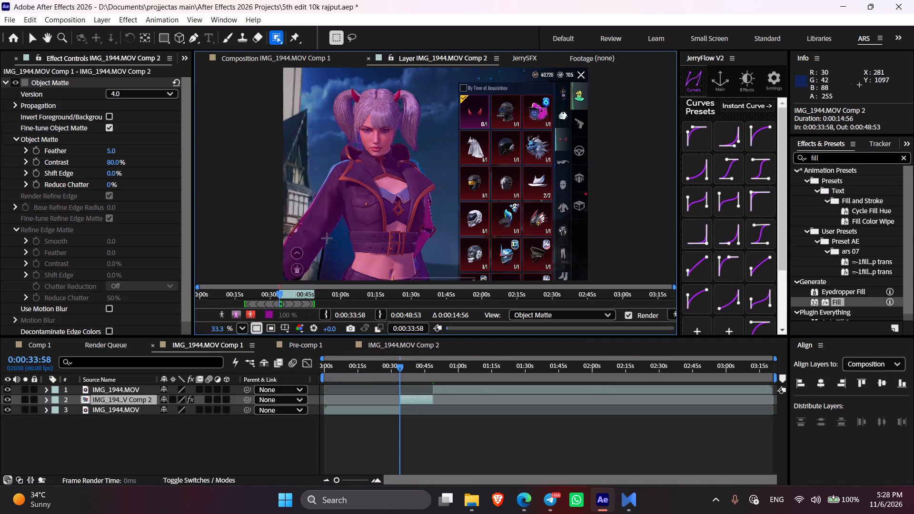
drag(321, 222, 359, 285)
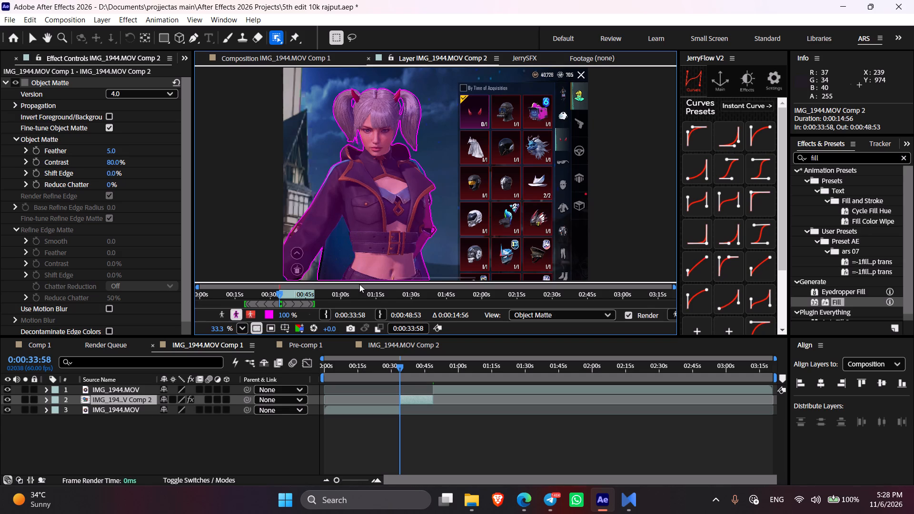
Preview the character cutout on transparency and freeze the Object Matte across the IMG_1944.MOV Comp 2 layer.
click(240, 316)
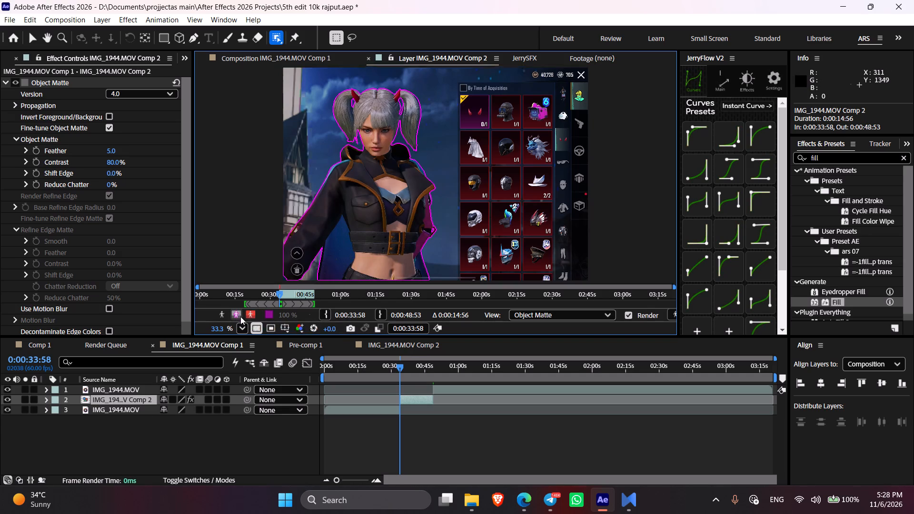
click(244, 327)
click(265, 104)
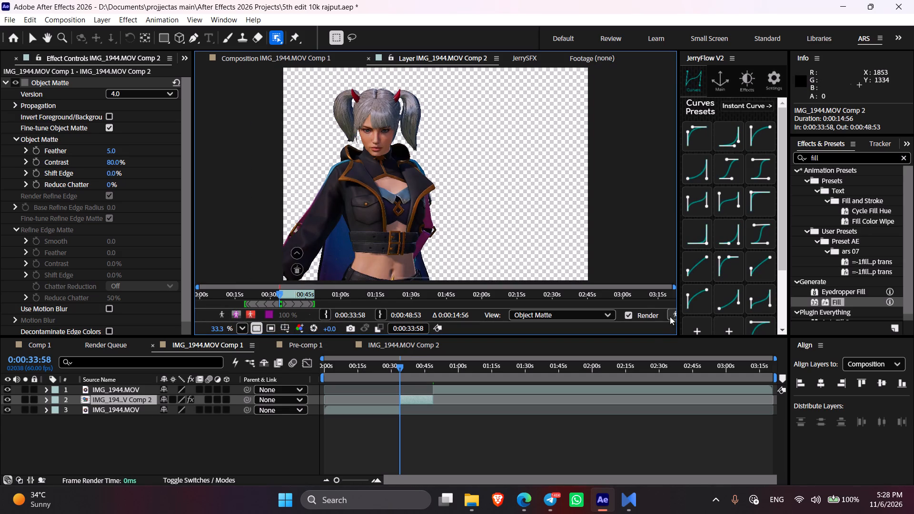
click(670, 316)
Launch the Everything file search app, and close the Hamax window.
click(393, 503)
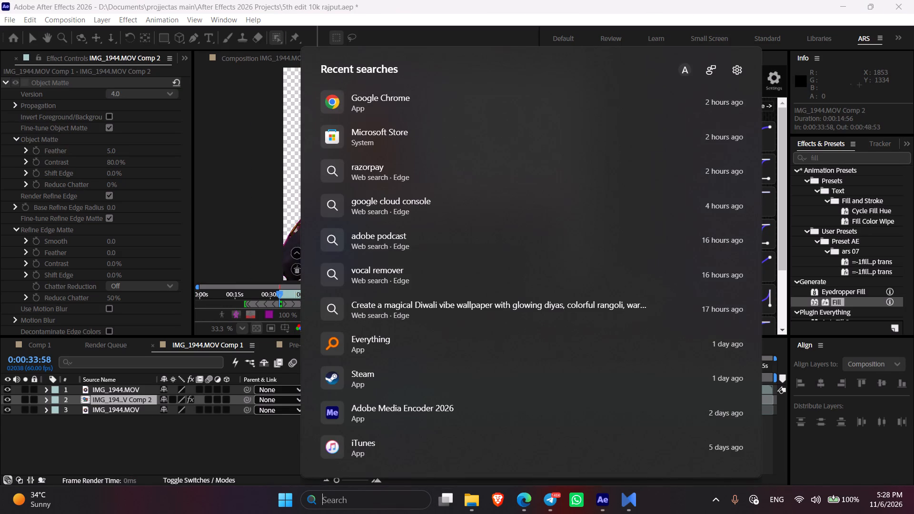
key(e)
key(v)
click(385, 145)
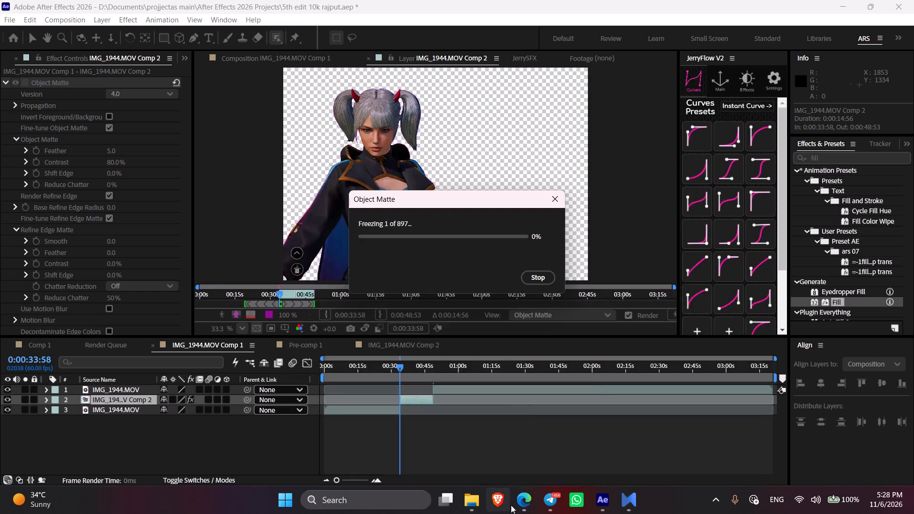
click(516, 507)
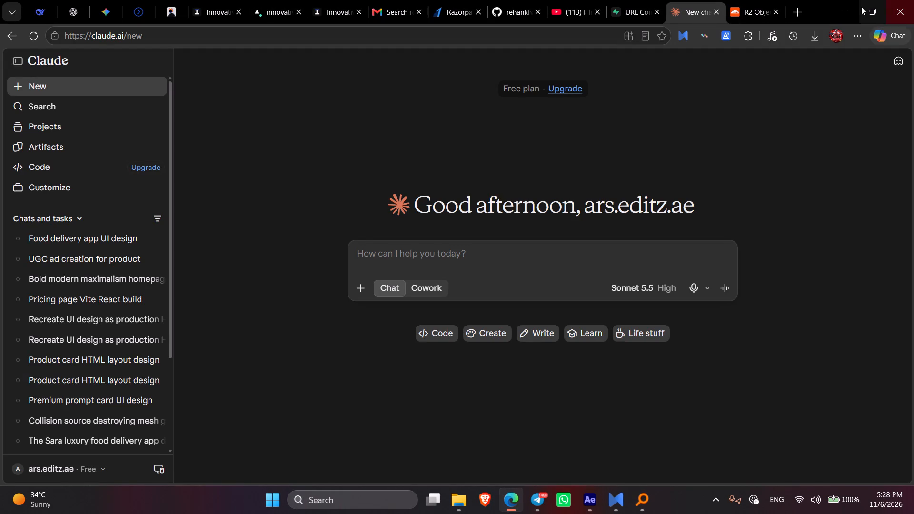
click(845, 5)
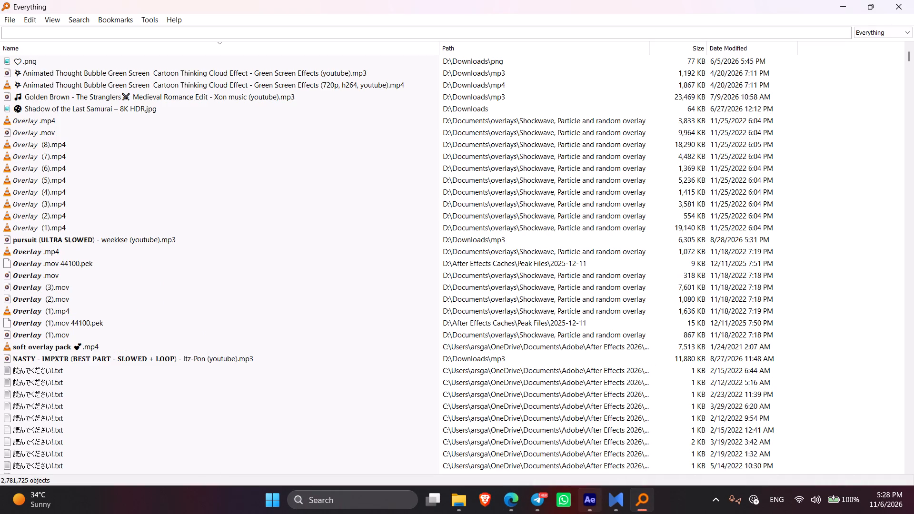
click(618, 503)
click(743, 46)
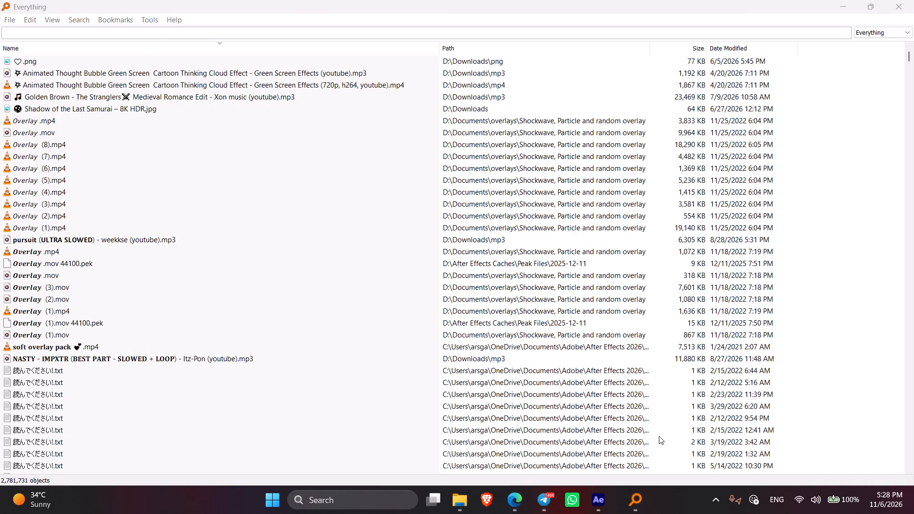
Search Everything for anyd, launch AnyDesk.exe from D:\Downloads\Programs, and close the search window.
click(115, 33)
text(any)
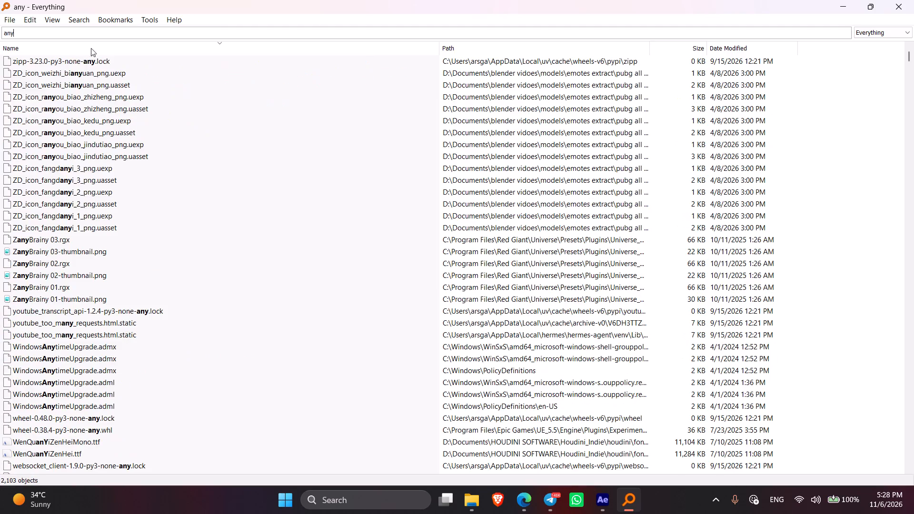
key(d)
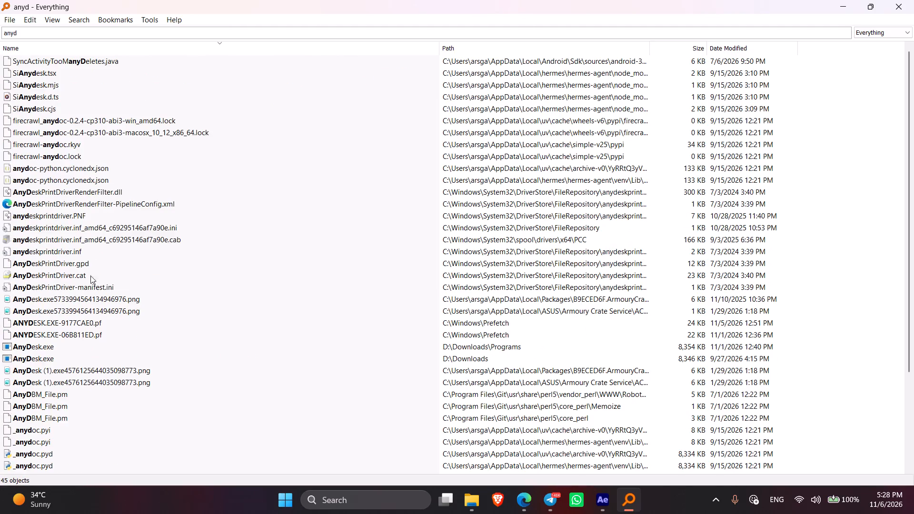
click(28, 346)
double_click(28, 346)
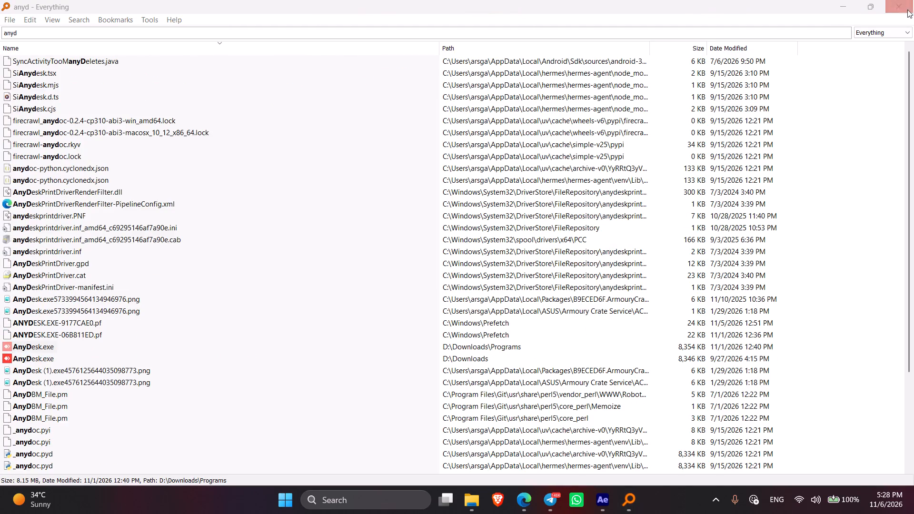
click(900, 4)
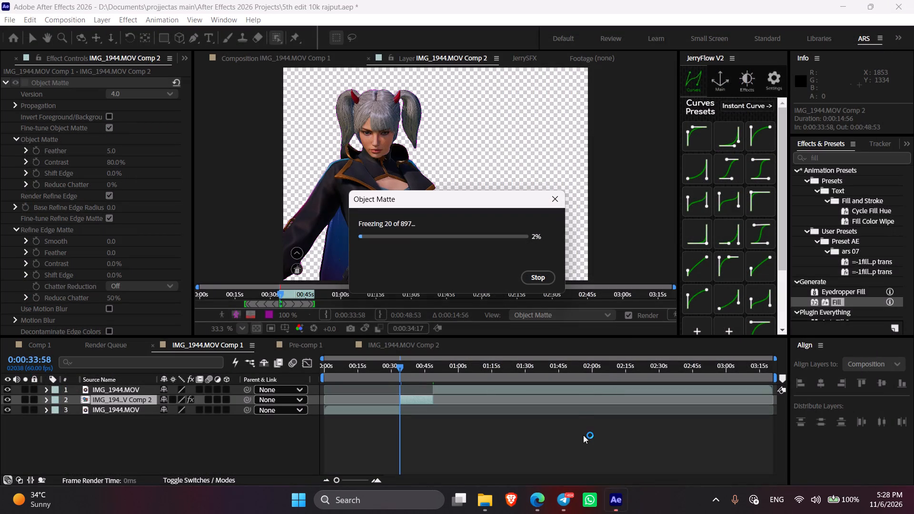